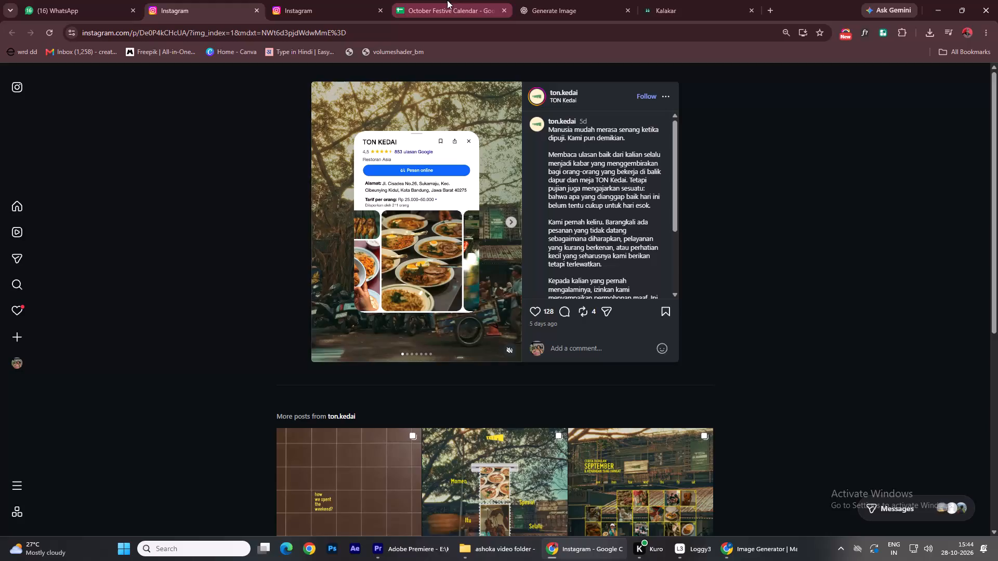
Search Google for "my table" in a new tab and open the Google reviews of the My Table lounge bar.
click(777, 8)
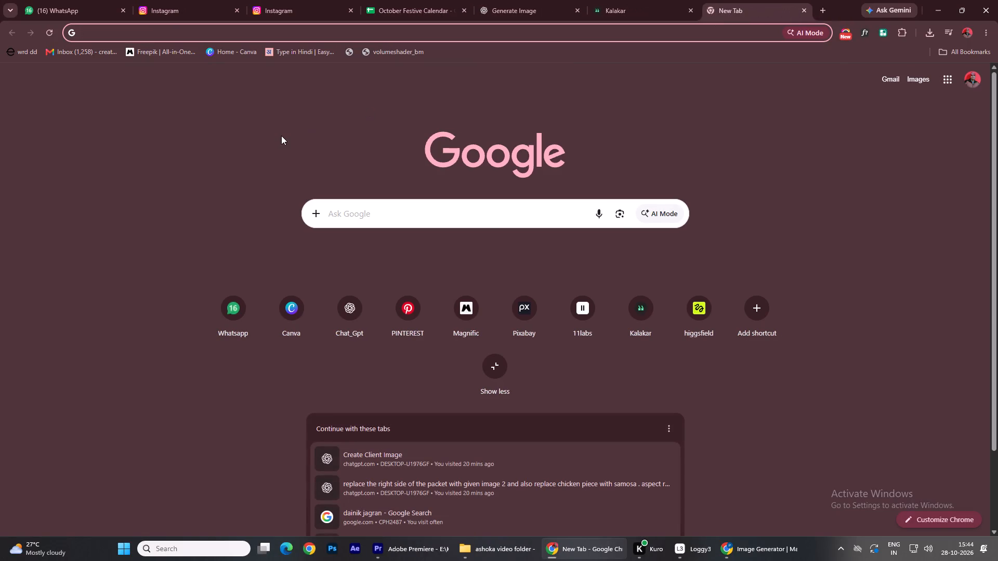
text(my)
click(122, 89)
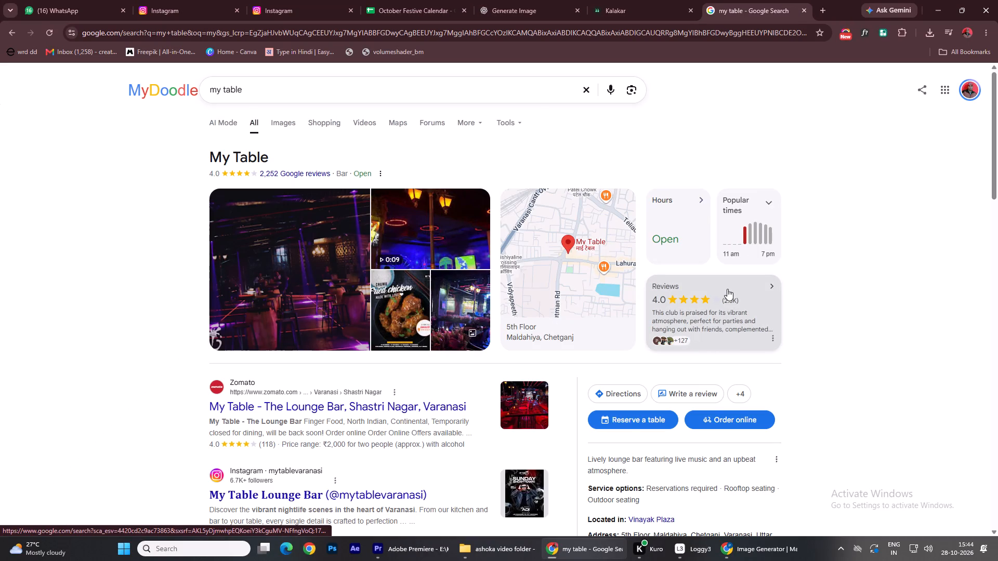
click(727, 289)
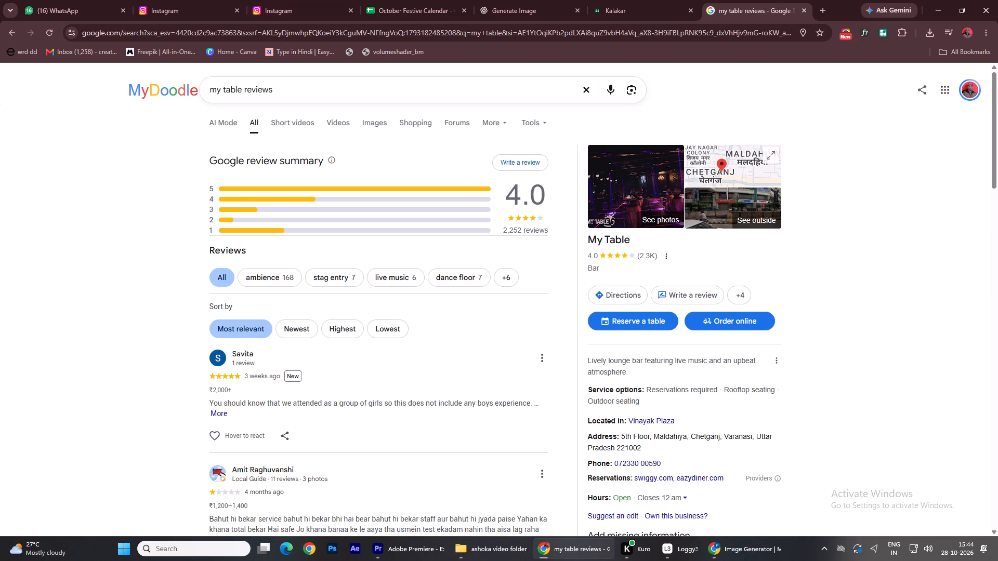
Look over the first My Table reviews and expand the list to load more user reviews.
scroll(481, 403, down, 4)
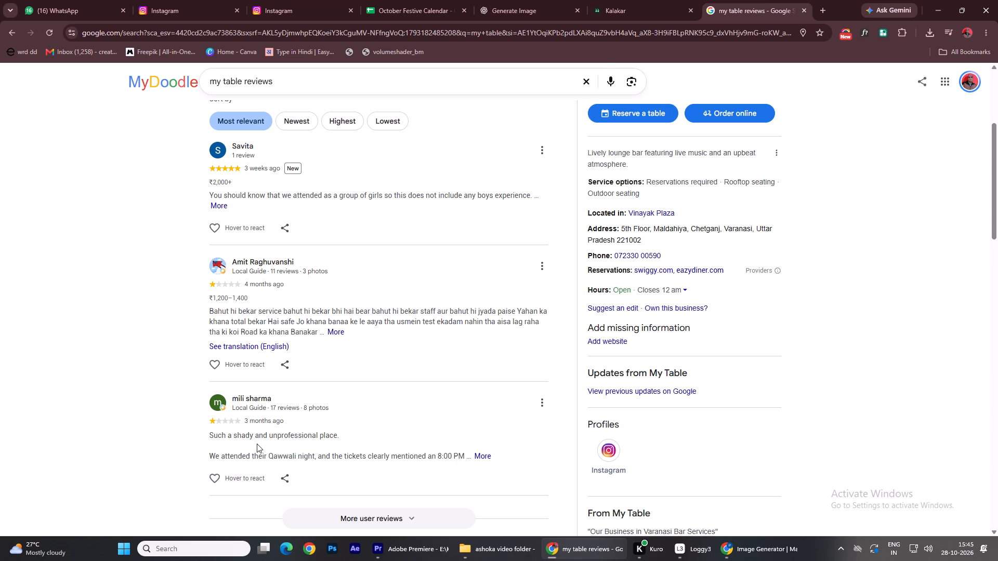
scroll(343, 493, down, 2)
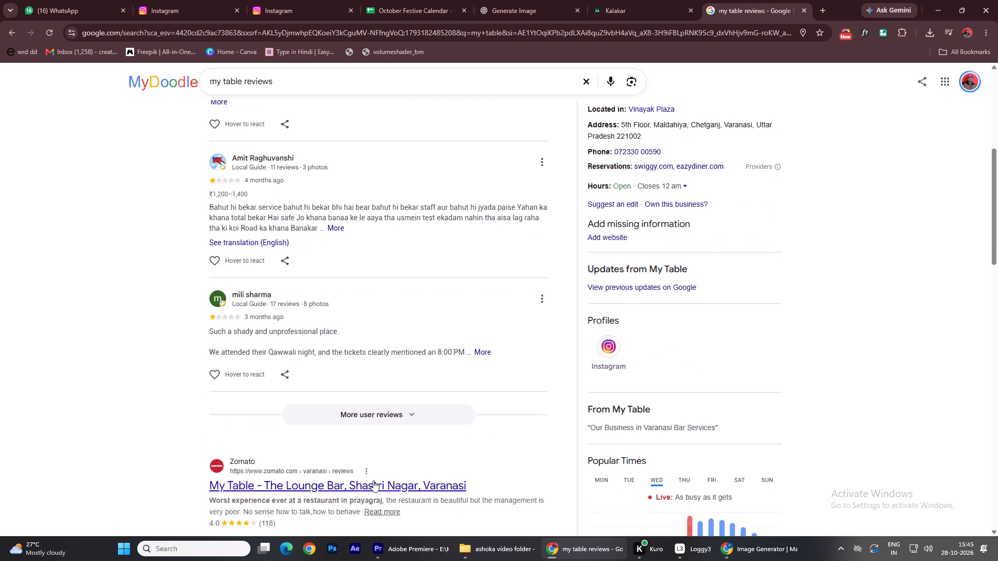
click(393, 417)
Read through the expanded My Table user reviews, examining the customers' ratings, comments and photos.
scroll(305, 470, down, 2)
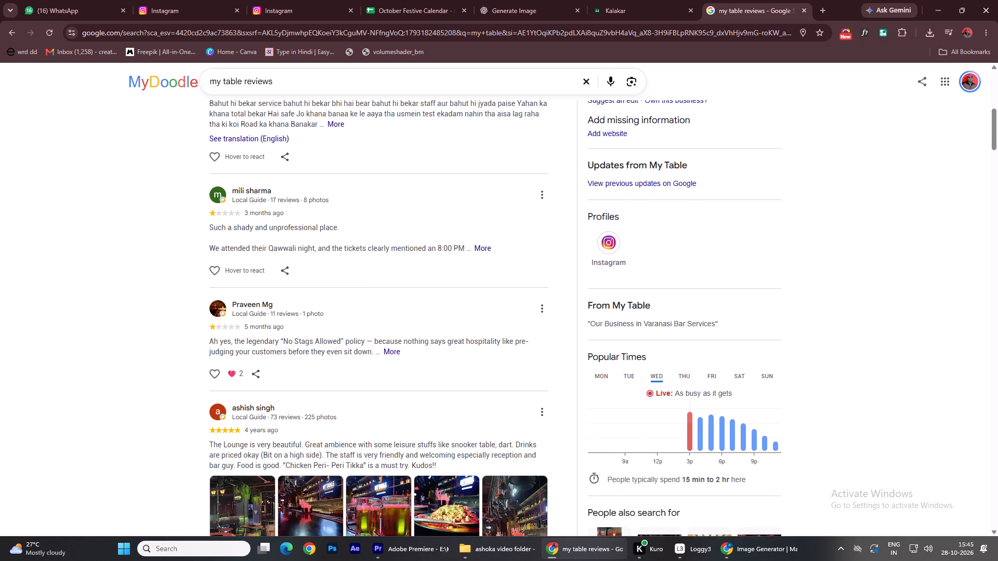
scroll(371, 444, down, 4)
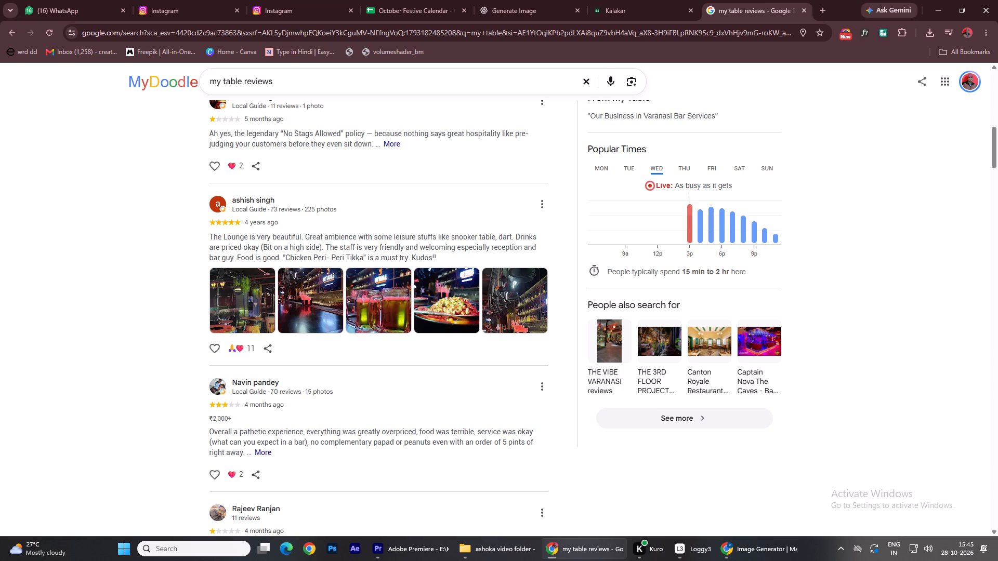
scroll(462, 400, down, 3)
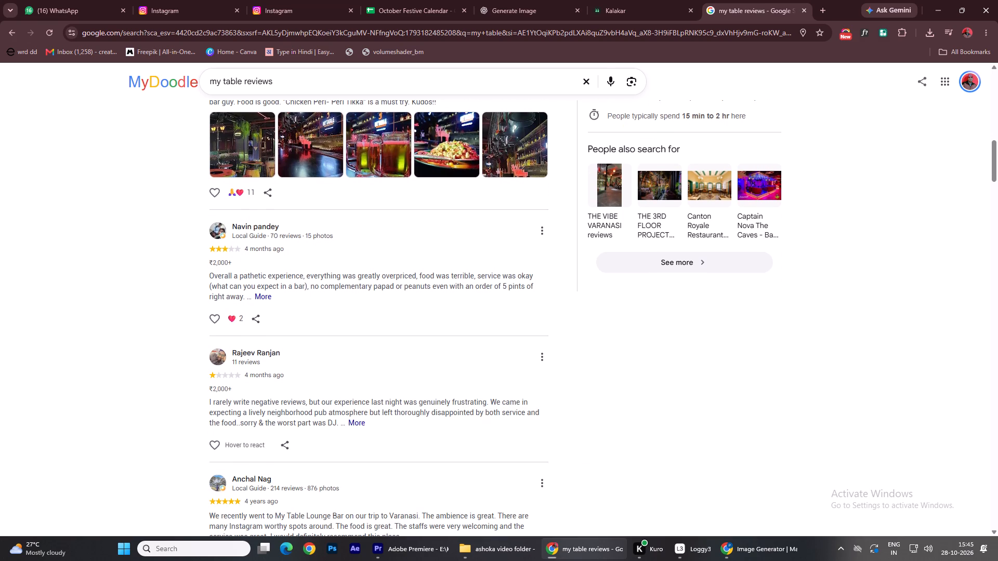
scroll(428, 460, down, 5)
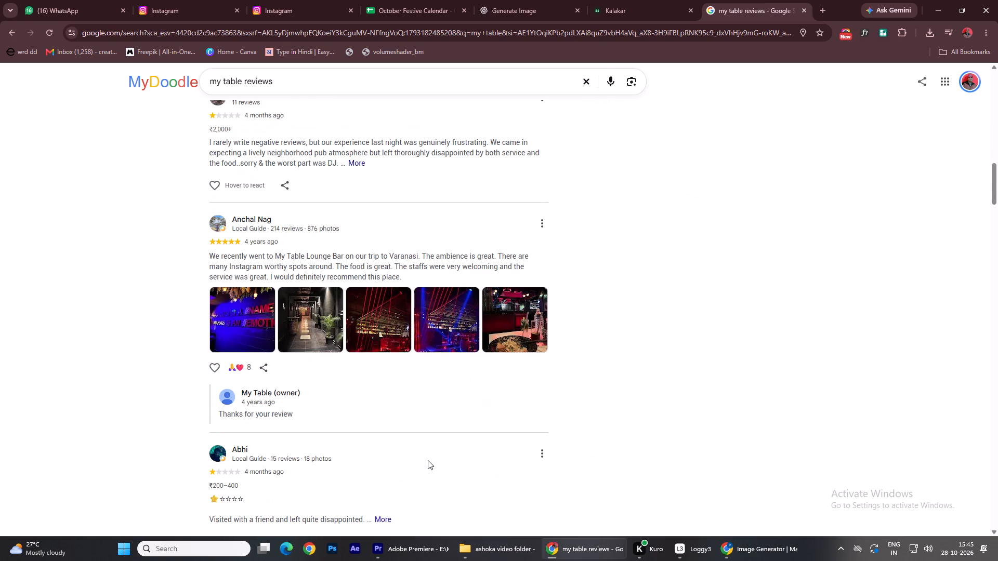
scroll(428, 460, down, 1)
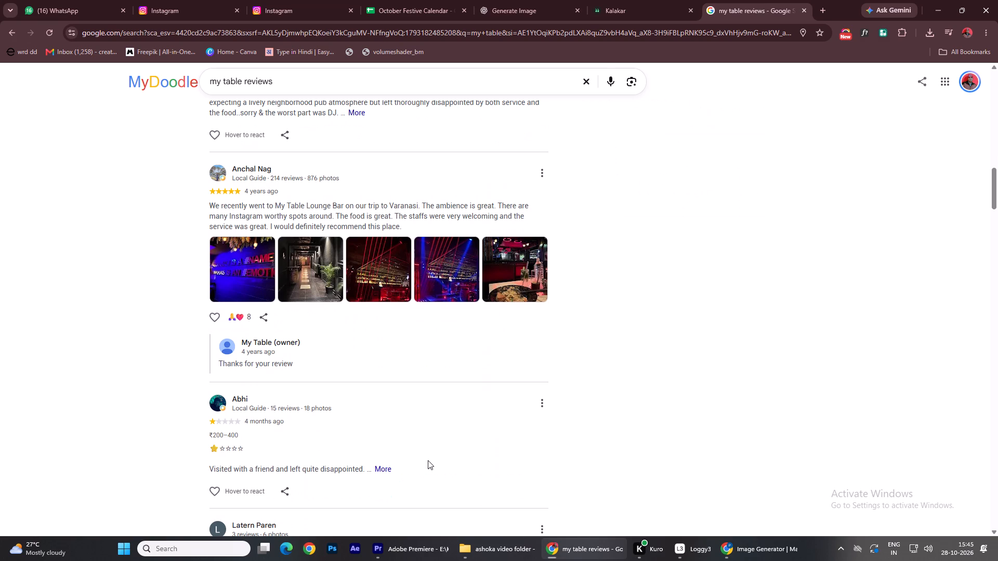
scroll(428, 460, down, 3)
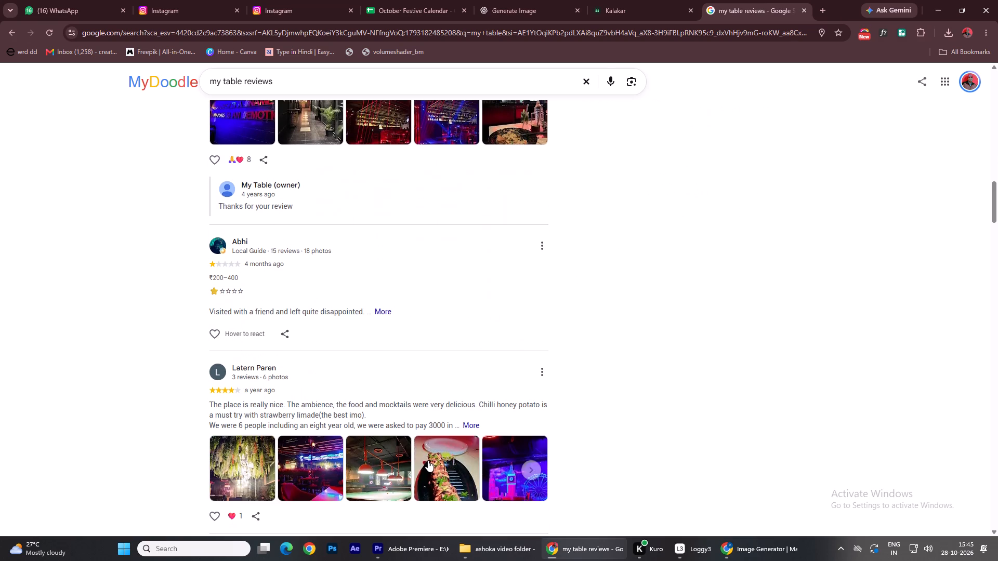
scroll(428, 460, down, 6)
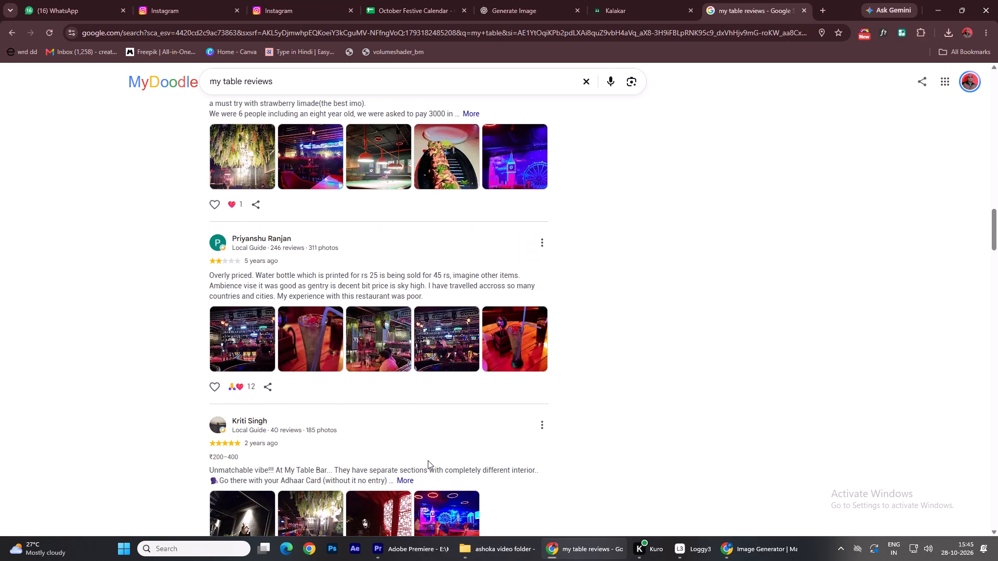
scroll(428, 460, down, 4)
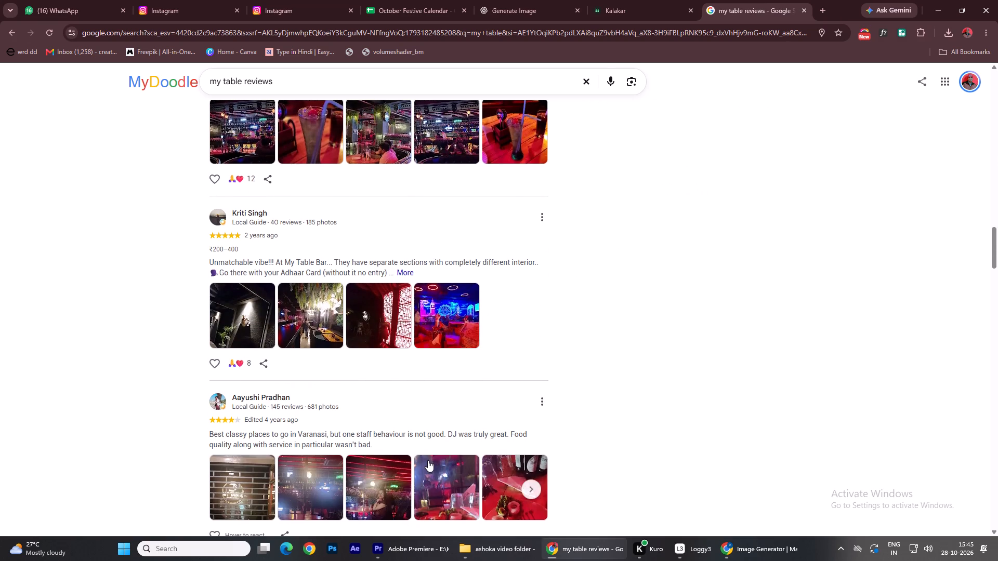
scroll(465, 444, down, 8)
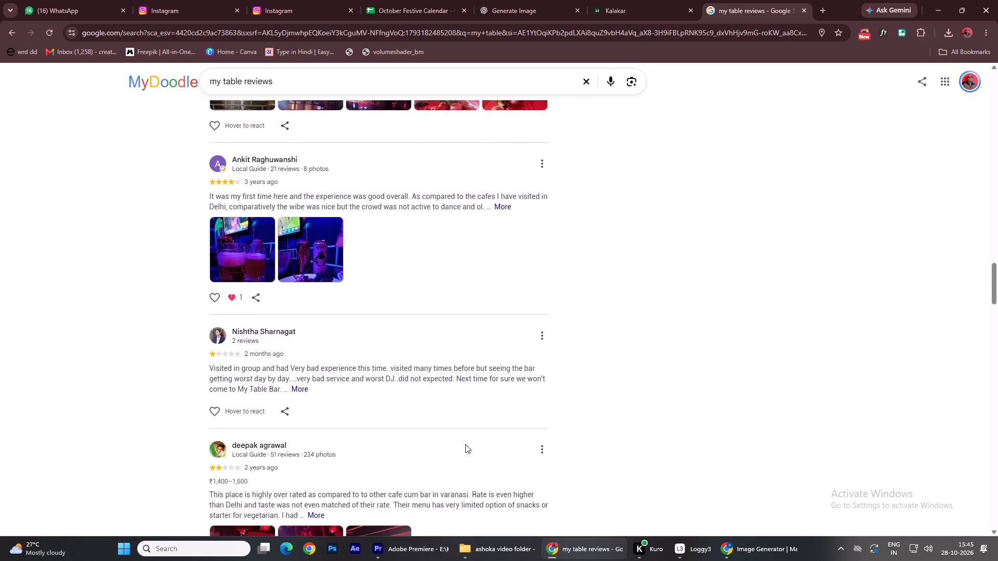
scroll(465, 444, down, 4)
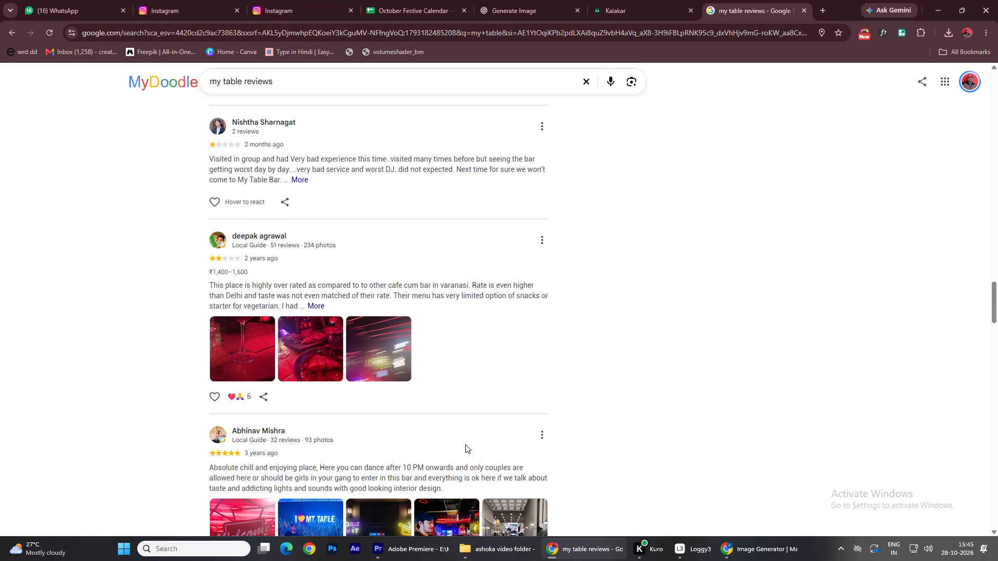
scroll(465, 444, down, 6)
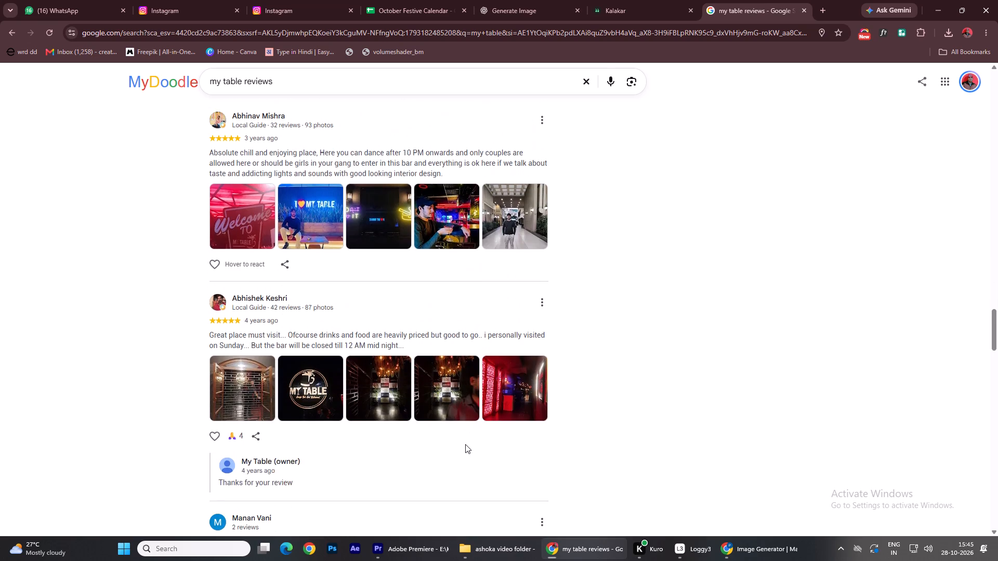
Continue reading the older My Table user reviews and return to the review summary and most relevant reviews.
scroll(465, 444, down, 8)
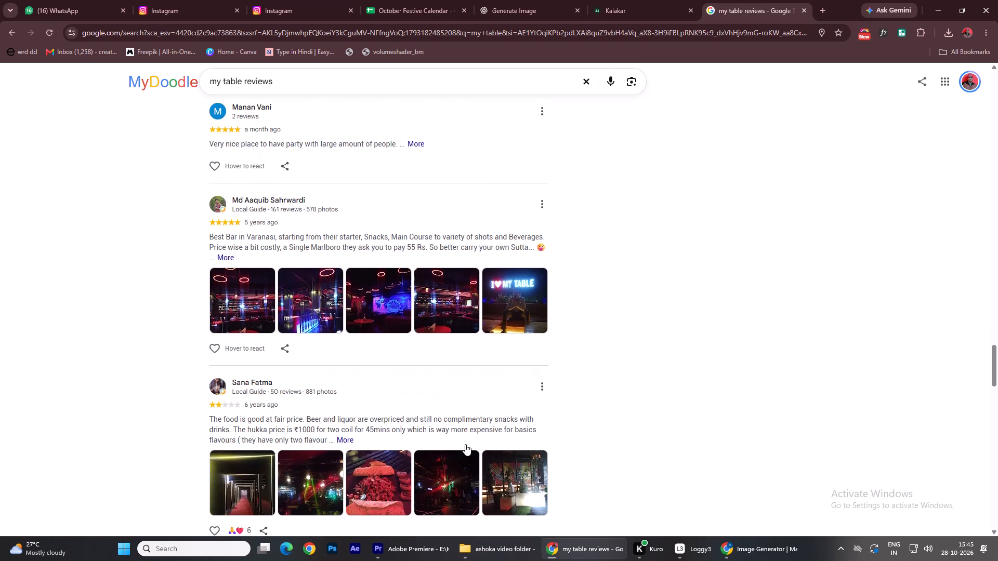
scroll(465, 444, down, 4)
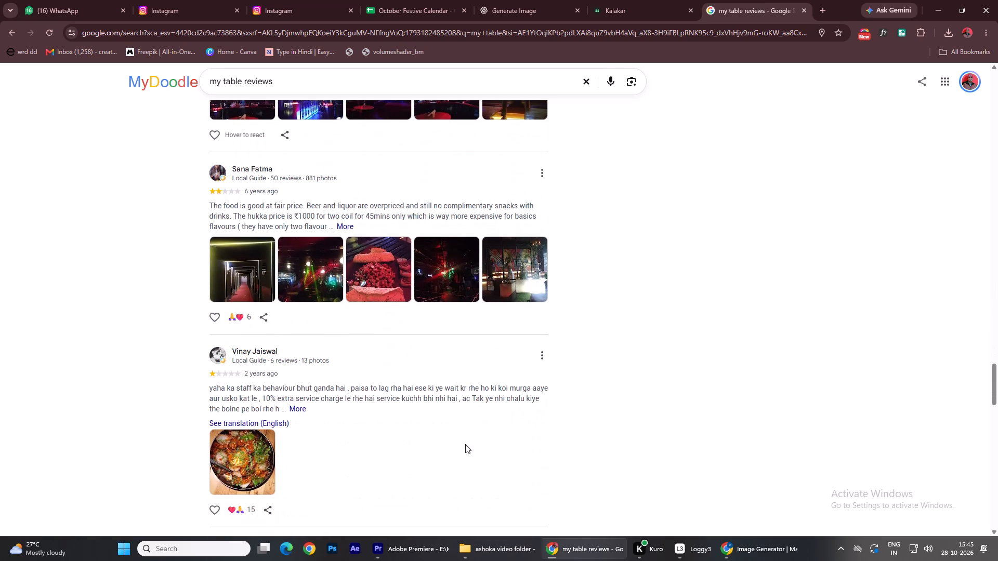
scroll(465, 444, up, 14)
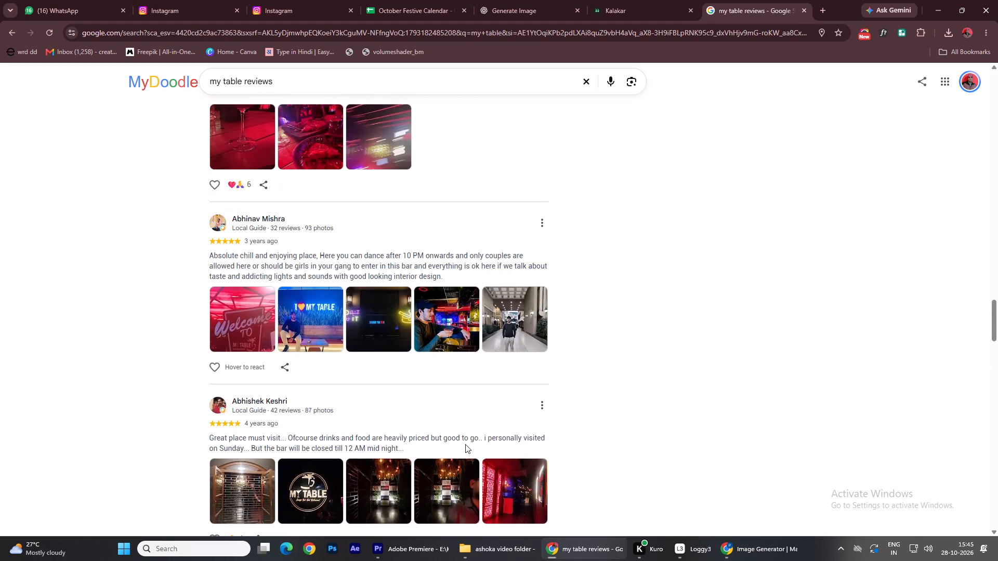
scroll(465, 444, up, 6)
scroll(465, 444, up, 20)
scroll(465, 444, up, 5)
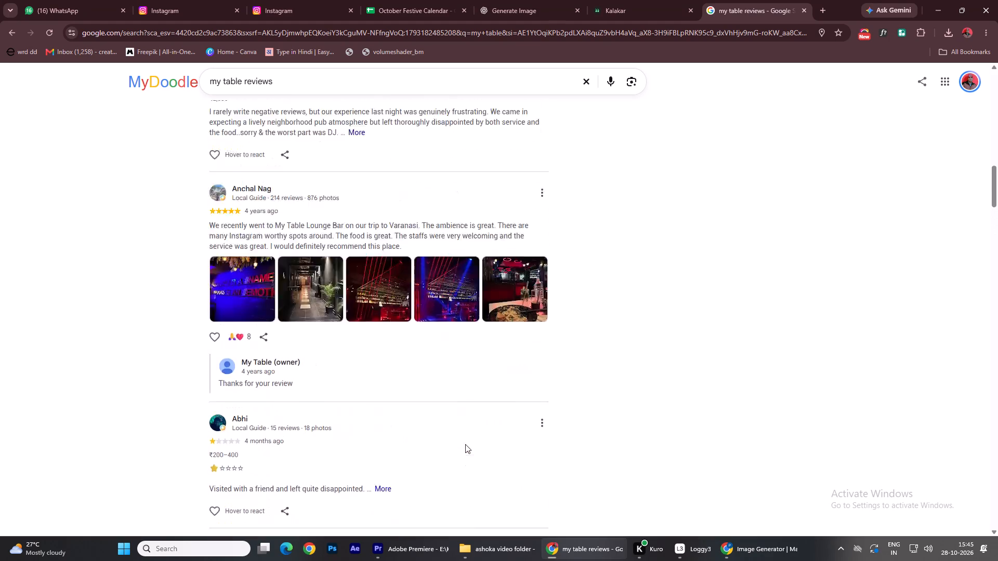
scroll(465, 444, up, 7)
scroll(465, 444, up, 17)
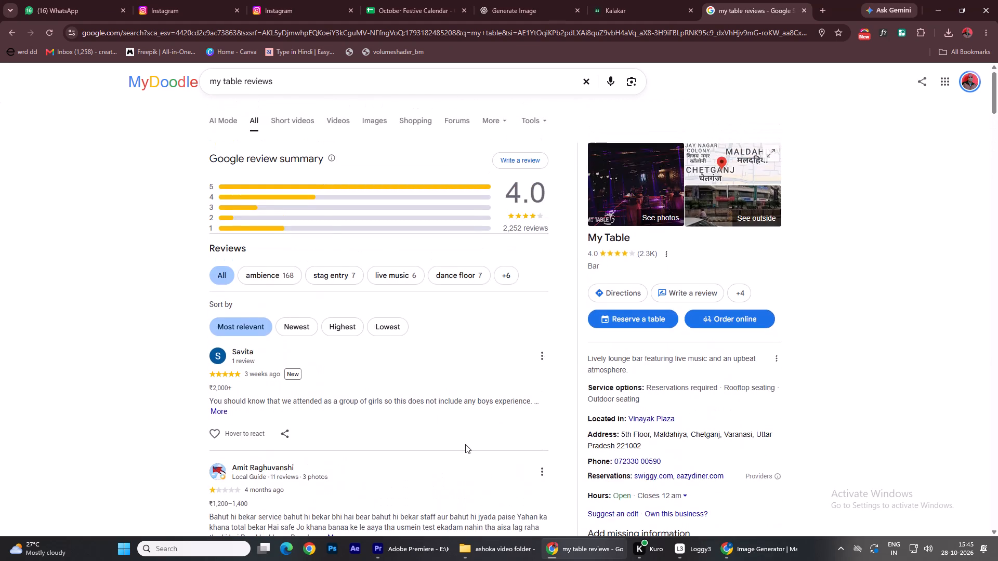
scroll(465, 444, down, 3)
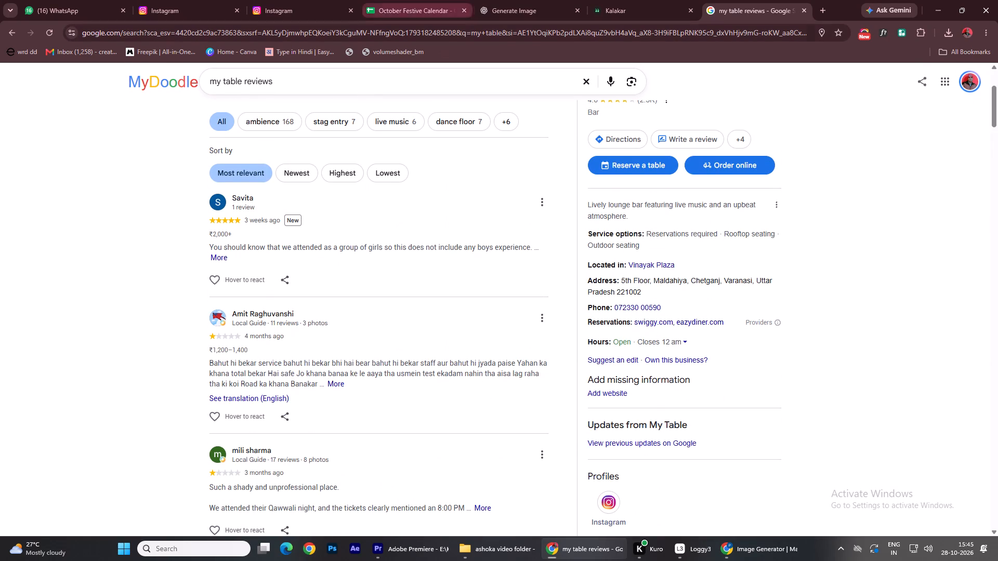
Switch to the ton.kedai Instagram post and examine how its first four carousel slides present the Google reviews over photos.
click(283, 0)
click(212, 0)
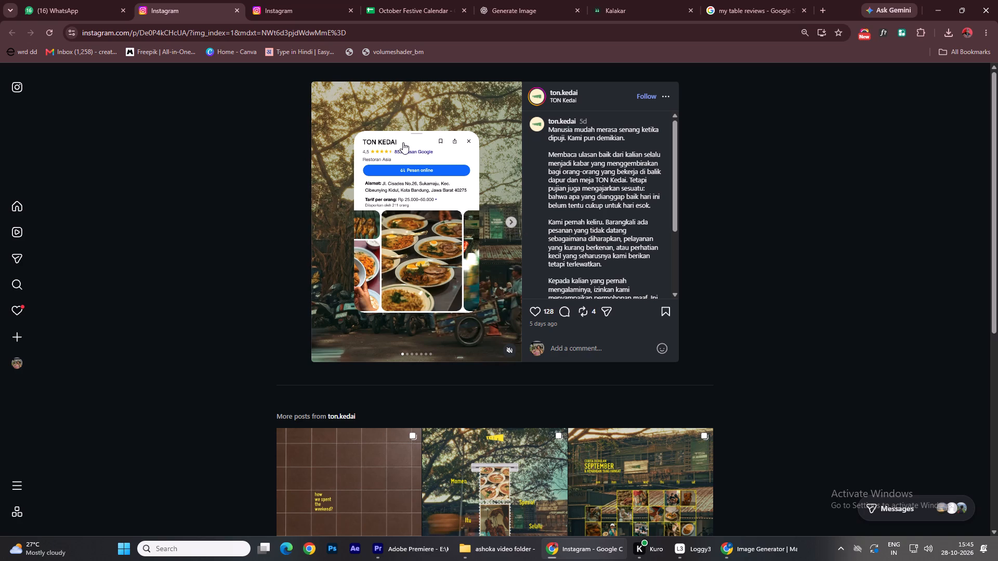
scroll(405, 148, up, 3)
scroll(414, 152, down, 3)
scroll(427, 231, up, 6)
click(514, 224)
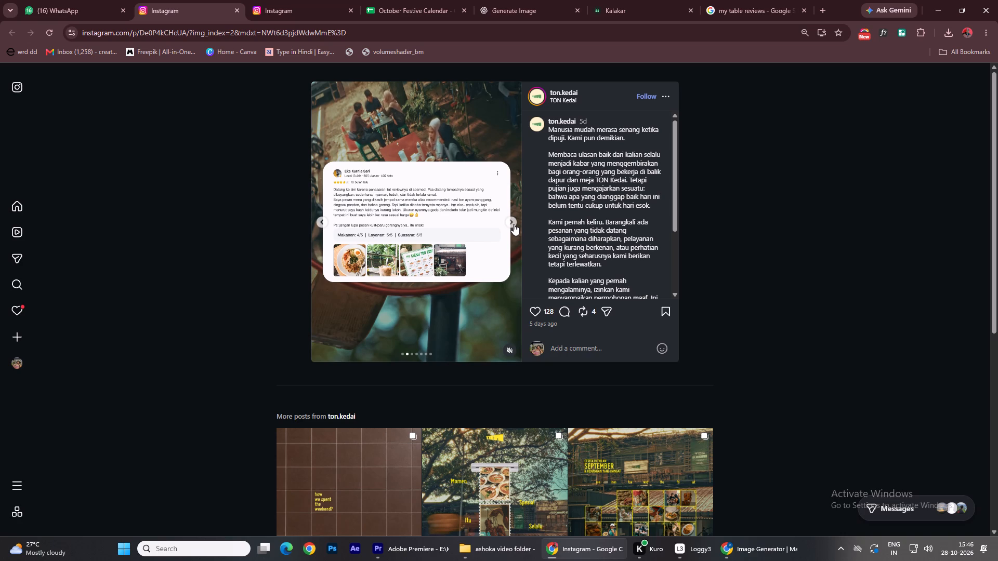
click(514, 224)
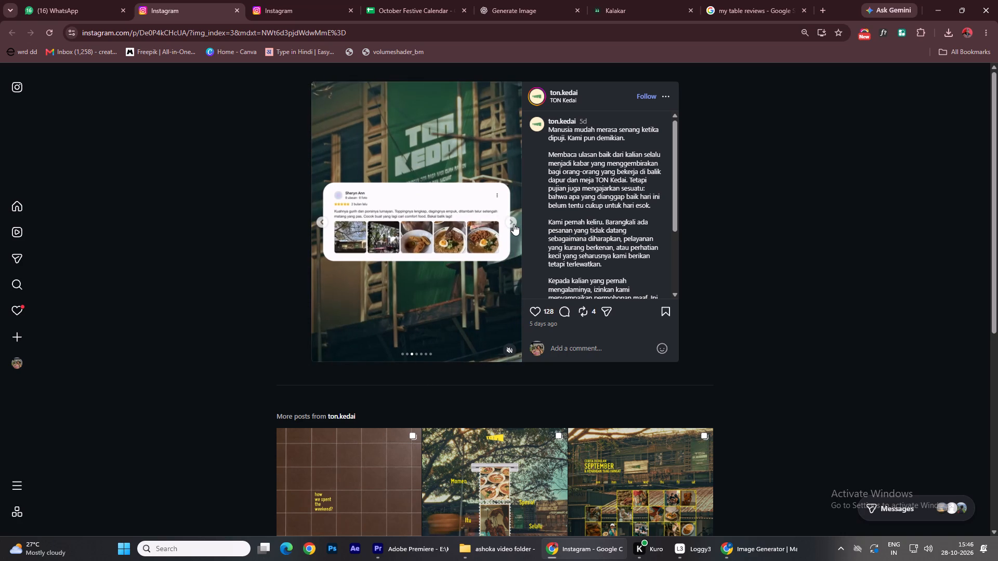
click(514, 224)
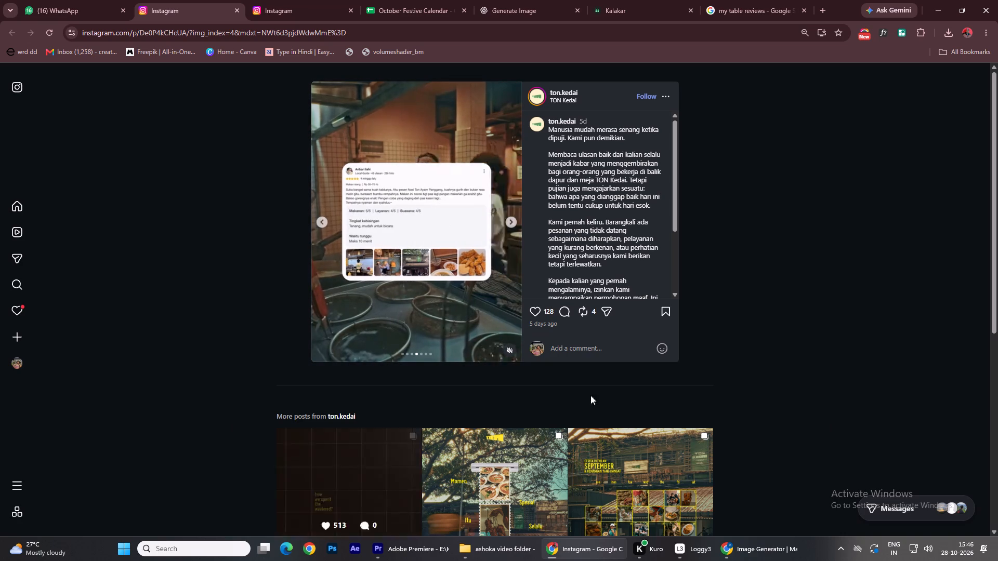
click(429, 269)
click(322, 220)
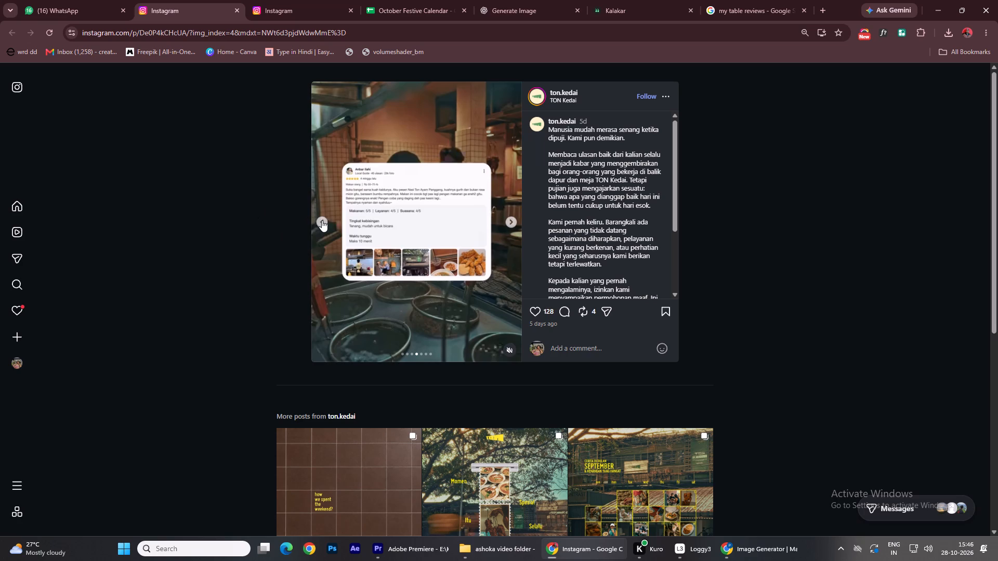
click(322, 220)
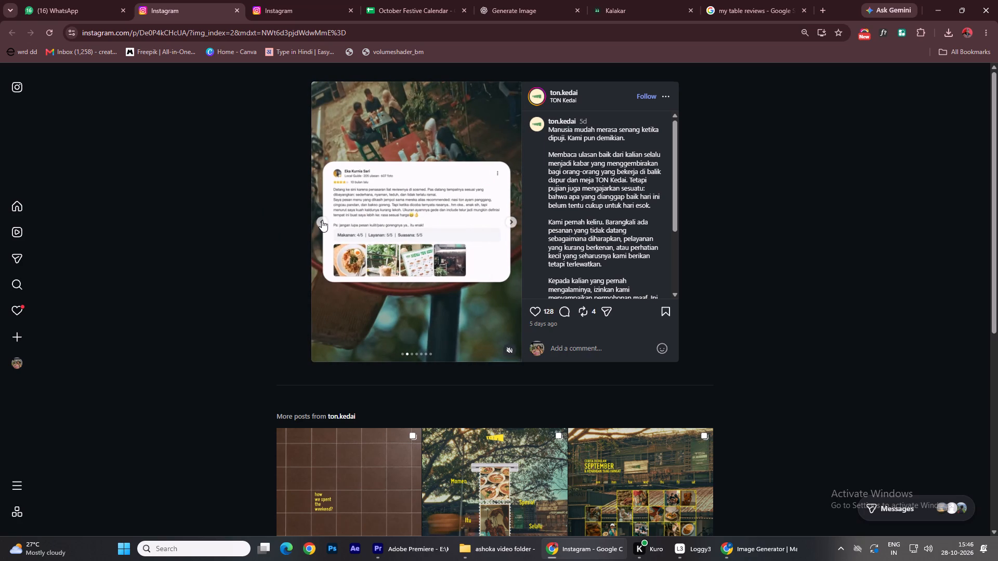
click(510, 218)
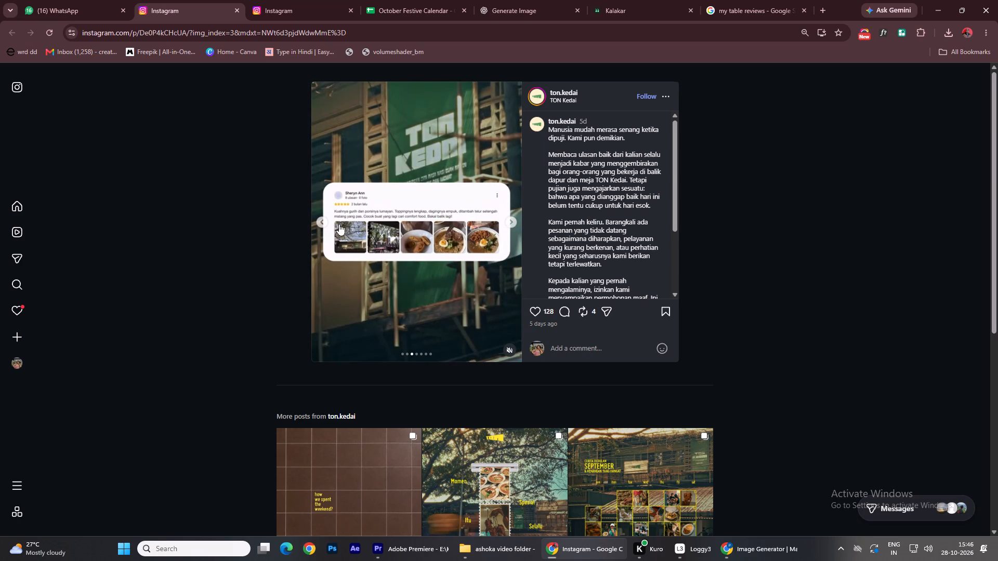
click(509, 222)
click(428, 275)
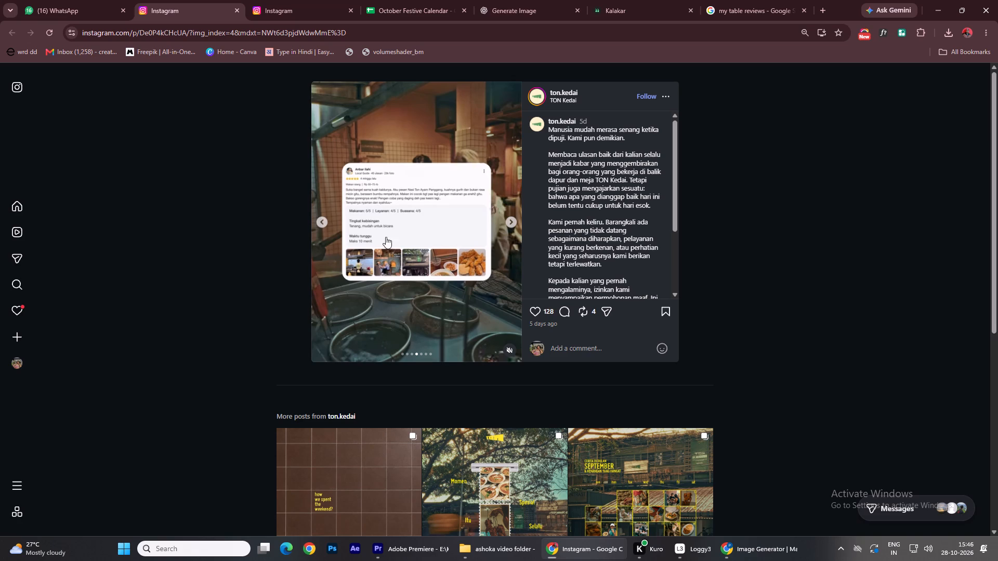
Check the October Festive Calendar sheet briefly and close the Instagram tab holding the amityuniversity.noida reel.
click(279, 0)
click(400, 16)
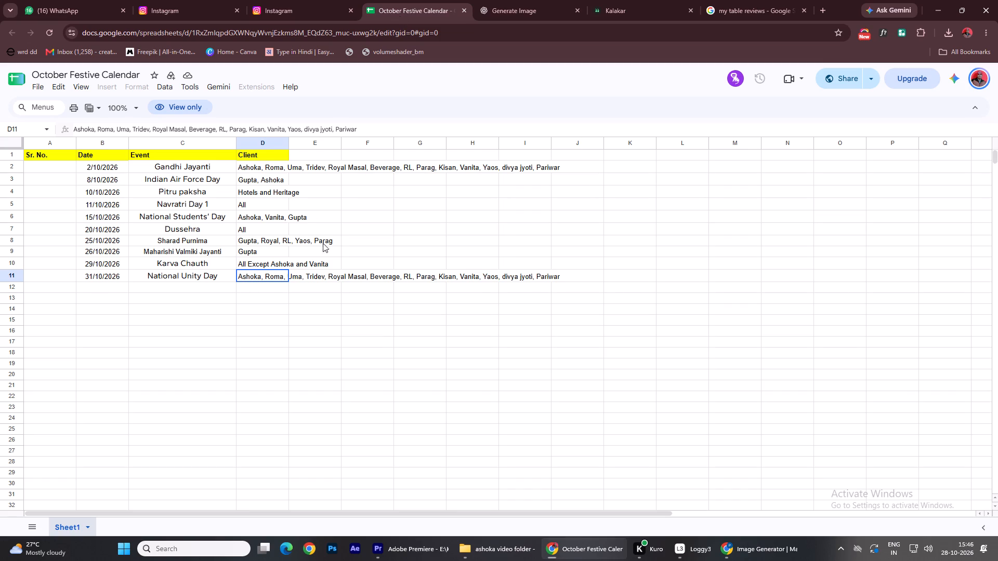
click(298, 0)
click(351, 9)
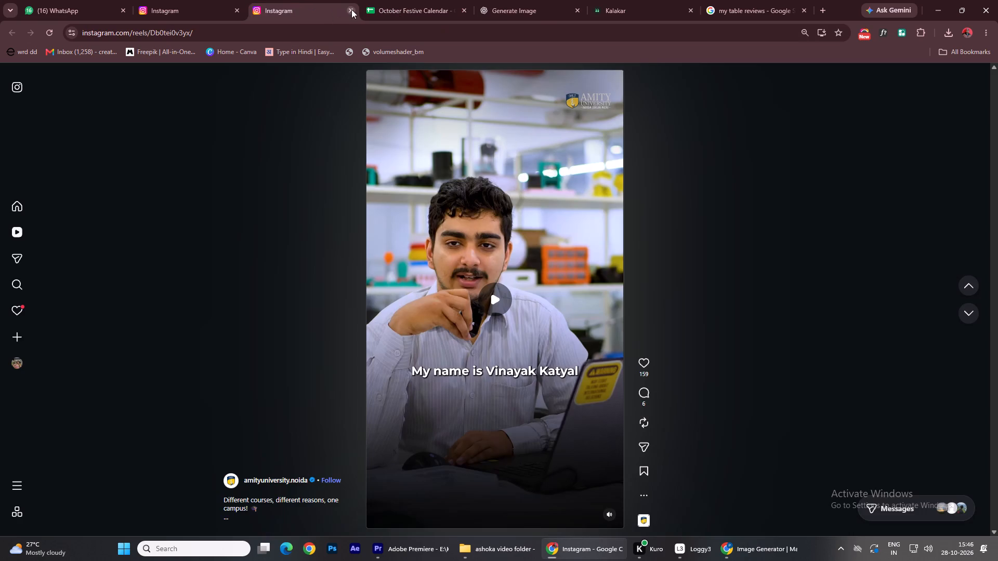
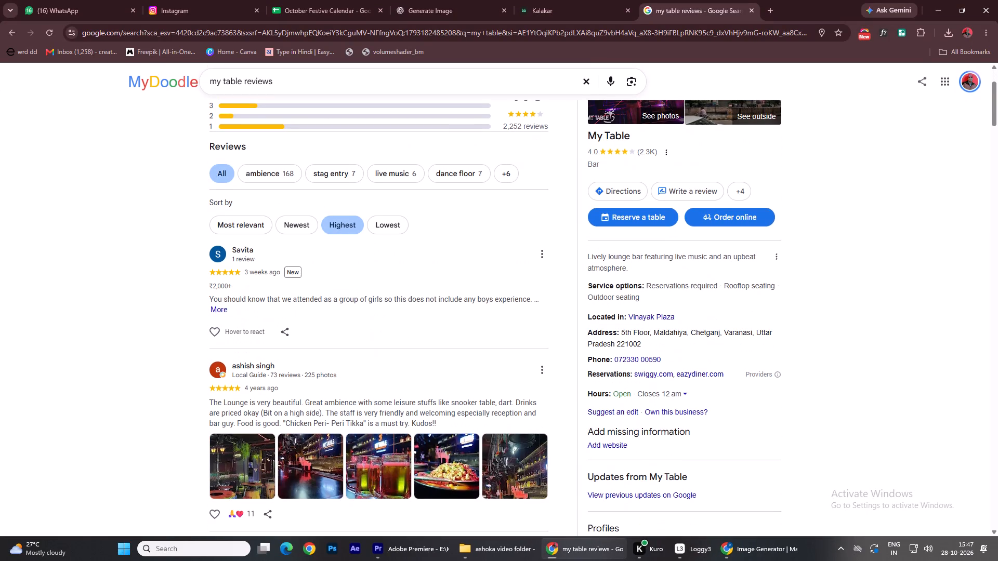
Look through the highest-rated My Table Google reviews, examining the customers' comments and photos.
scroll(469, 364, down, 5)
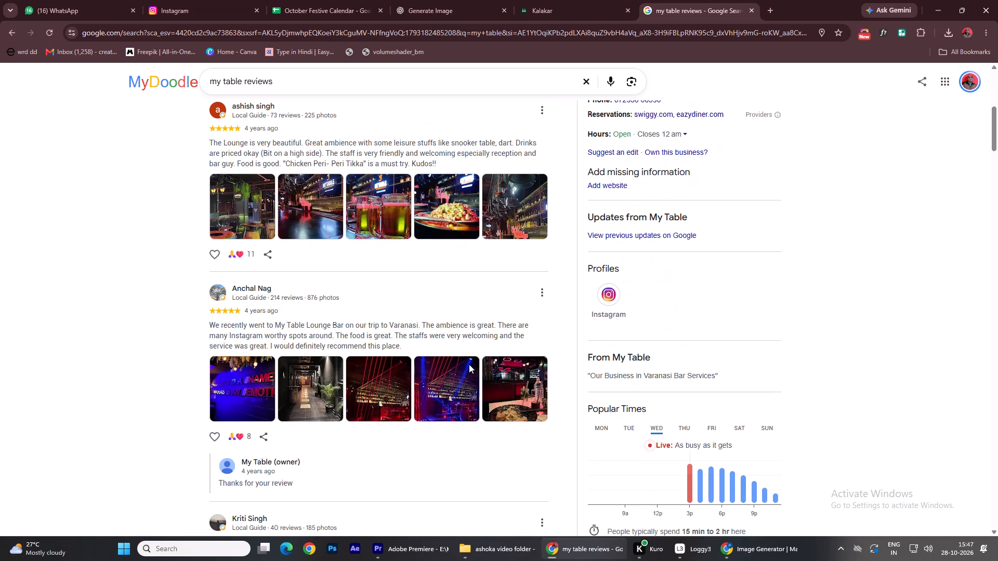
scroll(469, 364, up, 4)
scroll(469, 364, down, 3)
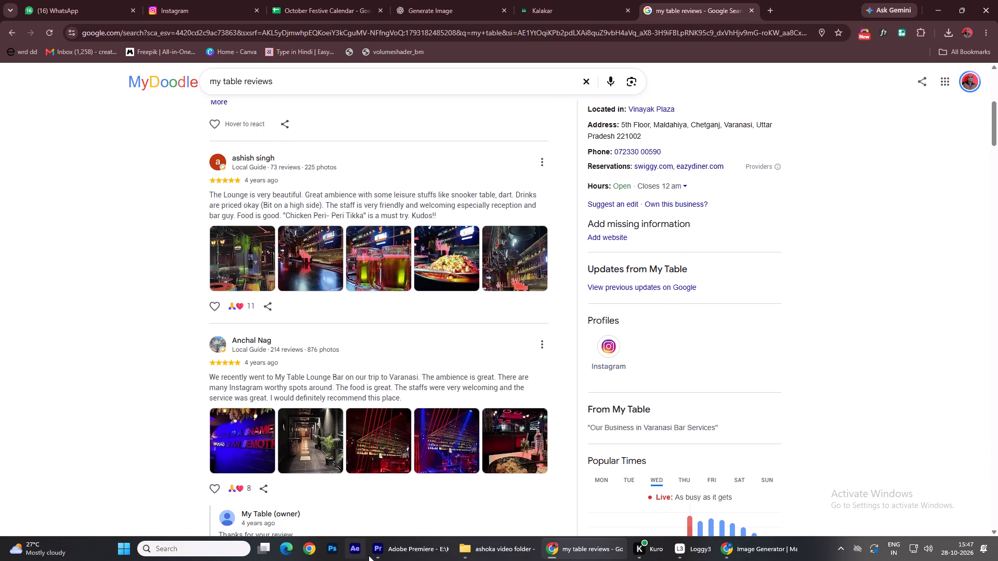
Switch to Adobe Premiere with the Reel-28-10-26 project open.
click(394, 546)
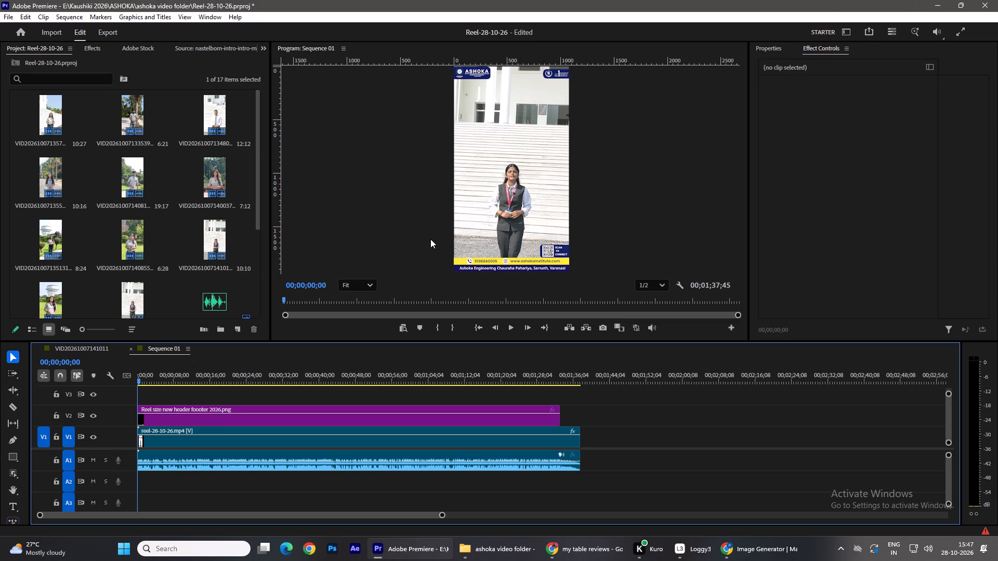
Save the Reel-28-10-26 project in Adobe Premiere, glance at the Sequence 01 export settings, and close the program.
key(ctrl+s)
click(109, 34)
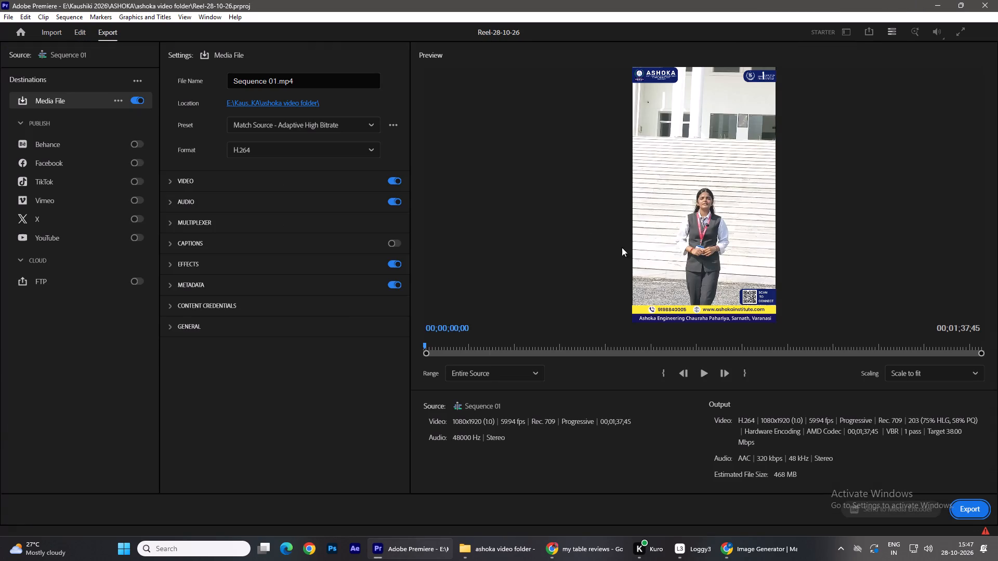
click(995, 0)
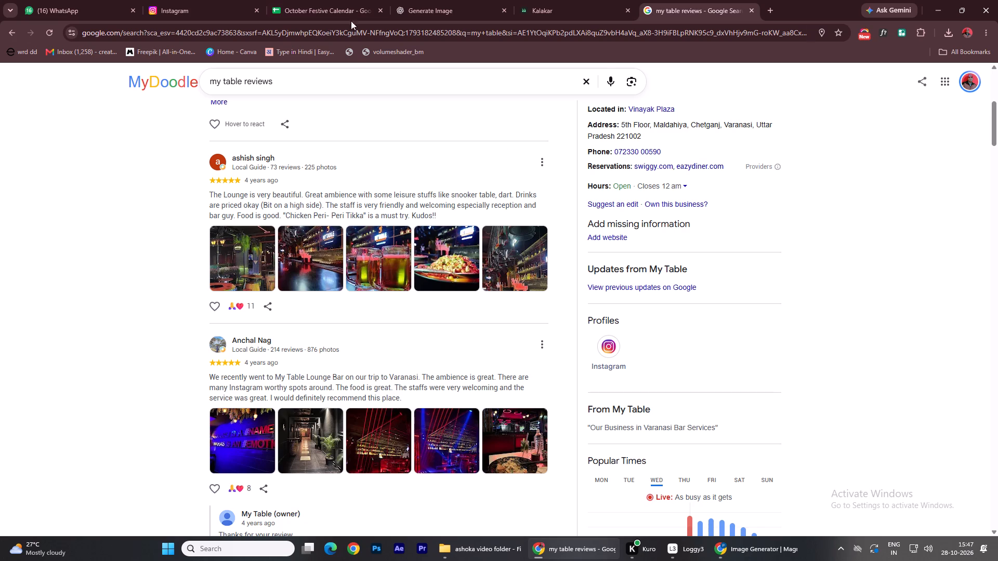
View the bar counter photo in the review praising the snooker table and darts full size, and return to the reviews.
click(325, 251)
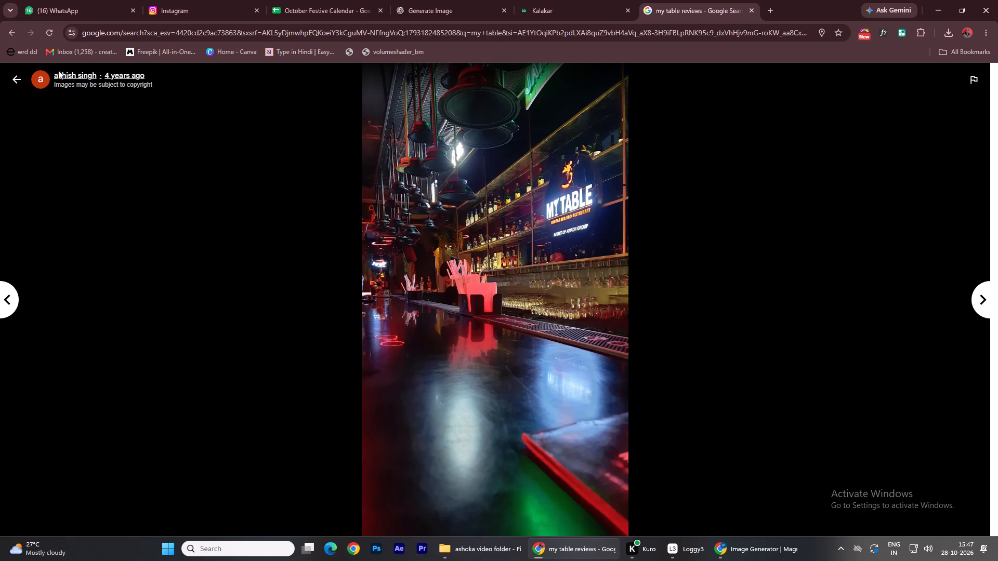
click(15, 84)
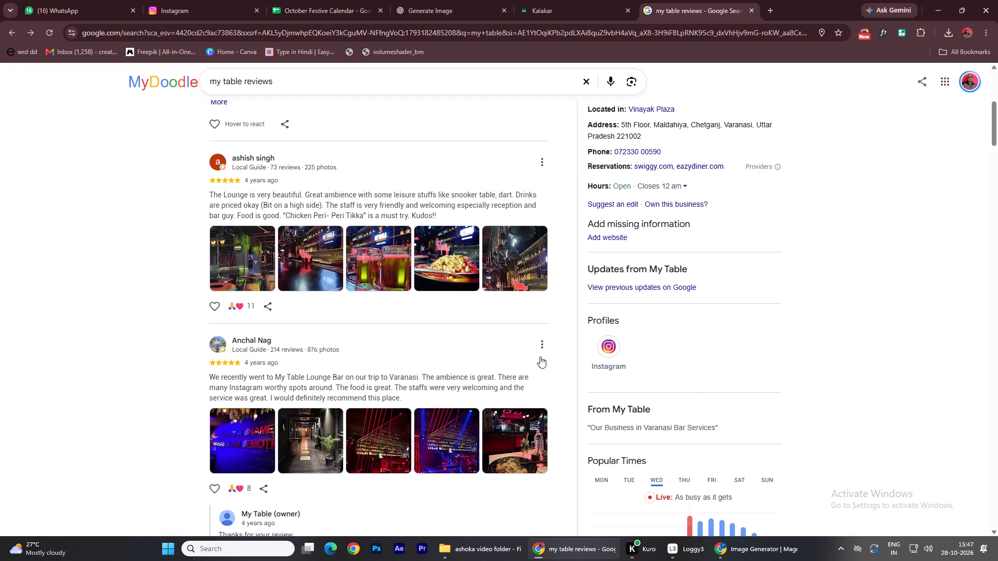
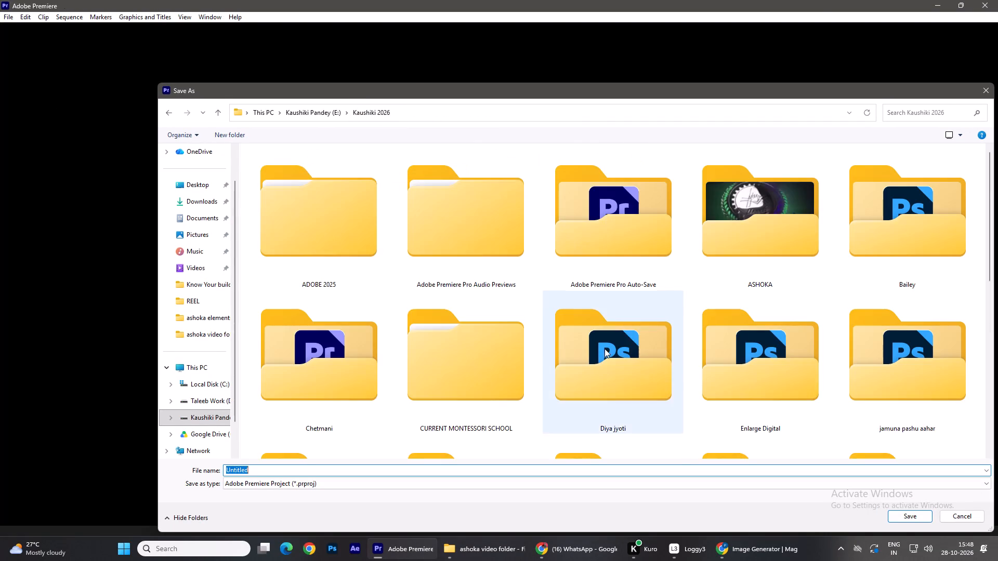
Choose the MY TABLE folder inside Kaushiki 2026 as the project's save location and open the file name for editing.
scroll(601, 362, down, 2)
scroll(658, 380, down, 1)
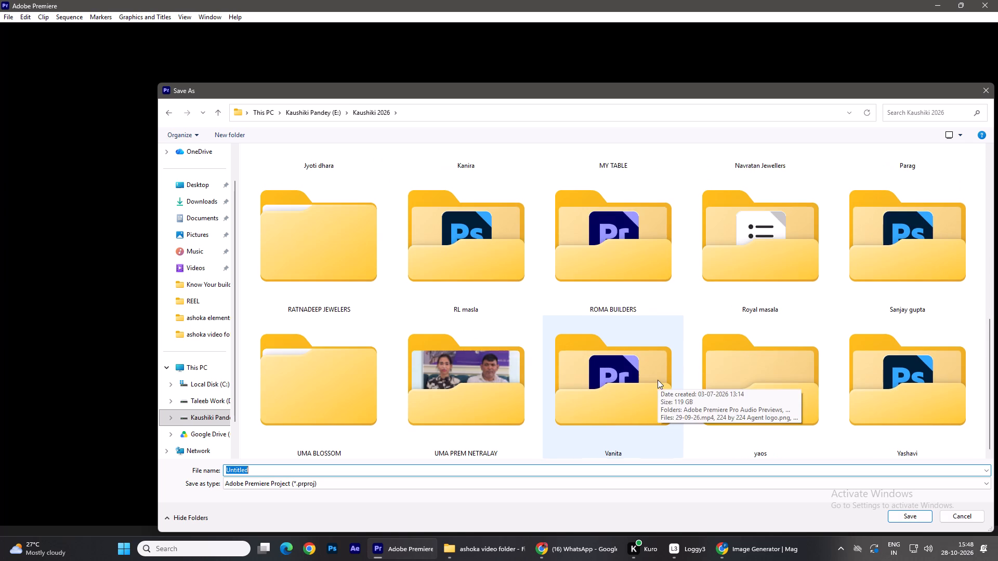
scroll(655, 384, down, 1)
scroll(750, 416, down, 2)
scroll(661, 410, up, 1)
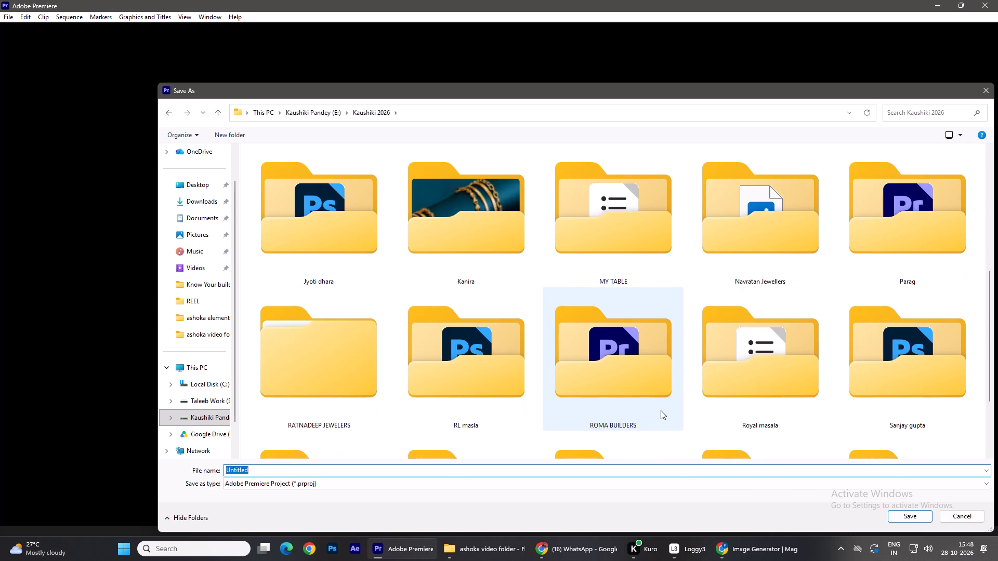
double_click(579, 223)
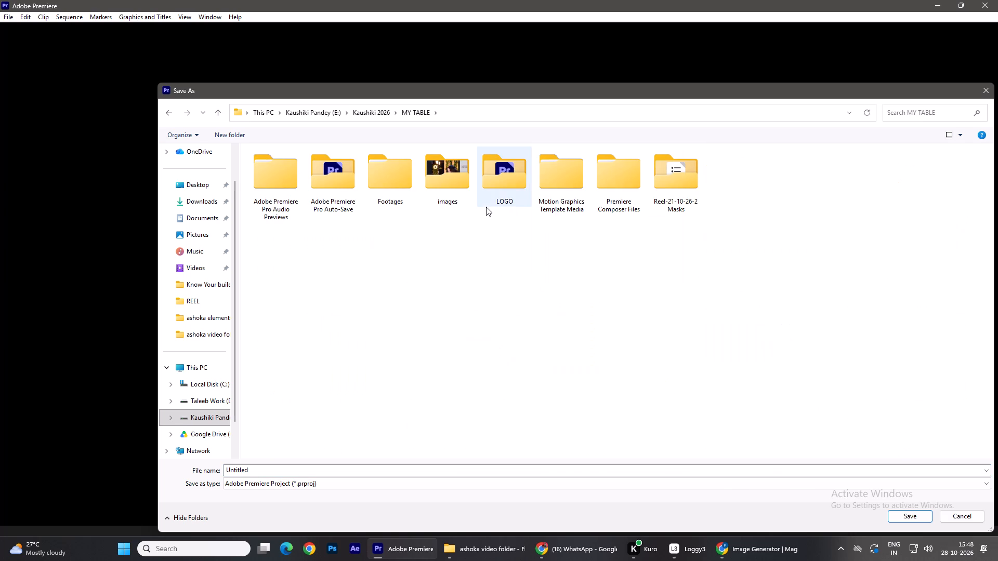
click(276, 470)
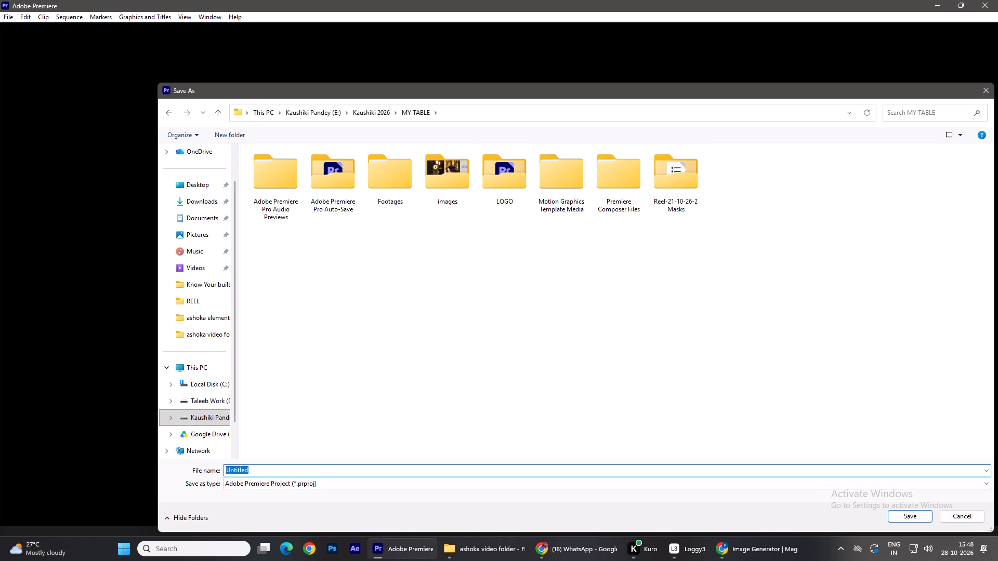
Name the new project car-01-28-10-26 and create it in the MY TABLE folder.
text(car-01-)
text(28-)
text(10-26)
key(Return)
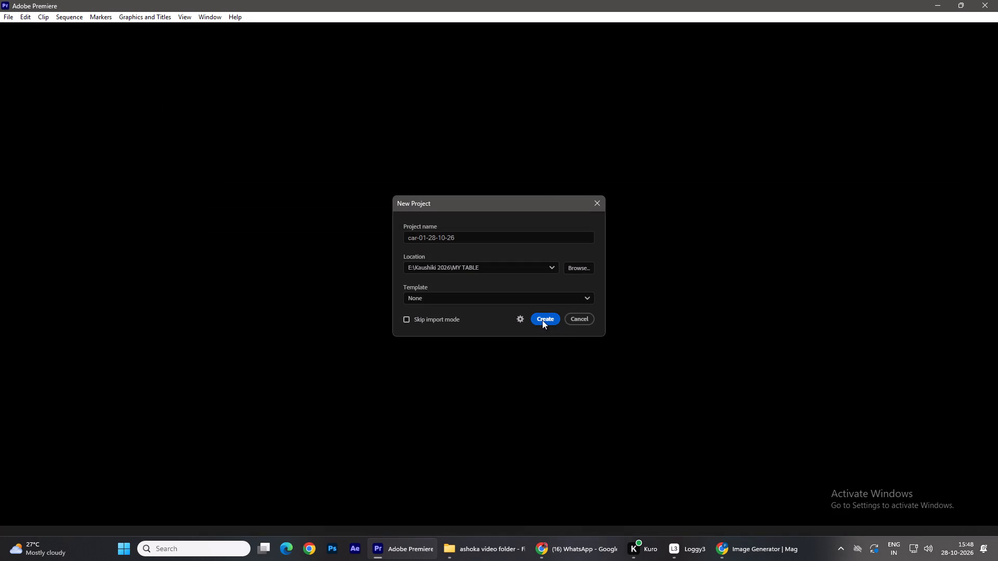
click(542, 320)
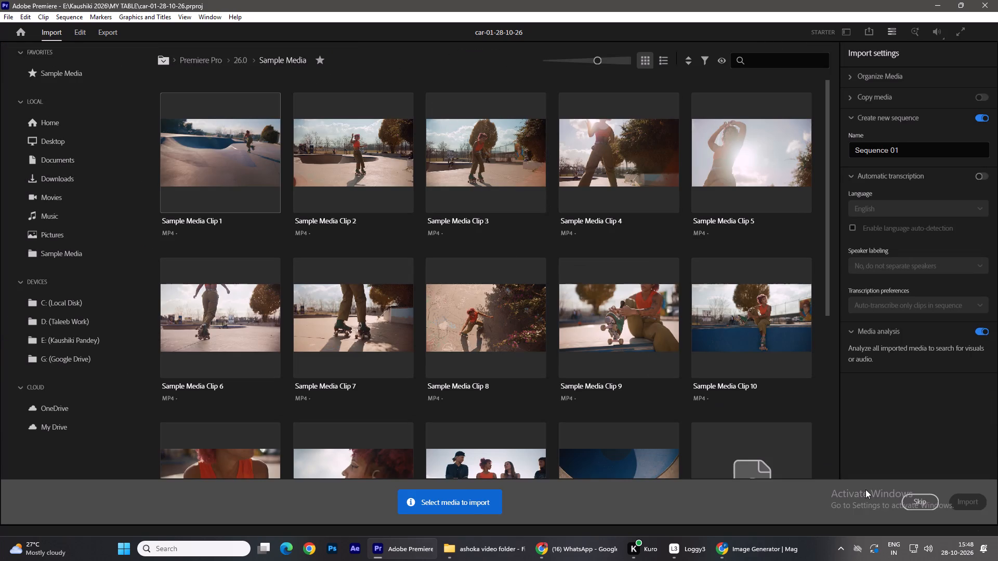
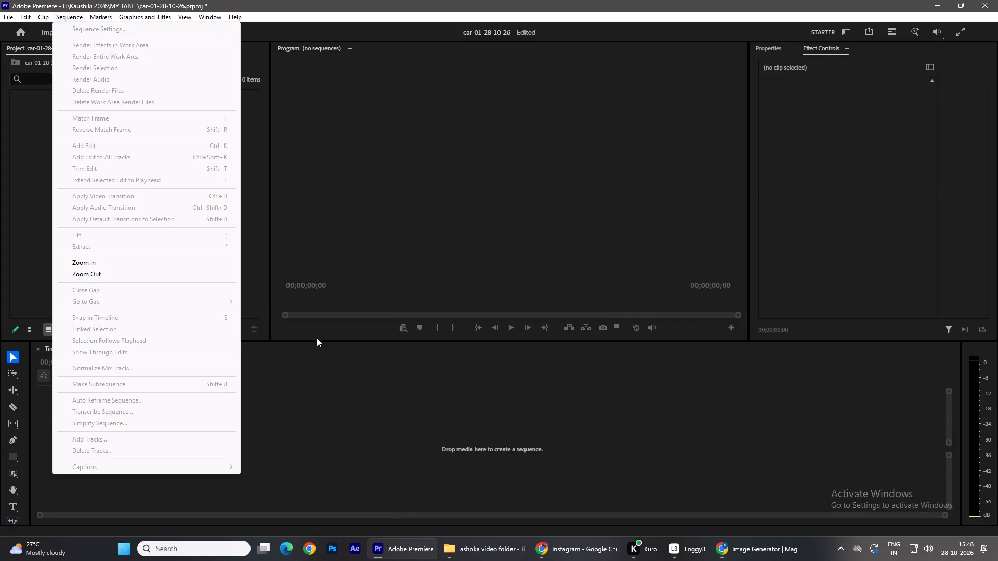
Start a media import and browse to the My Table folder inside Footages in Kaushiki 2026's MY TABLE folder.
click(317, 342)
click(141, 232)
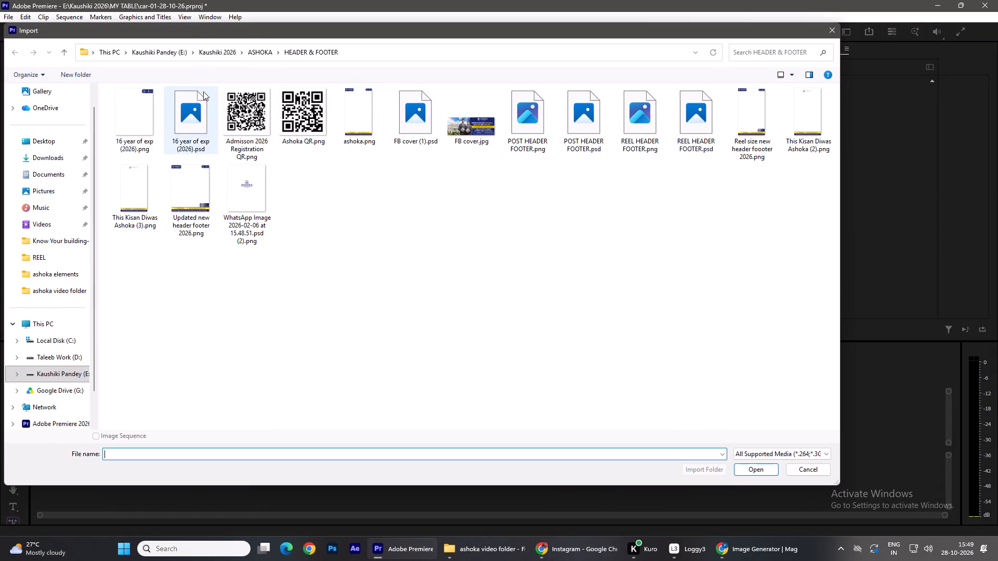
click(213, 52)
scroll(548, 382, down, 1)
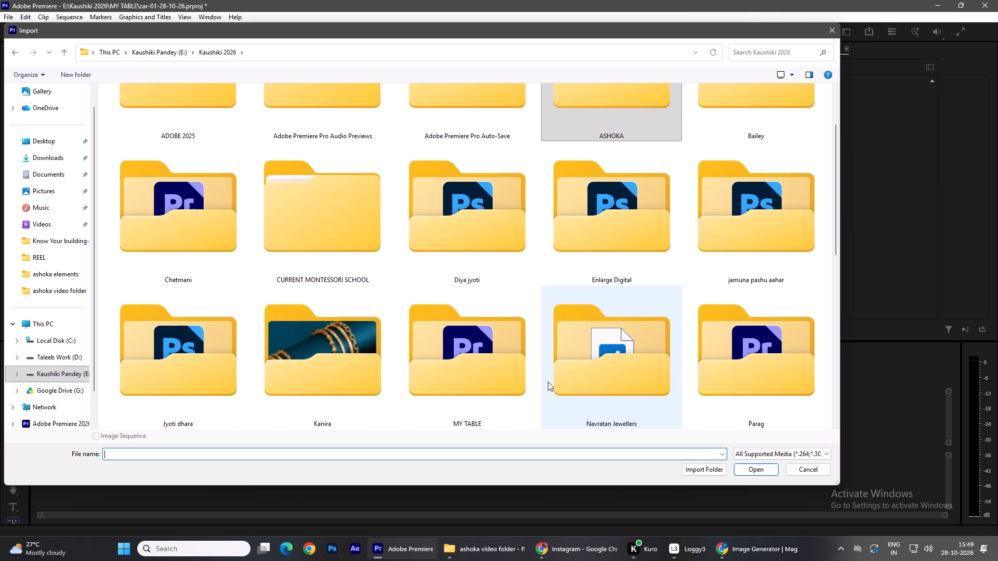
scroll(548, 382, down, 1)
double_click(489, 270)
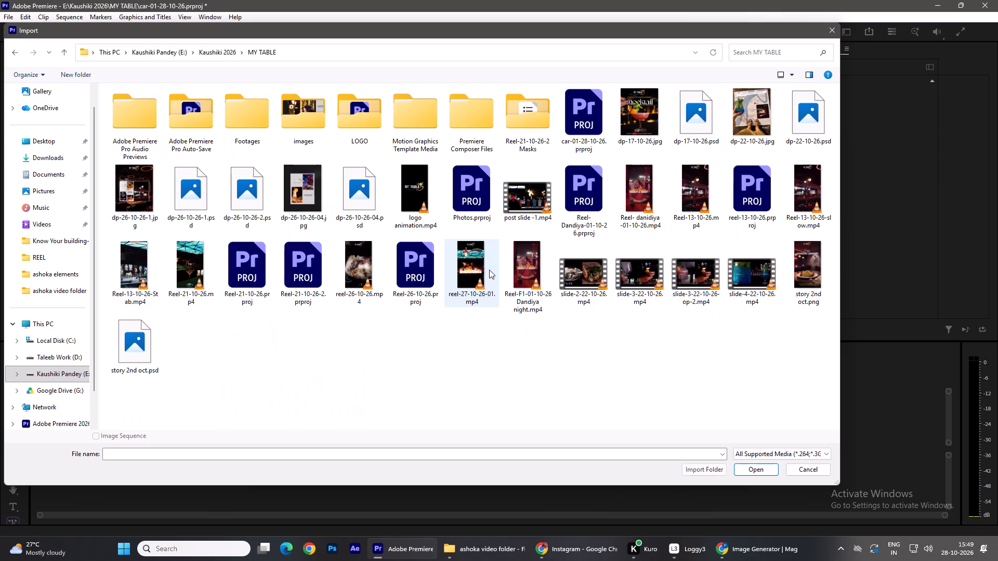
double_click(237, 123)
double_click(187, 106)
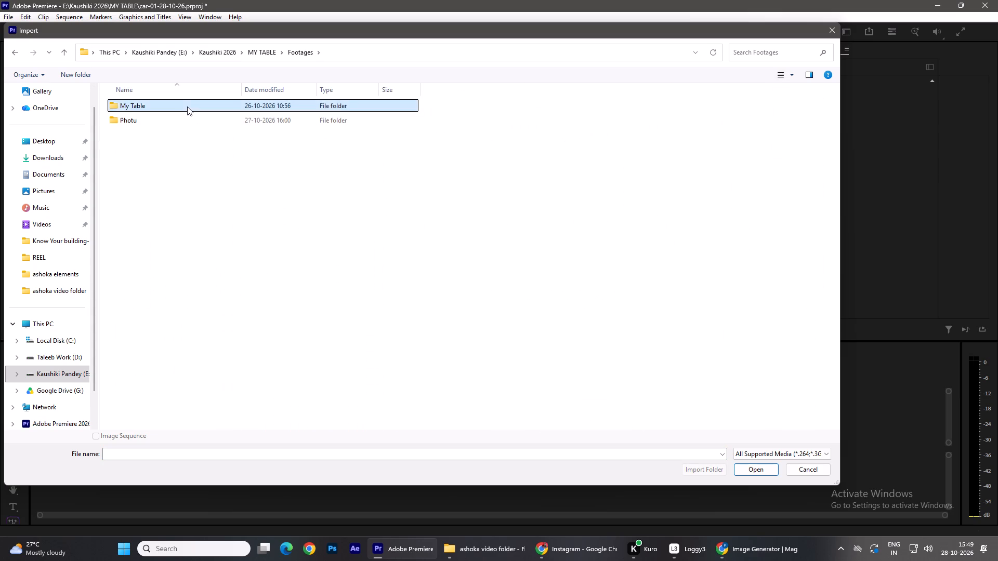
Browse the Proxies folder inside the My Table footage and import the MVI_6125_Proxy.mov clip.
scroll(213, 238, down, 2)
scroll(213, 238, up, 4)
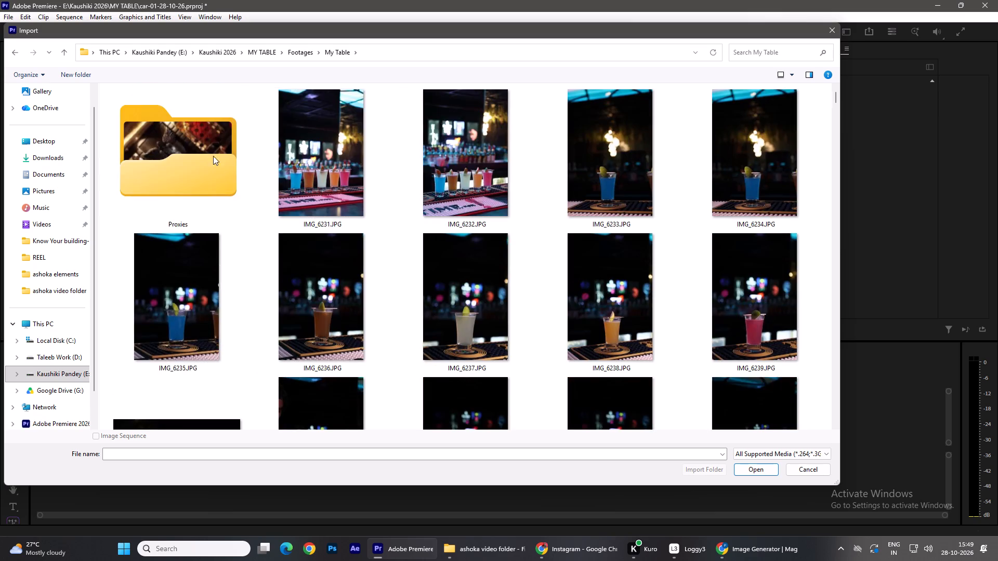
double_click(206, 132)
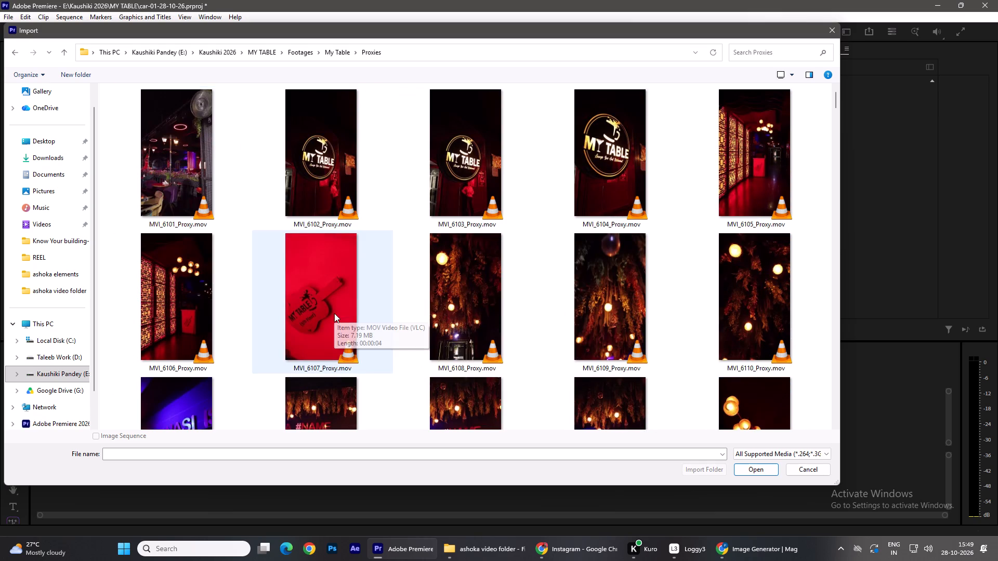
scroll(334, 313, down, 3)
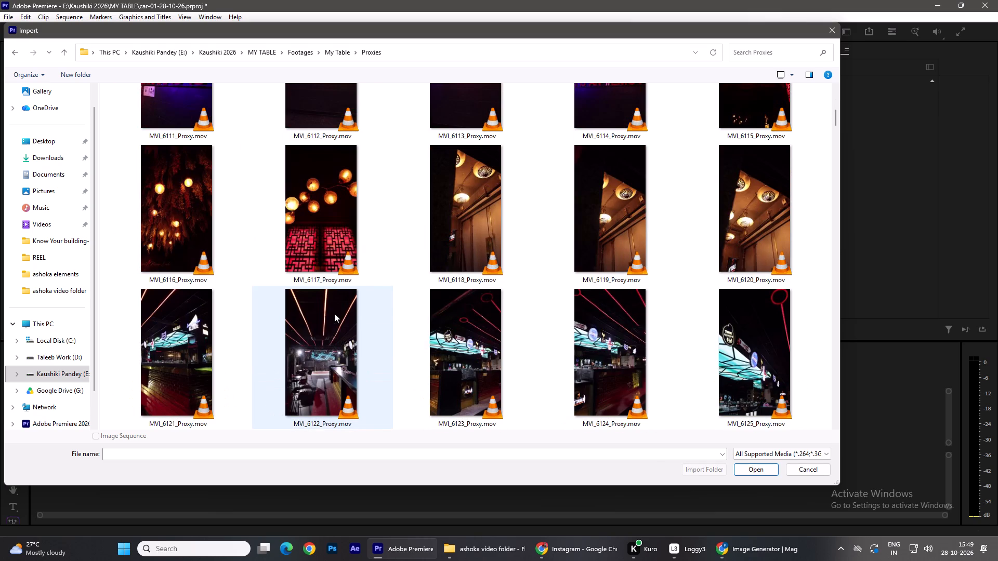
scroll(748, 372, down, 1)
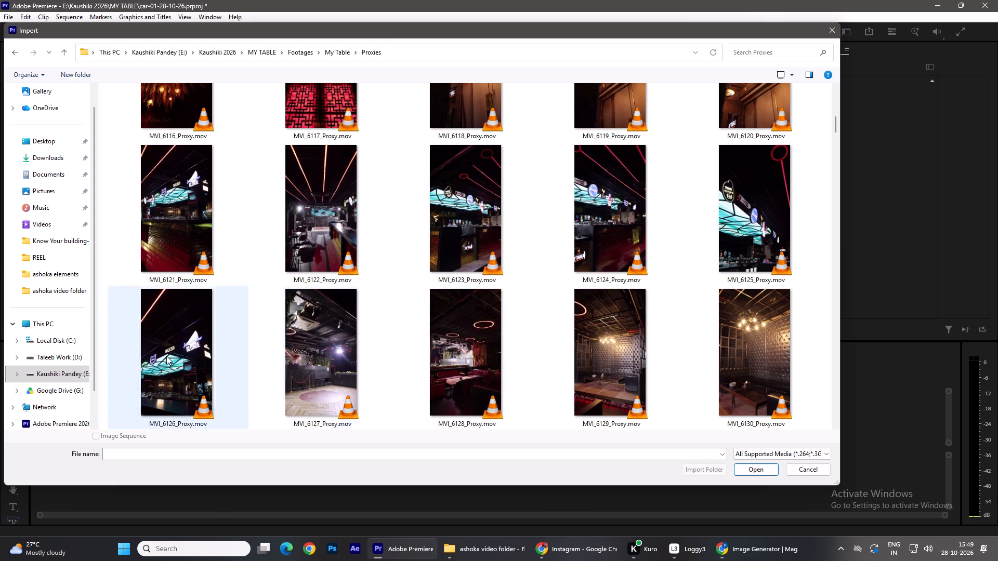
double_click(737, 232)
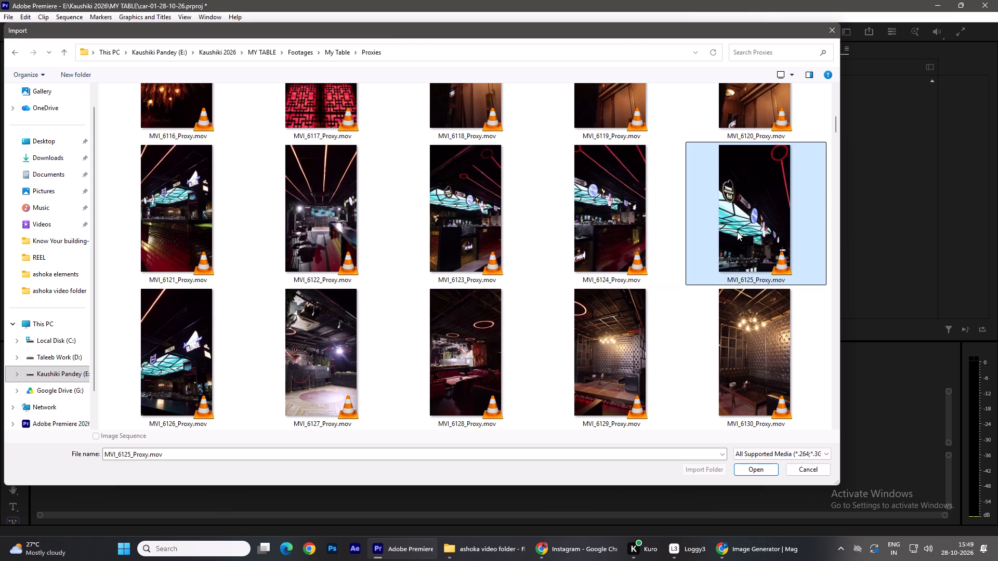
Create a sequence from the MVI_6125_Proxy.mov clip and scrub through its footage in the timeline.
drag(64, 112, 167, 442)
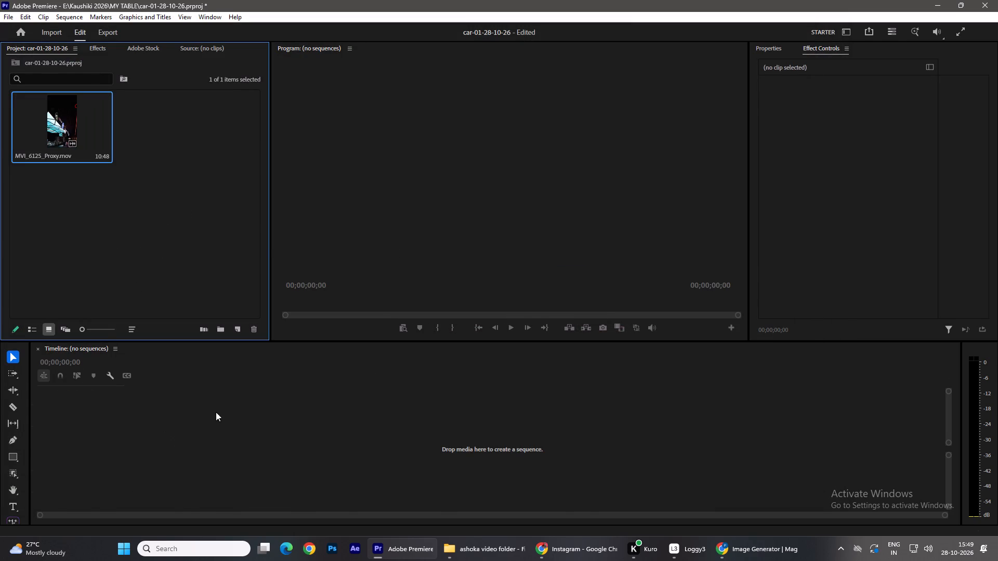
drag(141, 380, 240, 405)
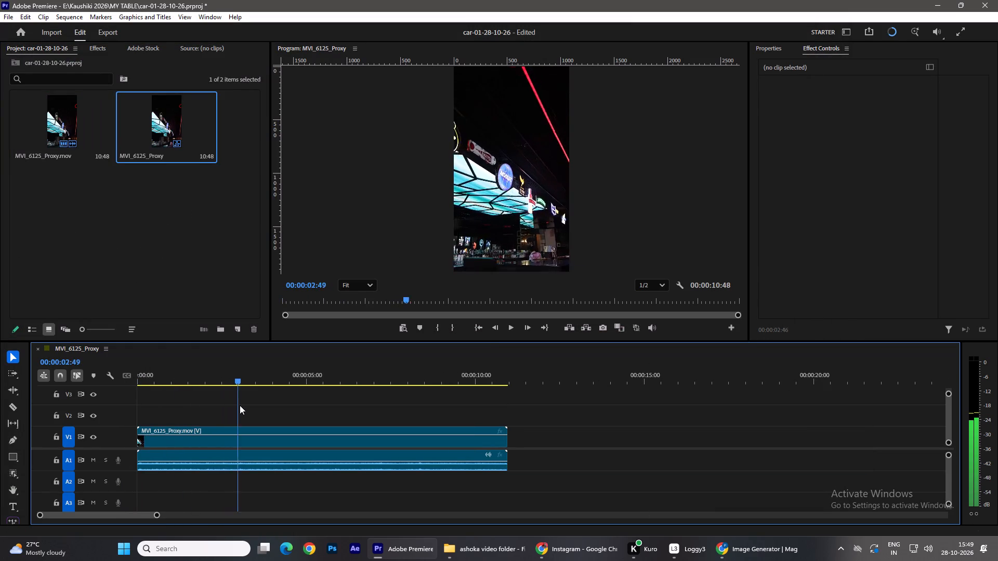
drag(240, 405, 378, 420)
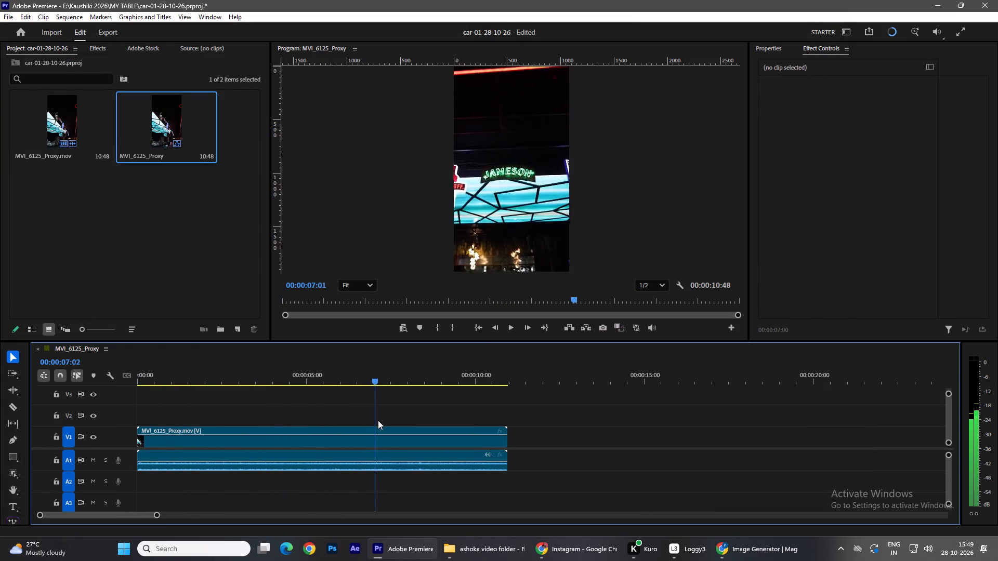
drag(378, 420, 87, 411)
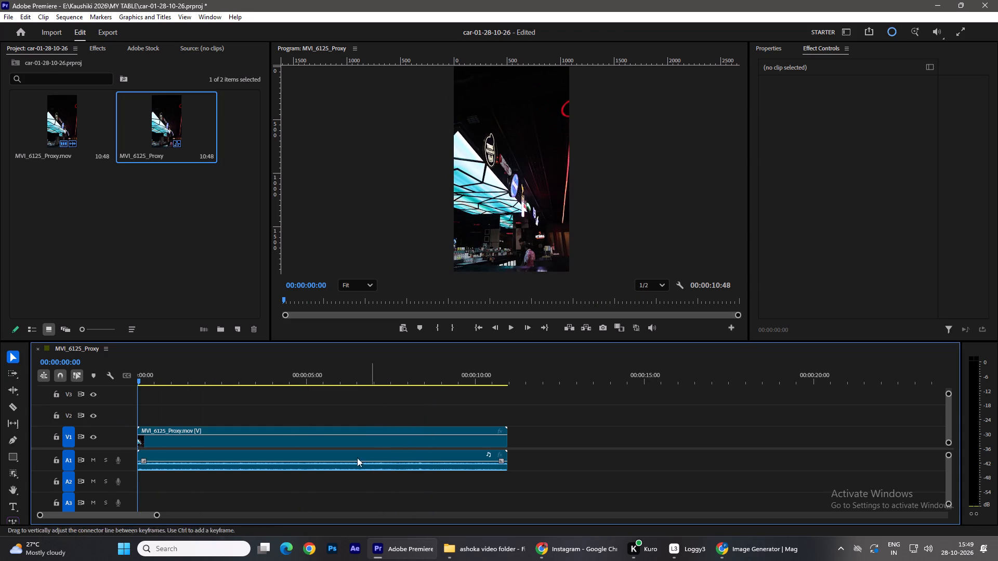
Delete the MVI_6125_Proxy.mov clip from the timeline and from the project, keeping the sequence.
click(310, 431)
key(Delete)
click(84, 128)
key(Delete)
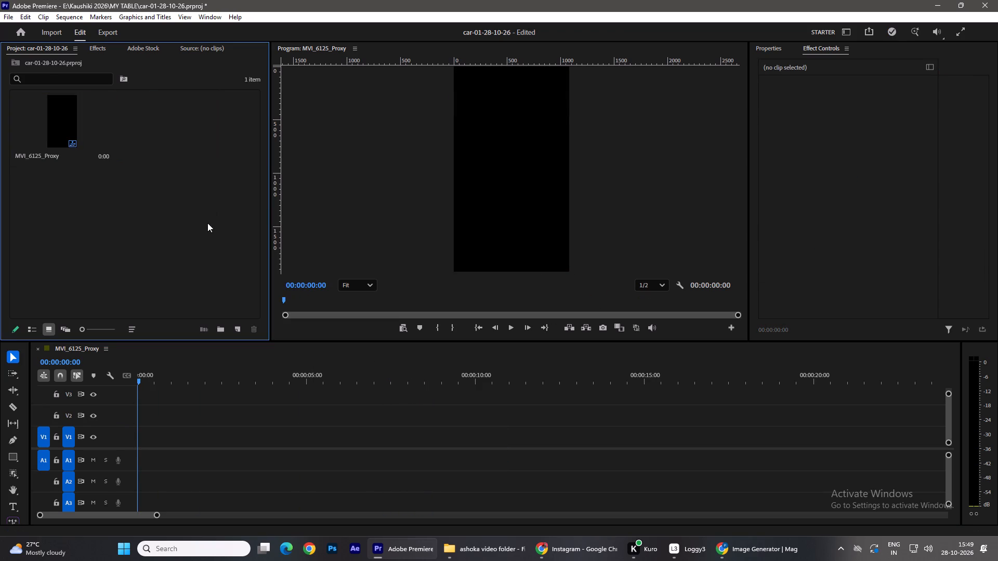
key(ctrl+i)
Switch to Google Chrome and open the YouTube home page in a new tab.
click(567, 550)
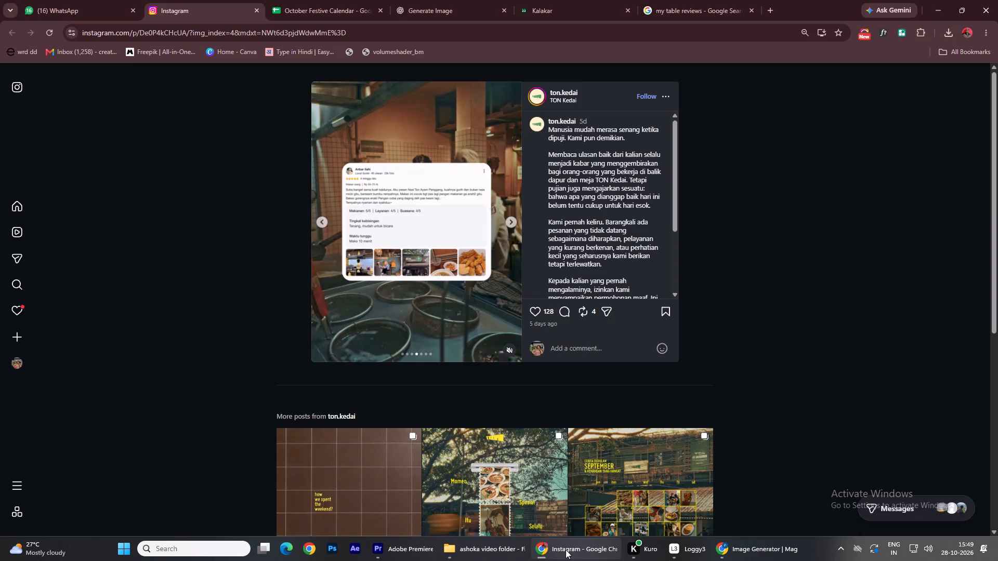
click(772, 2)
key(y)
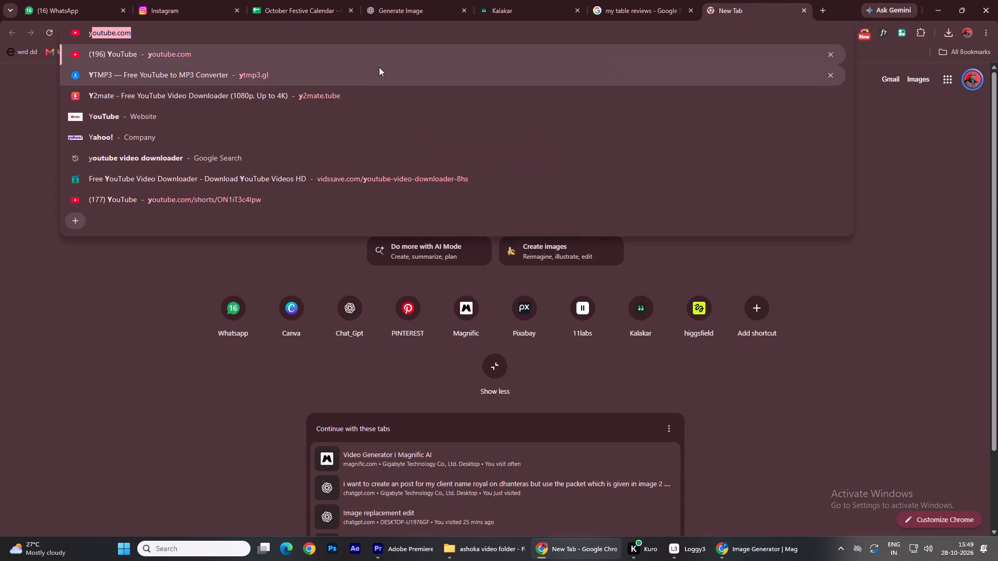
click(378, 65)
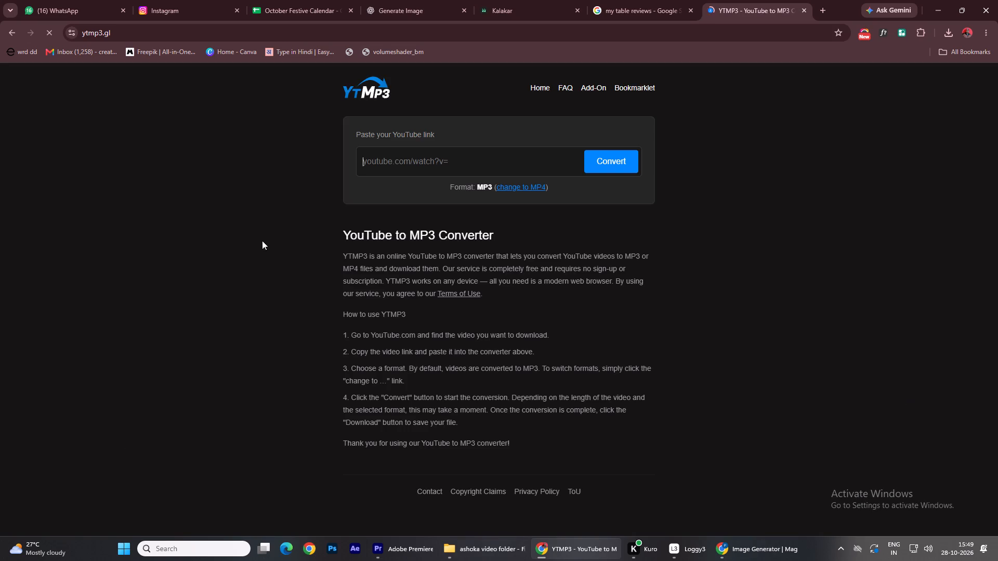
click(190, 34)
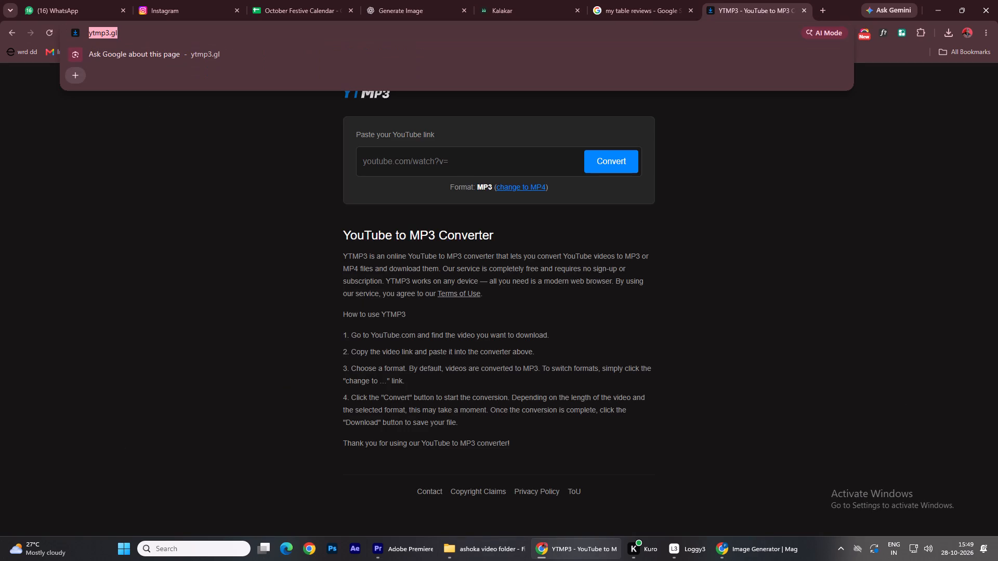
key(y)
click(141, 57)
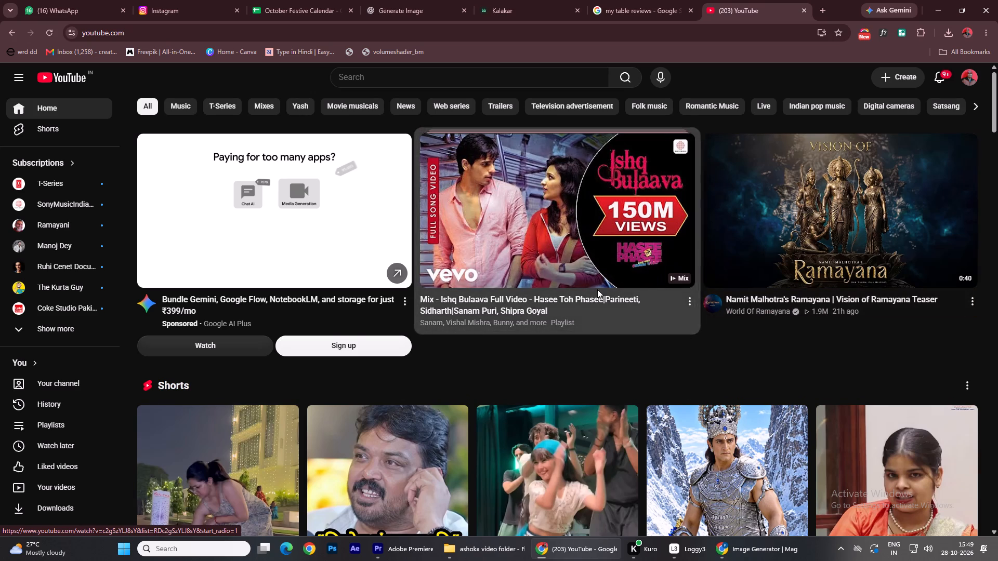
Look through the recommended videos and Shorts in the YouTube home feed.
scroll(345, 329, down, 8)
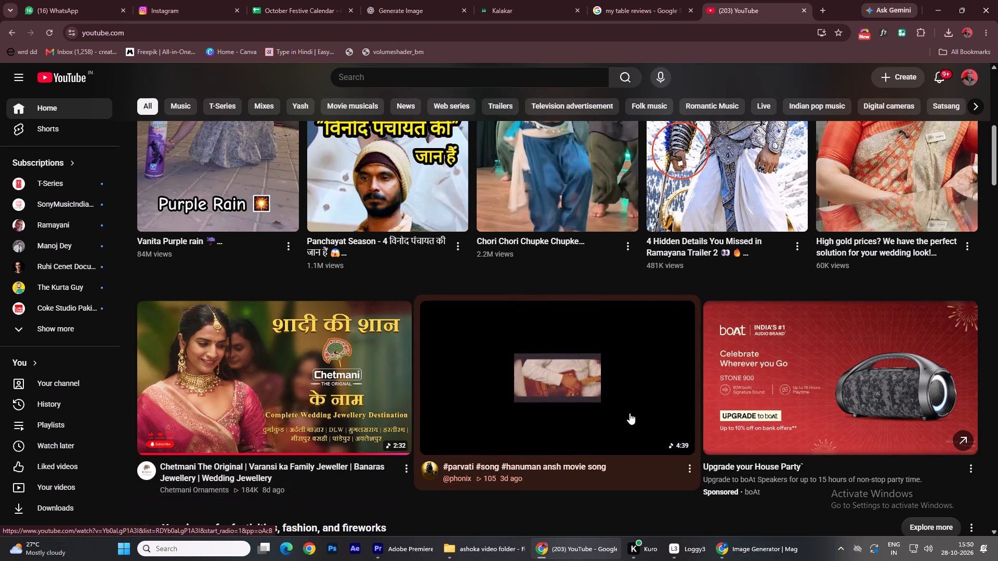
On YouTube in Chrome, find the JioHotstar Obsession video in the home feed, open it and skim through it.
scroll(629, 413, down, 3)
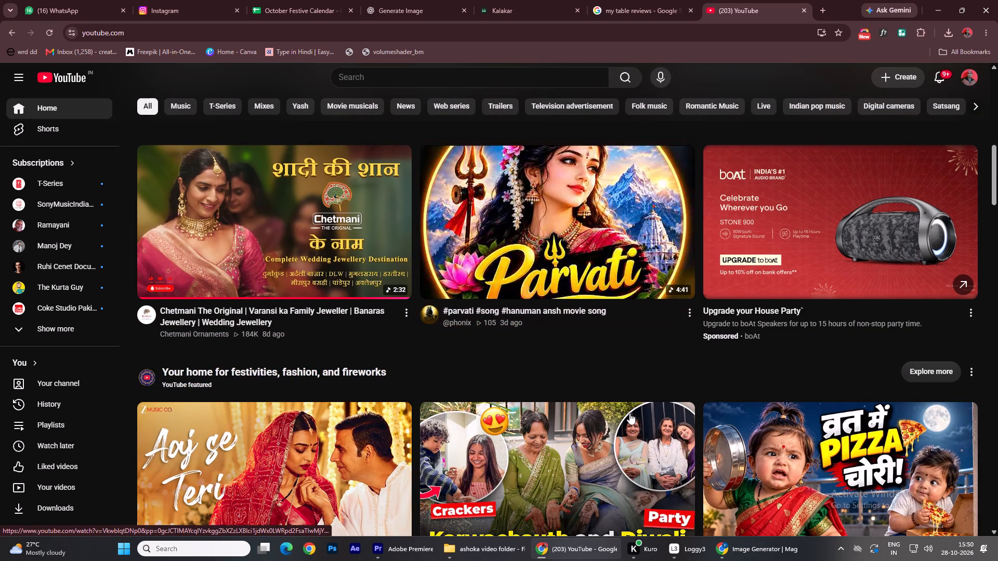
scroll(629, 413, down, 4)
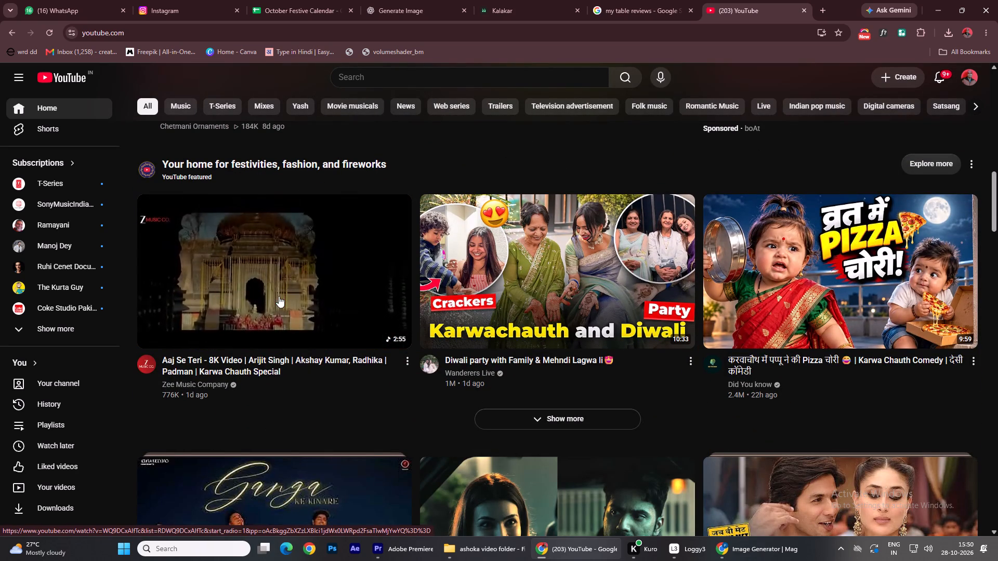
scroll(279, 296, down, 2)
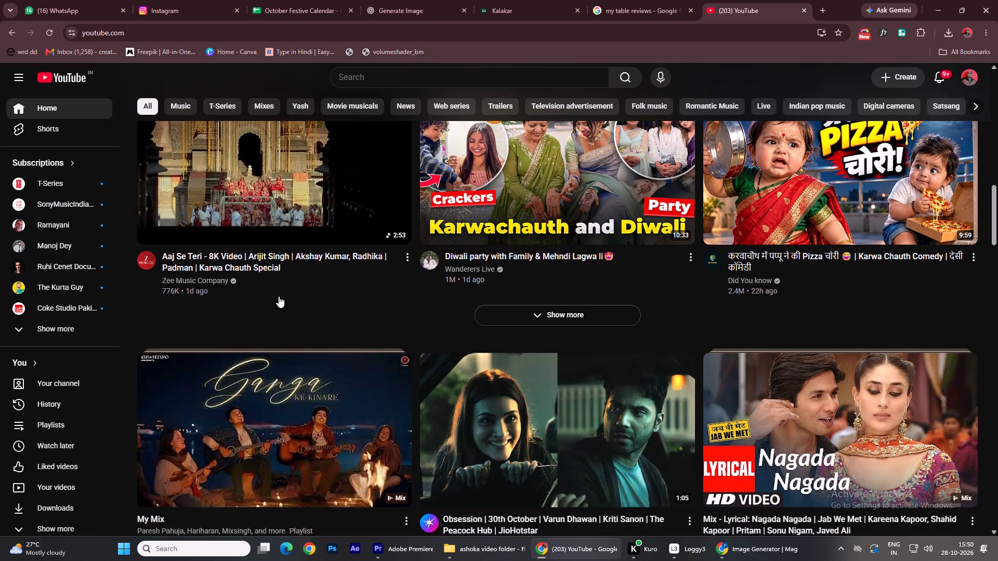
scroll(288, 312, down, 1)
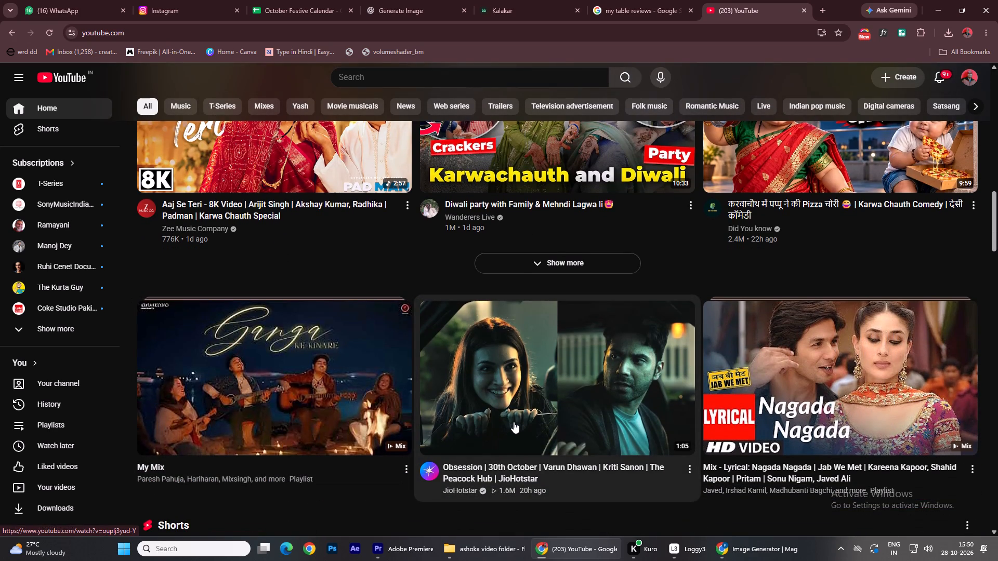
click(514, 422)
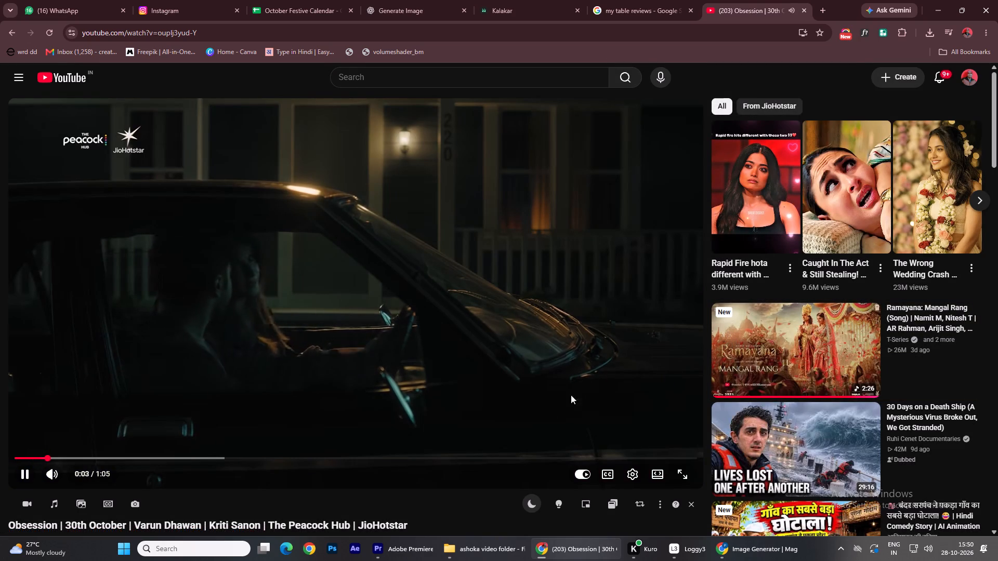
click(93, 459)
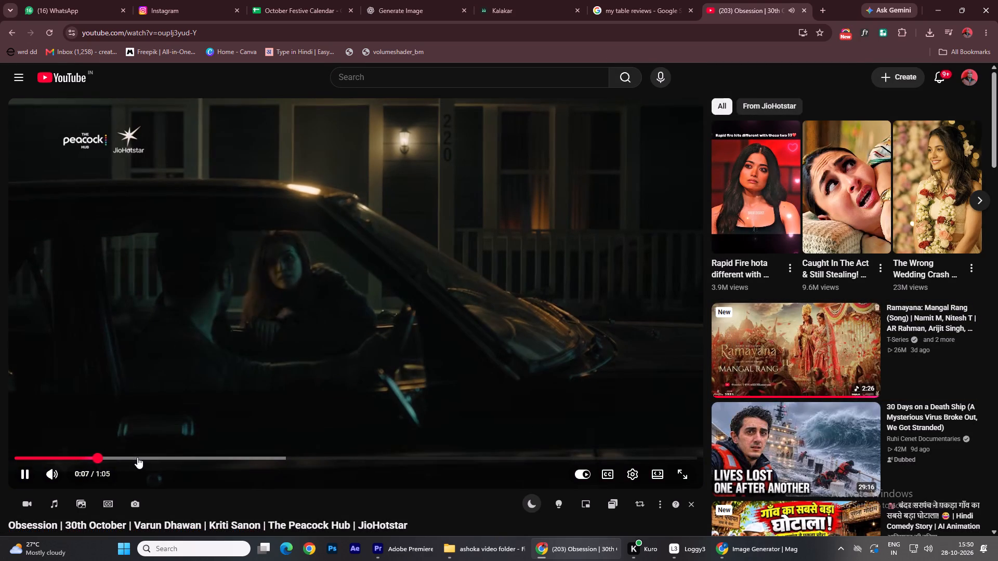
click(140, 459)
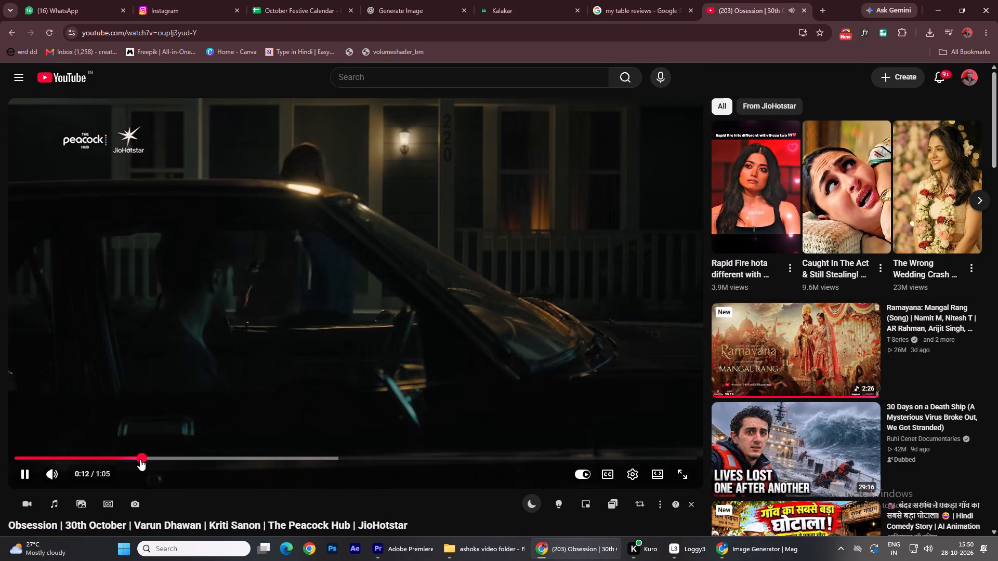
click(184, 455)
click(256, 456)
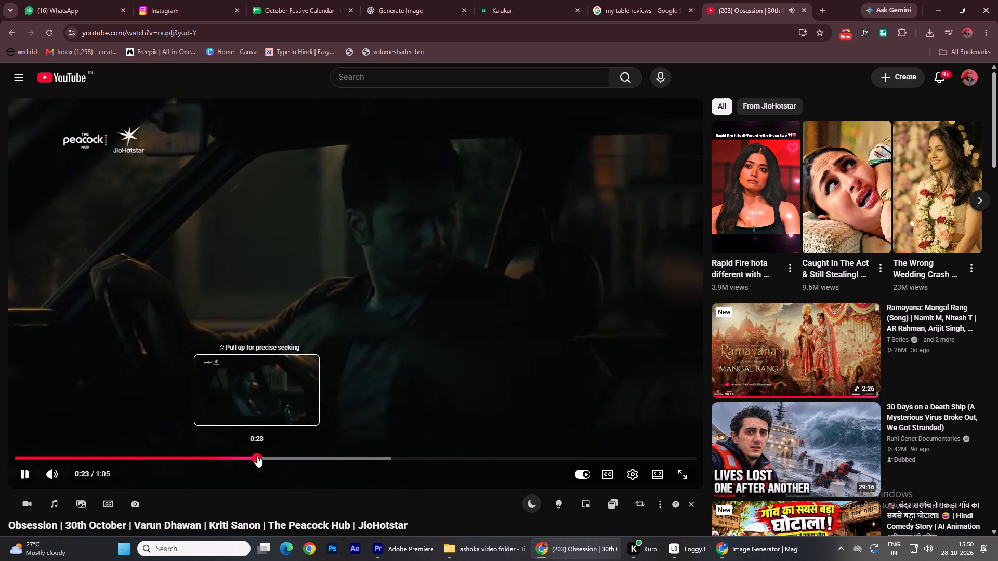
click(317, 459)
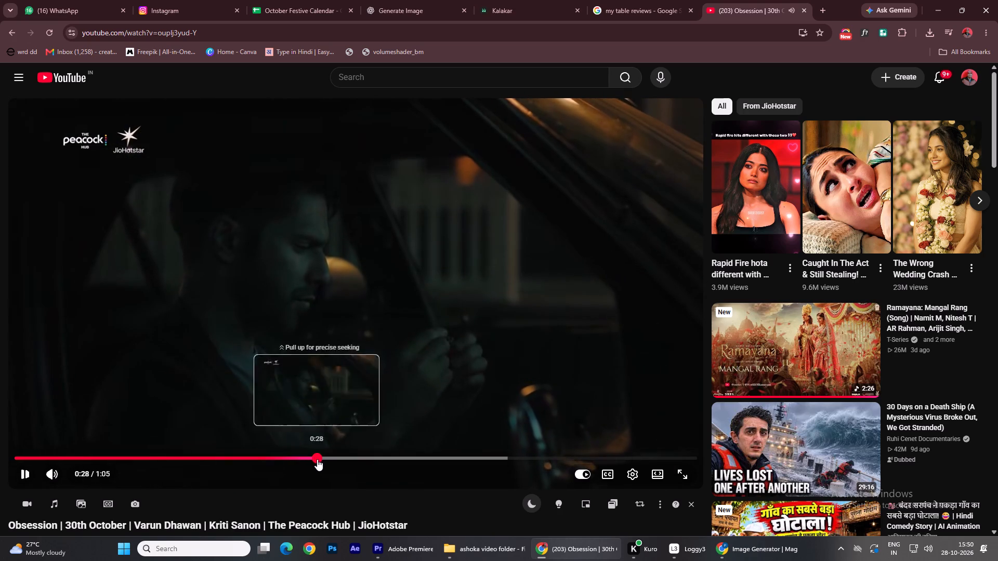
click(388, 457)
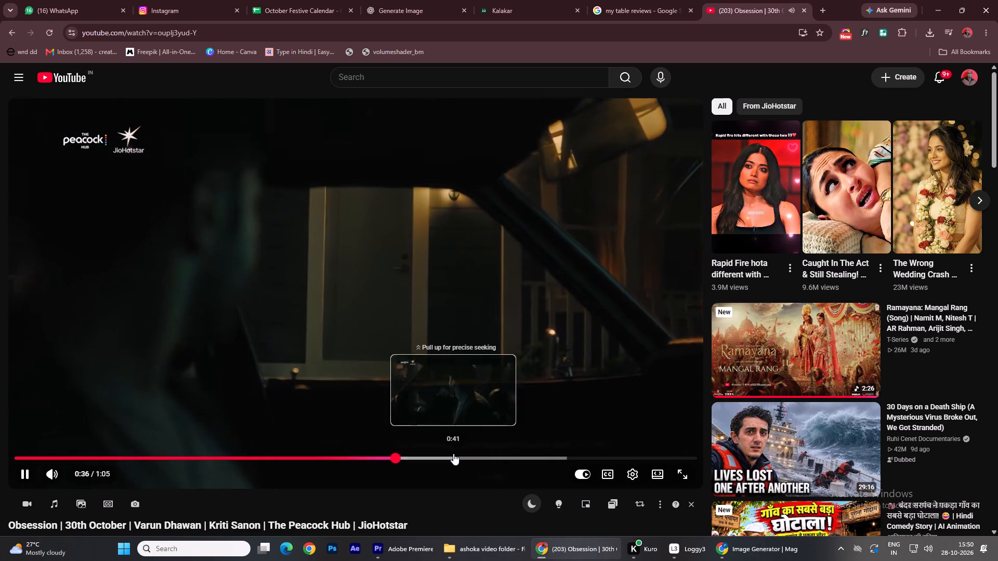
click(453, 453)
click(524, 456)
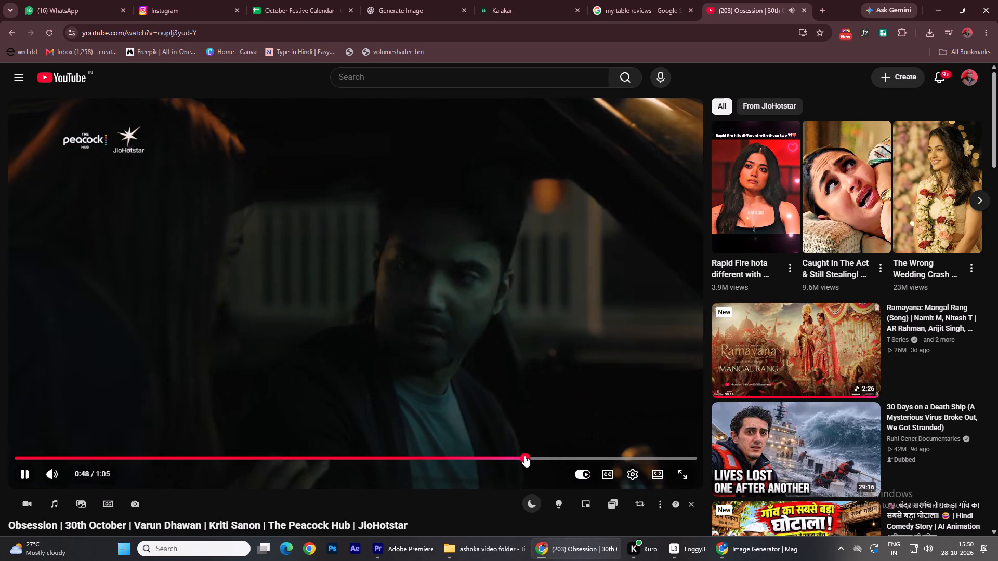
click(568, 454)
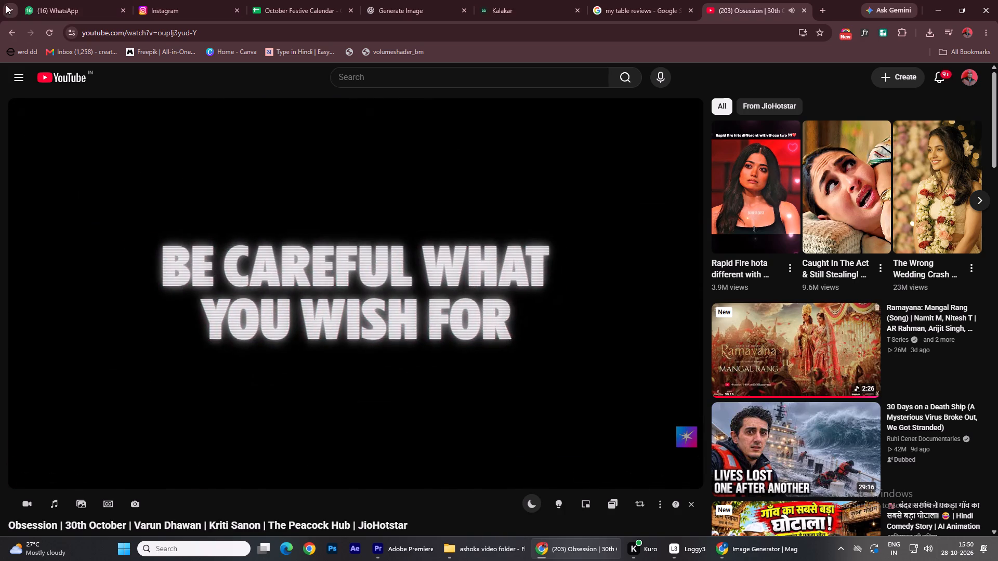
Return to the YouTube home feed and look through the recommended videos.
click(13, 34)
scroll(456, 417, down, 3)
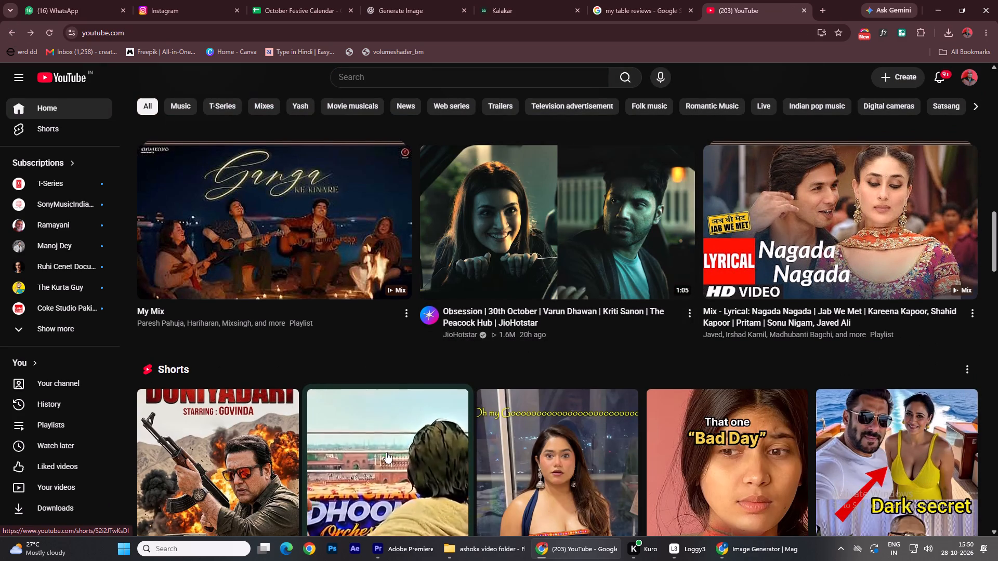
scroll(418, 429, down, 3)
scroll(419, 428, up, 3)
scroll(646, 355, down, 3)
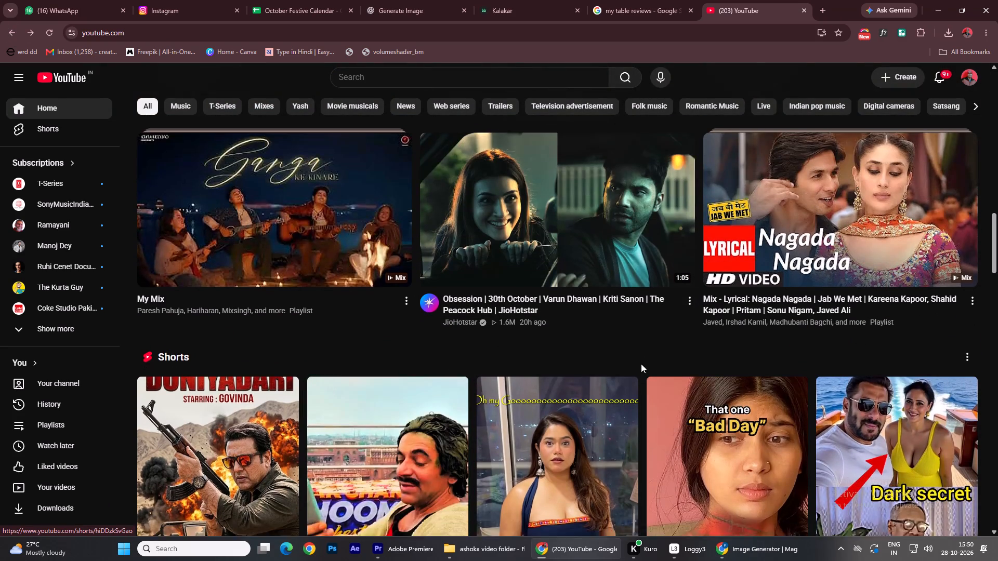
scroll(493, 489, down, 3)
scroll(429, 453, down, 7)
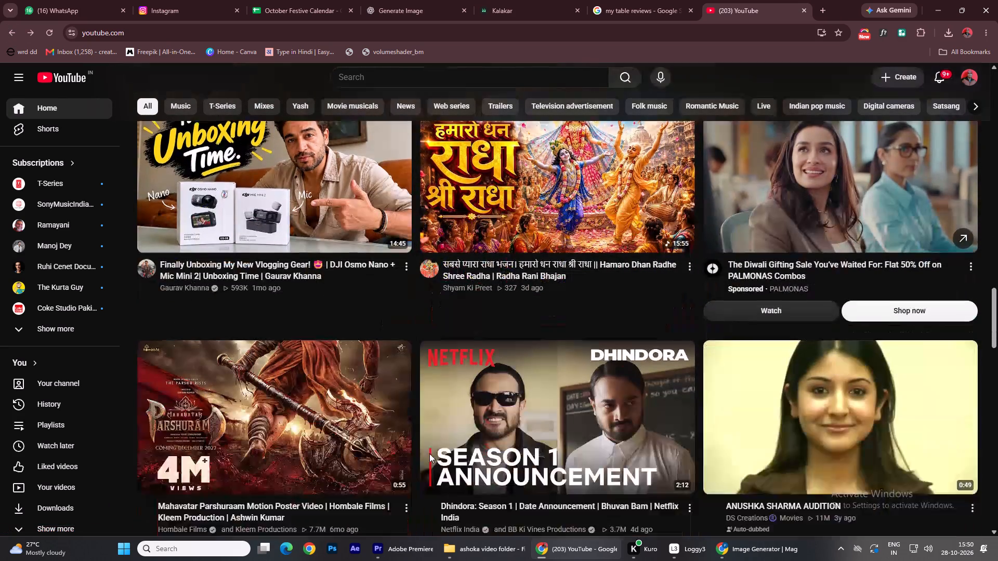
scroll(429, 453, down, 3)
scroll(429, 453, up, 6)
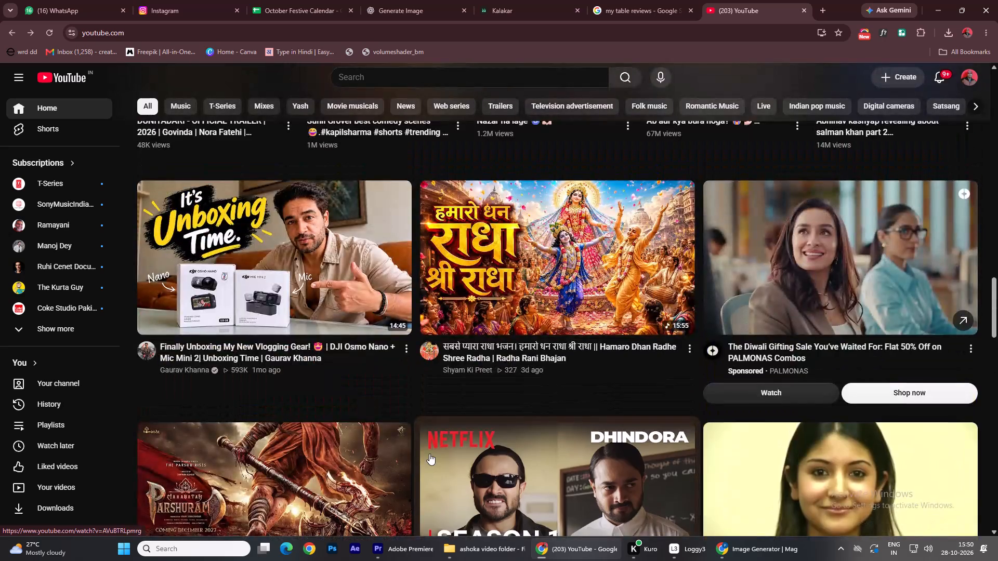
scroll(429, 453, up, 14)
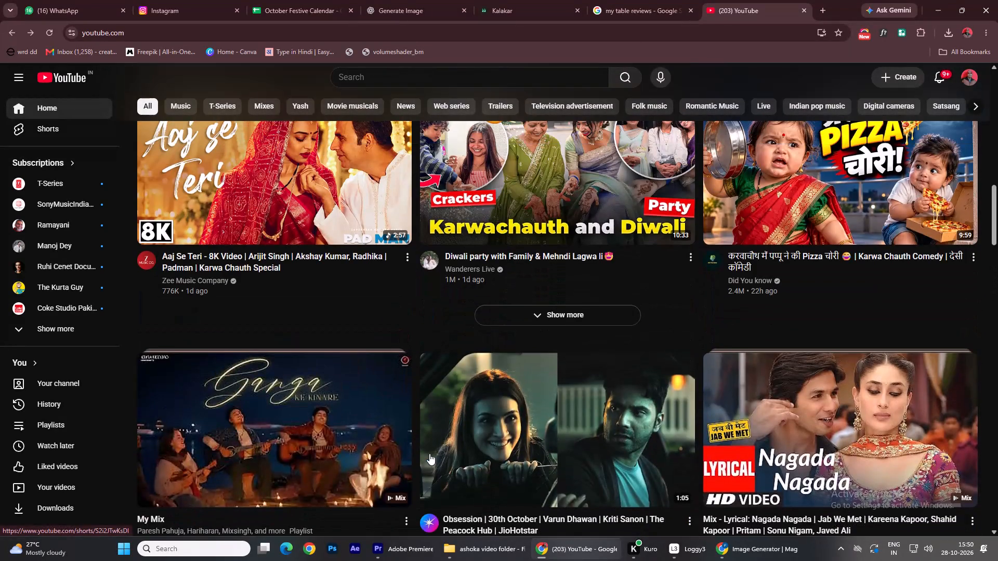
scroll(429, 453, up, 3)
scroll(429, 453, down, 3)
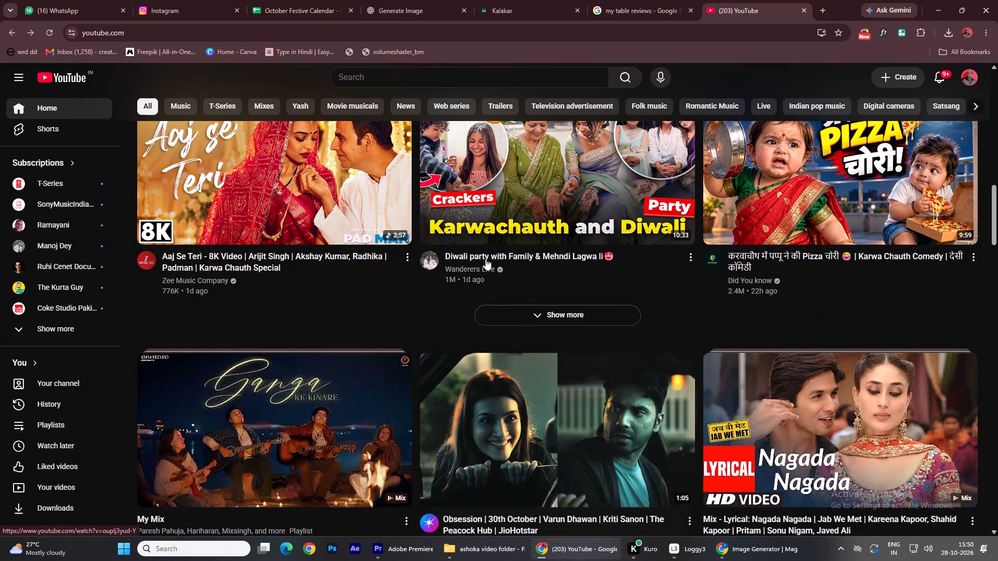
Search YouTube for kriti sanon songs.
click(418, 72)
text(kriti)
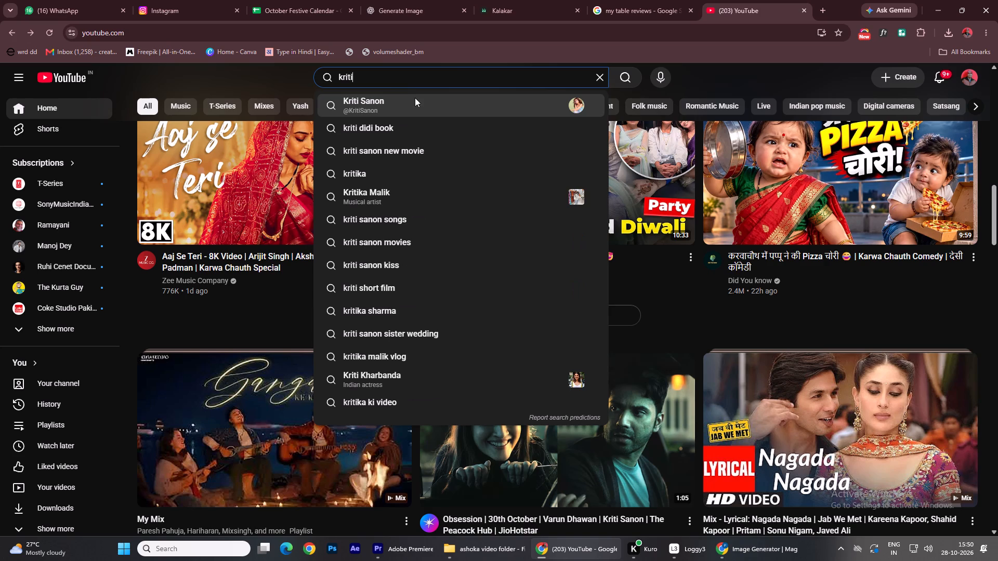
key(space)
click(399, 177)
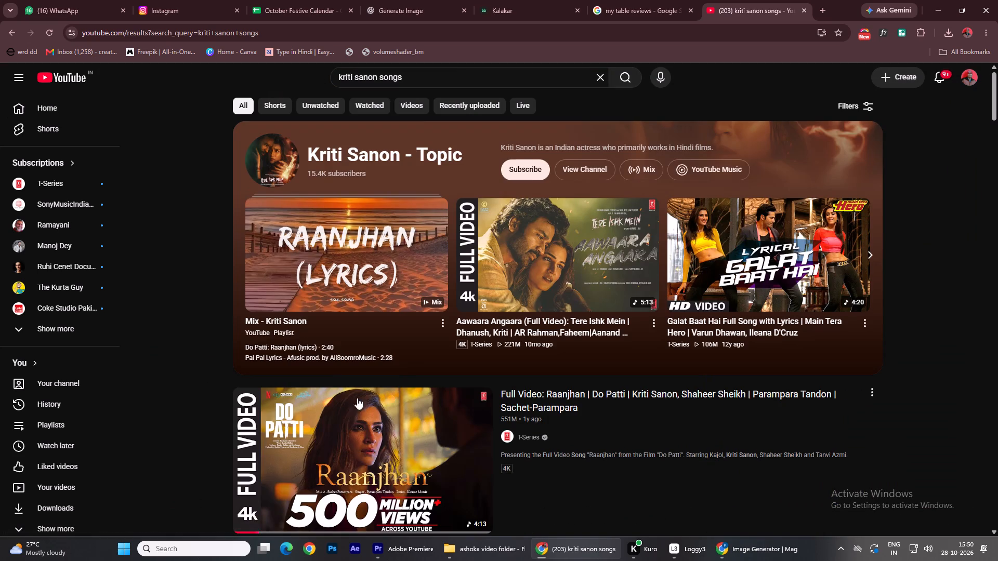
Look through the song results, open the Deewaana Deewaana full video from Tere Ishk Mein and skip its ad.
scroll(360, 406, down, 3)
scroll(475, 392, down, 12)
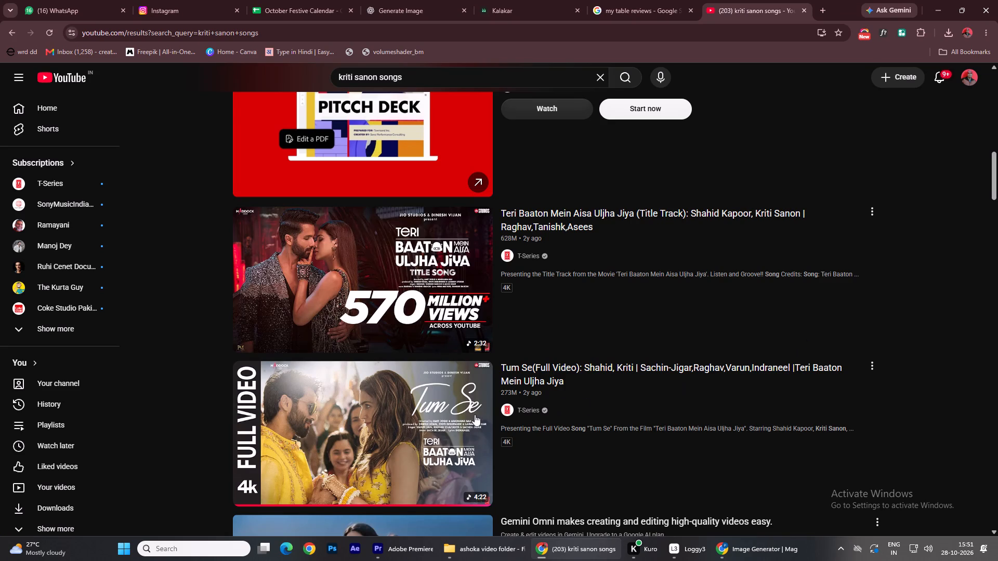
scroll(414, 400, down, 2)
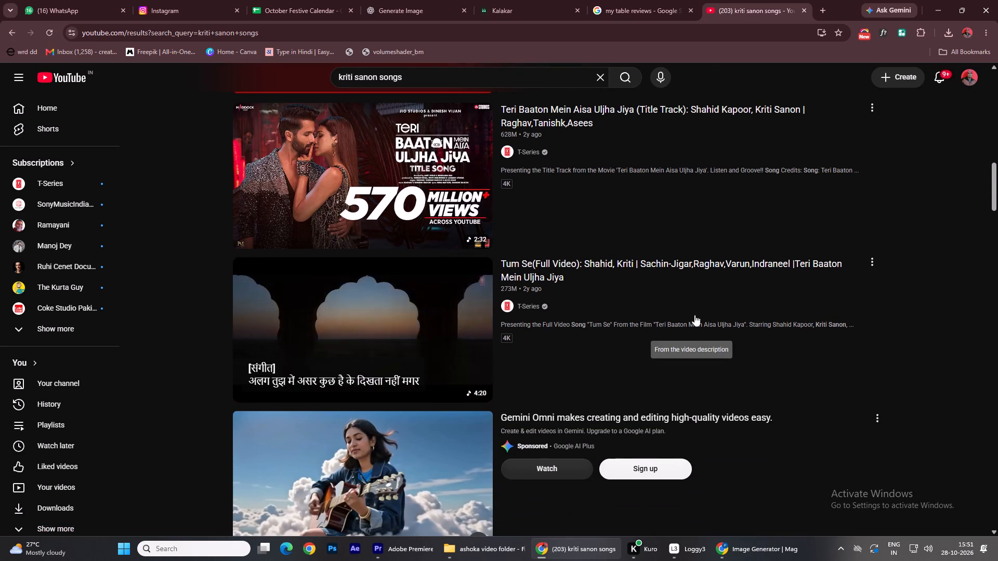
scroll(826, 316, down, 8)
scroll(740, 279, down, 5)
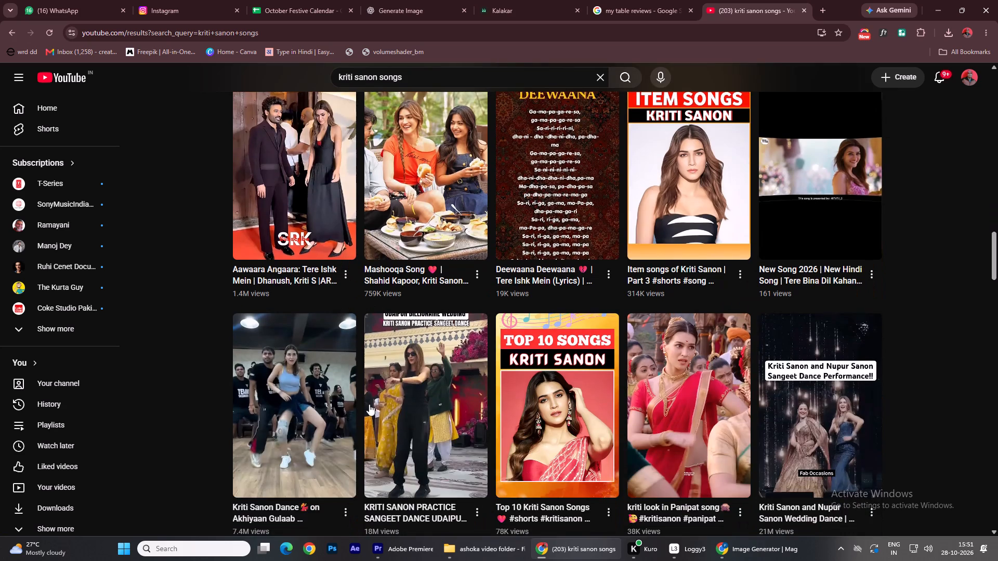
scroll(576, 396, down, 5)
scroll(754, 361, down, 5)
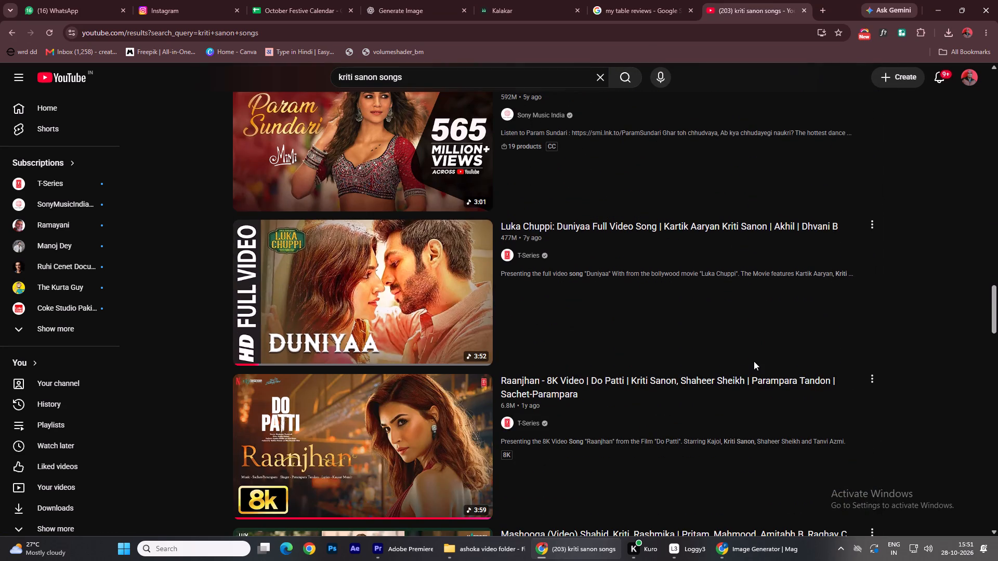
scroll(754, 361, down, 6)
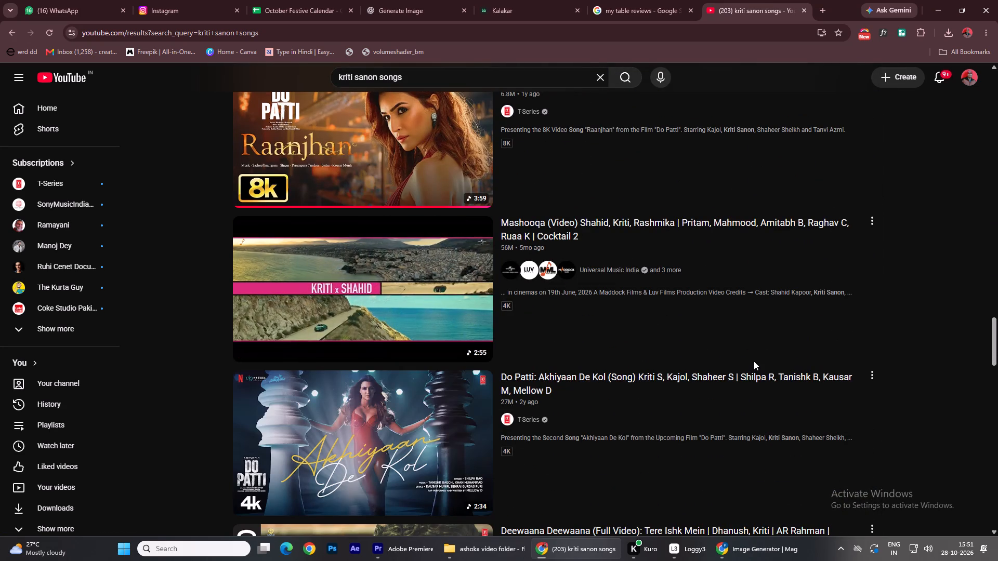
scroll(754, 361, down, 6)
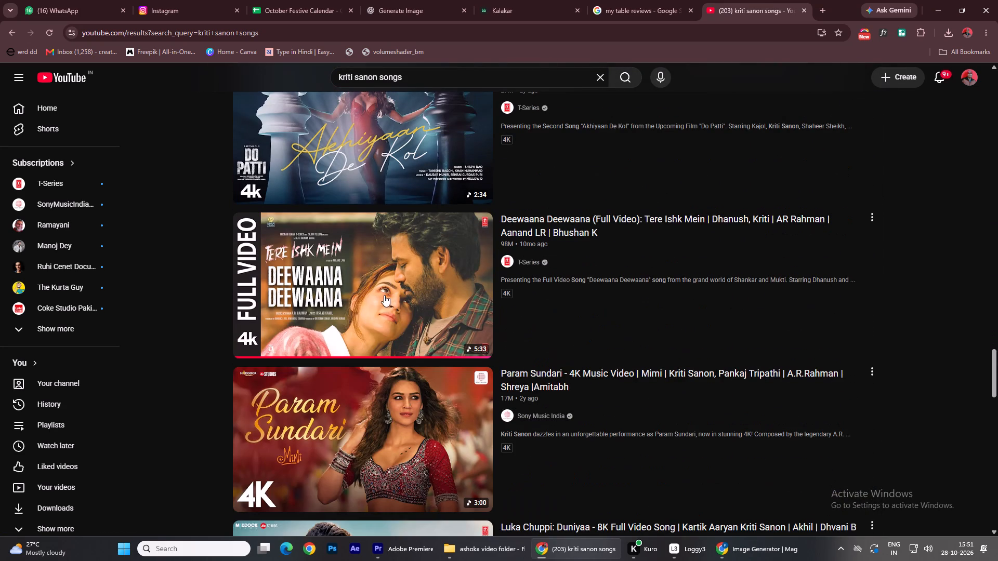
click(362, 295)
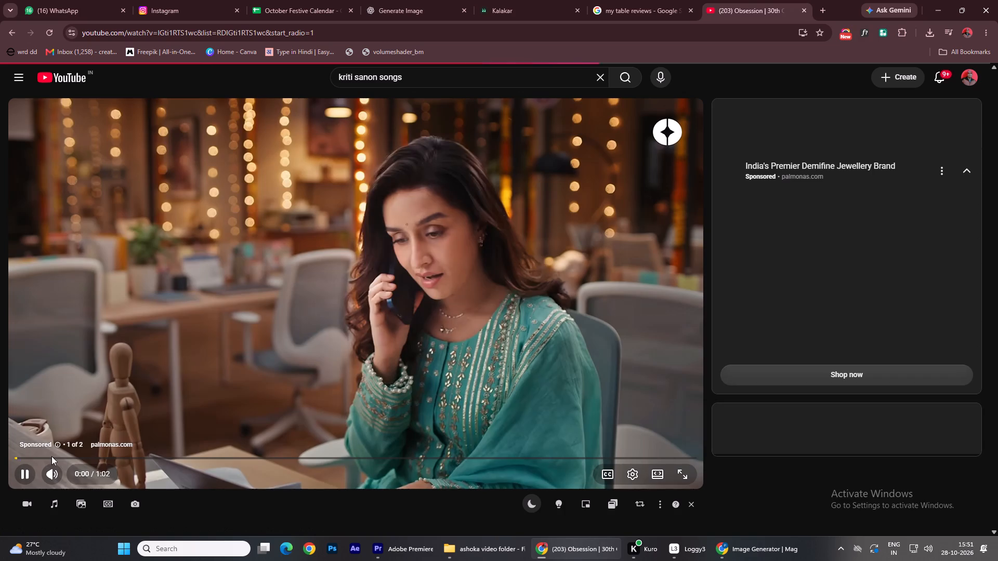
scroll(818, 407, down, 4)
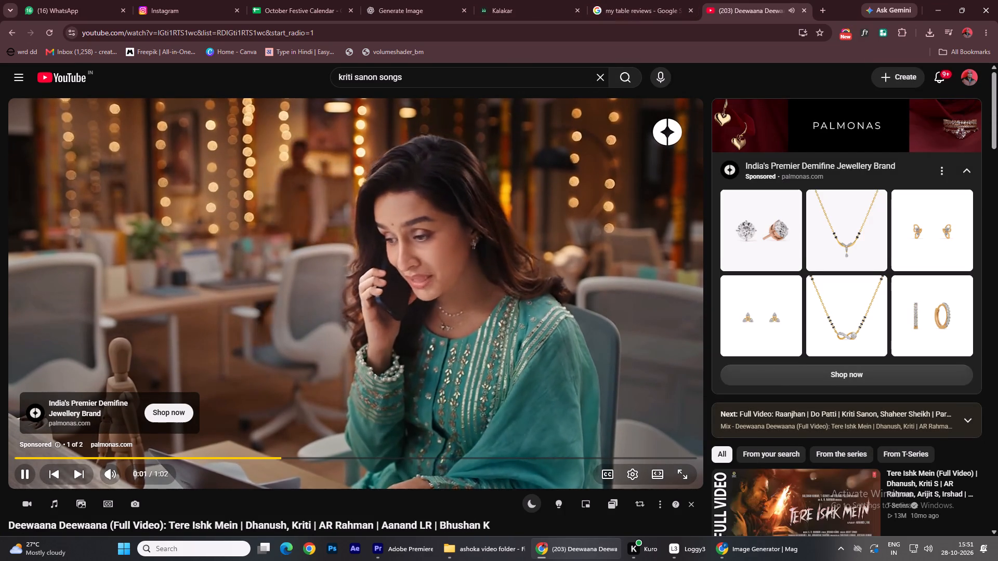
scroll(832, 423, down, 4)
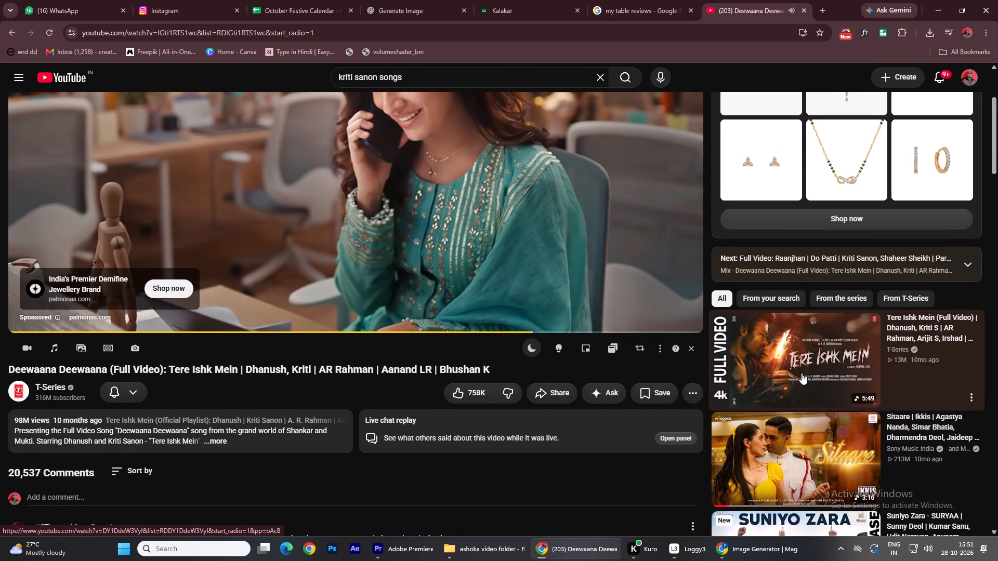
click(684, 285)
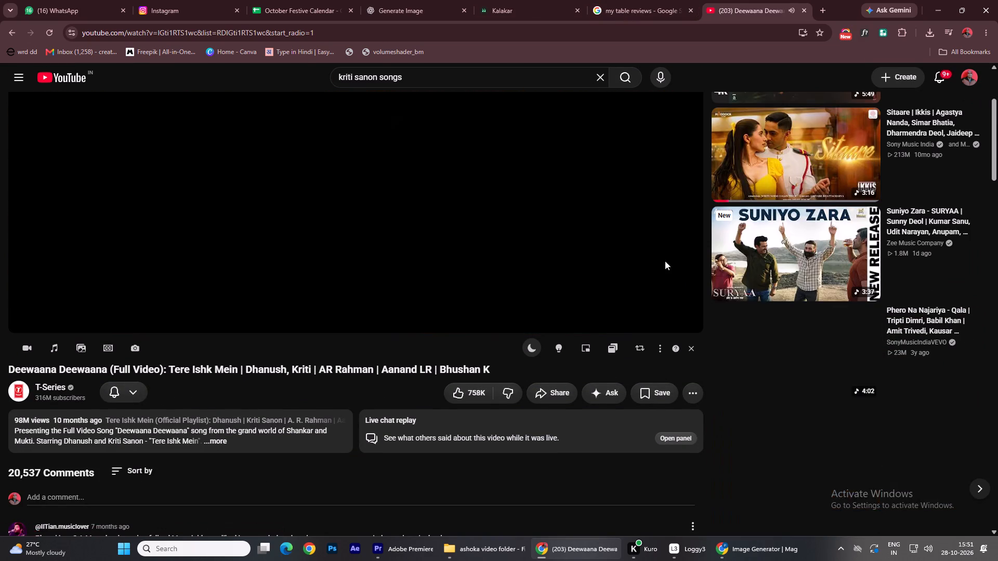
Restart playback of the Deewaana Deewaana video from near its beginning.
scroll(249, 250, up, 3)
click(35, 458)
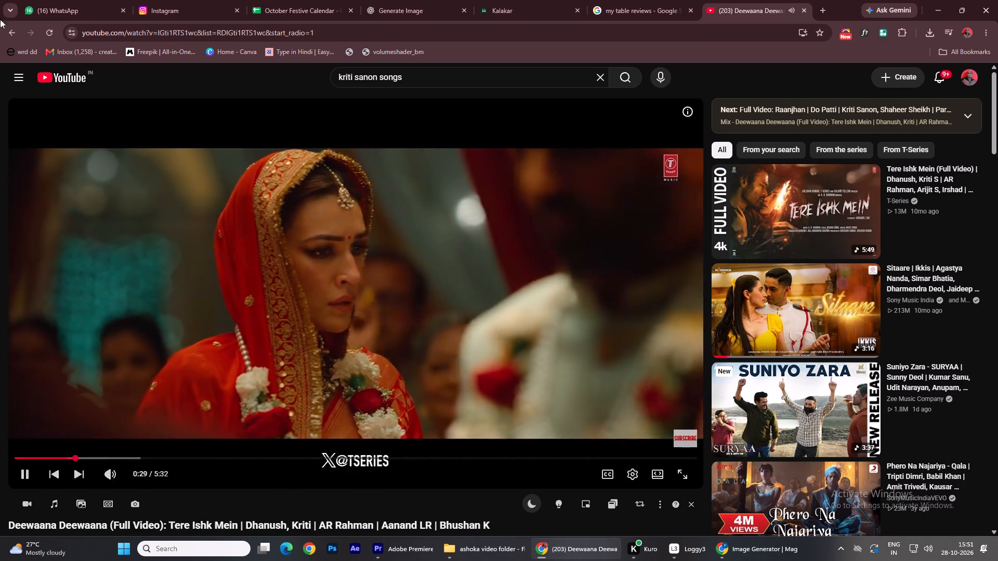
Return to the kriti sanon songs results, look through them and open the Tum Se full video.
click(14, 35)
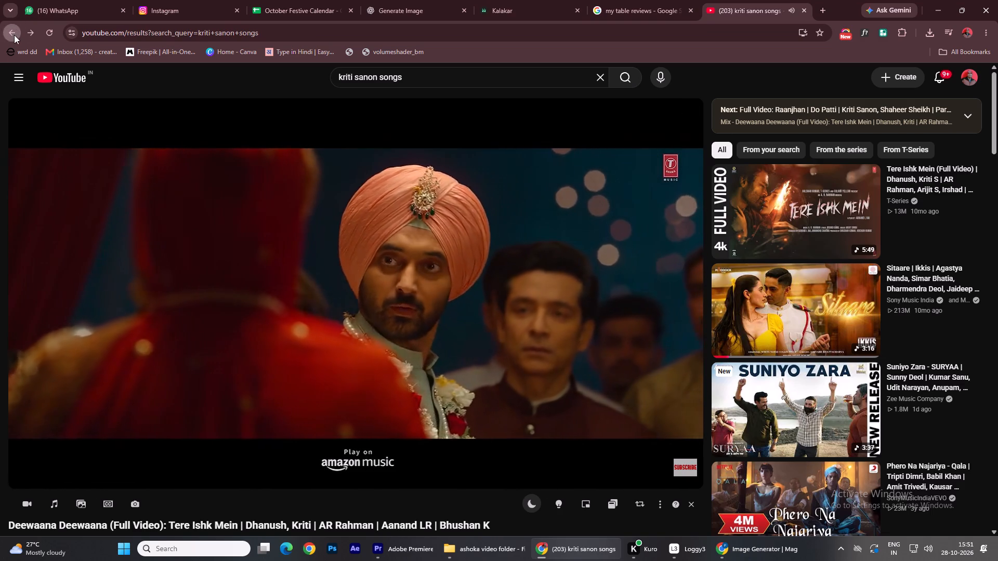
scroll(430, 396, down, 10)
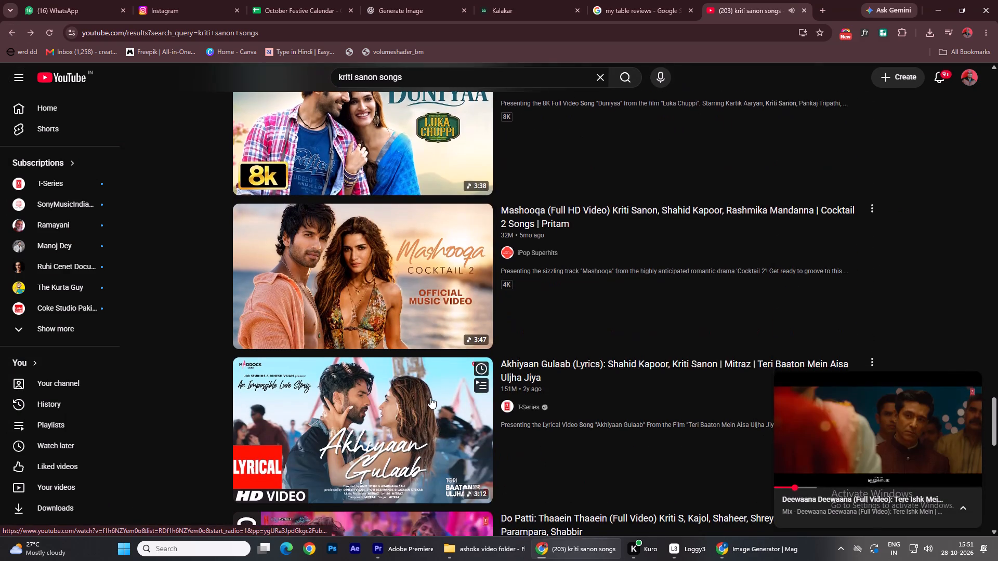
scroll(387, 433, down, 10)
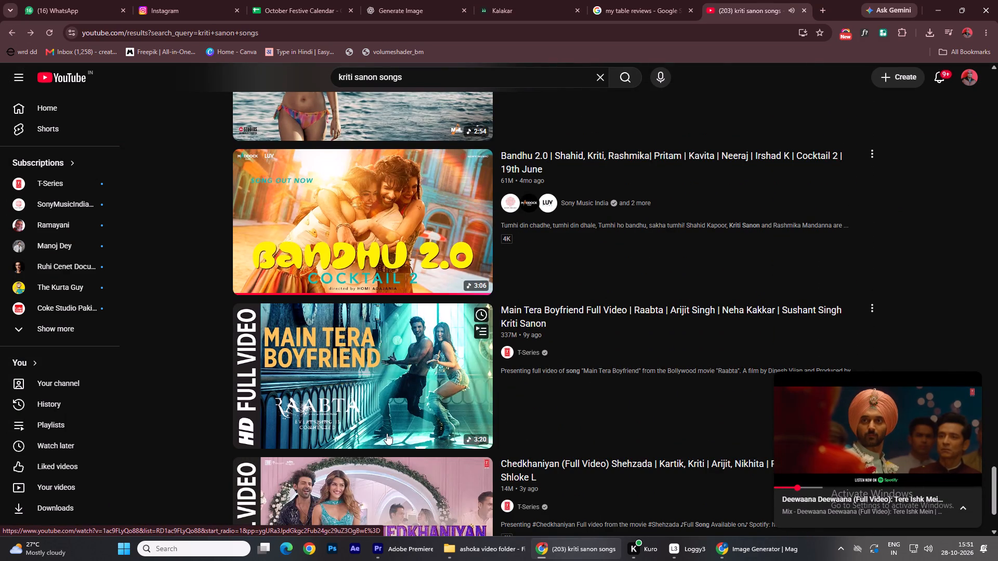
scroll(387, 433, down, 6)
scroll(668, 381, up, 19)
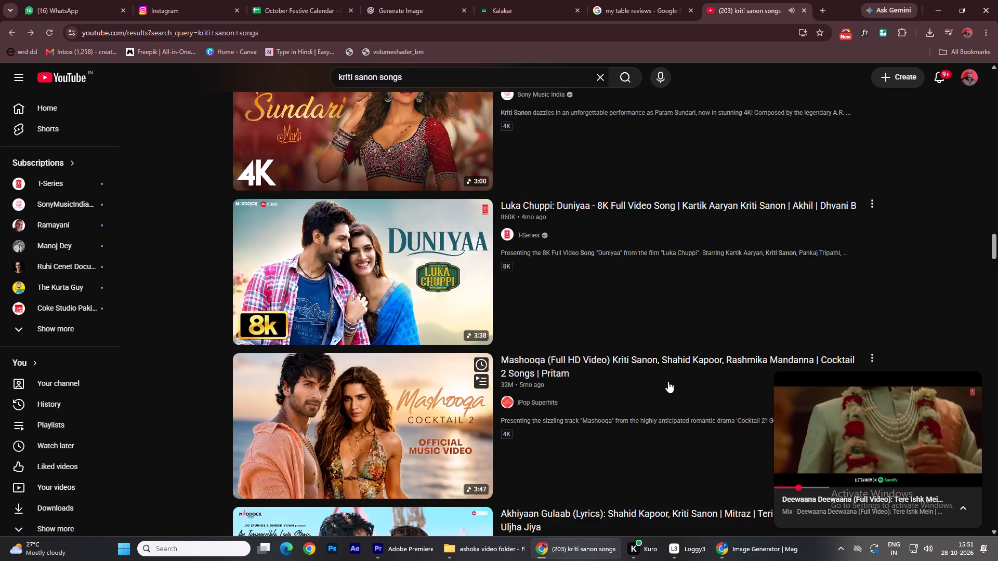
scroll(668, 381, up, 15)
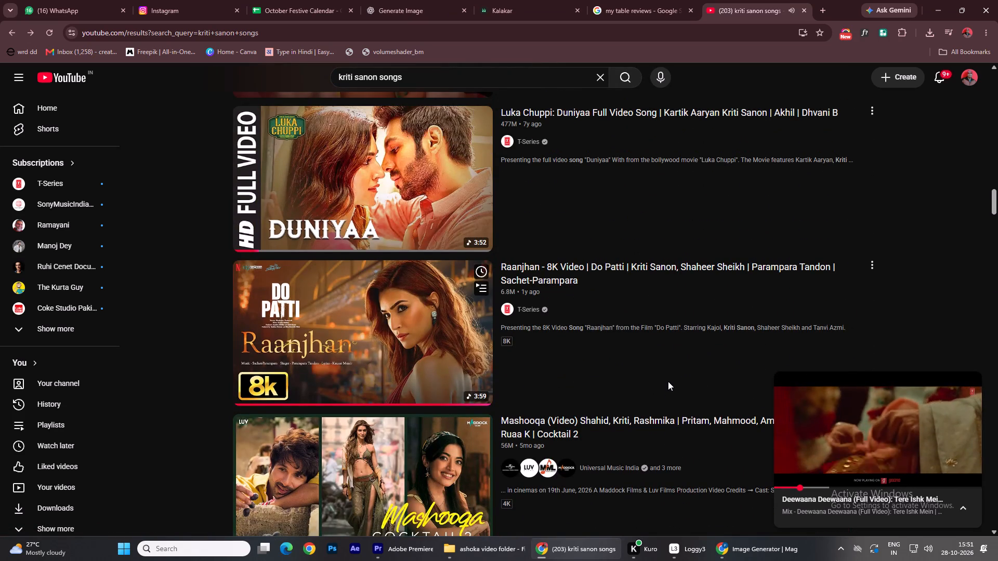
scroll(668, 381, up, 10)
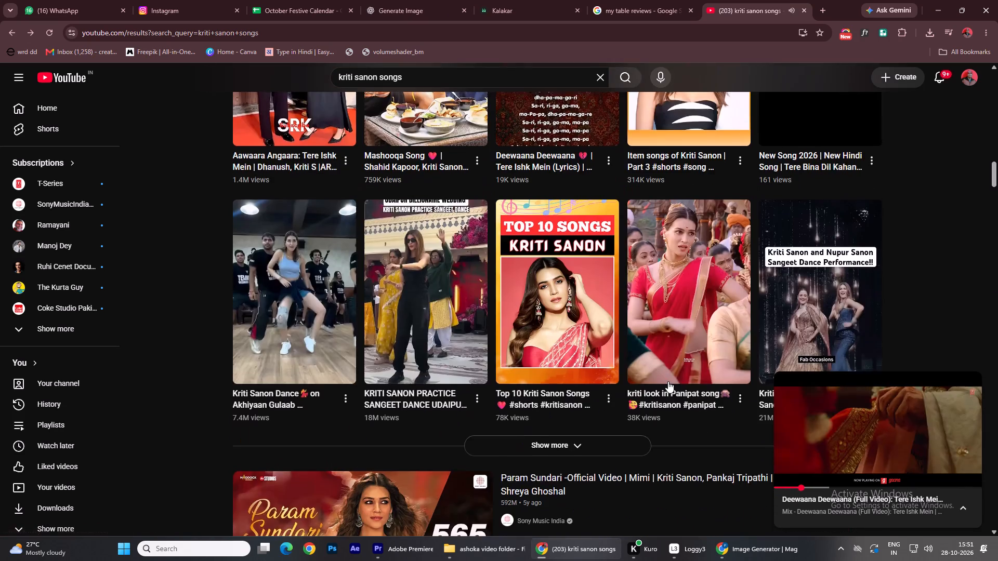
scroll(668, 381, up, 15)
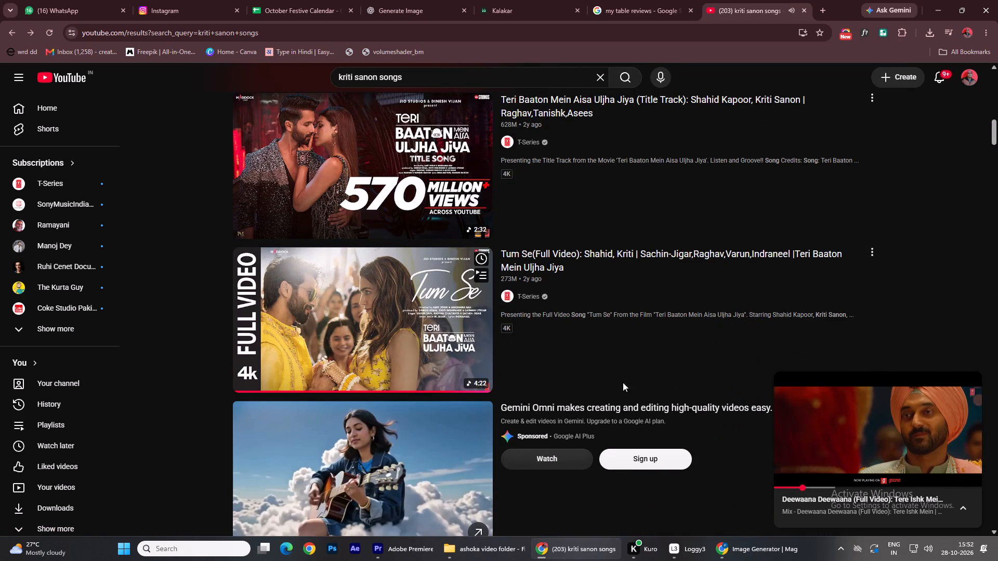
click(409, 338)
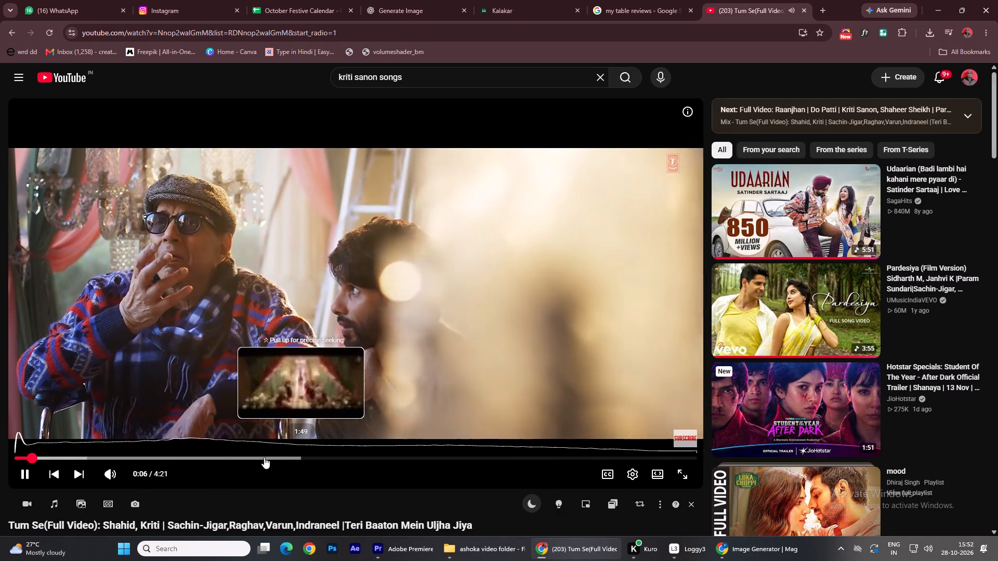
Skim the opening part of the Tum Se video.
click(57, 455)
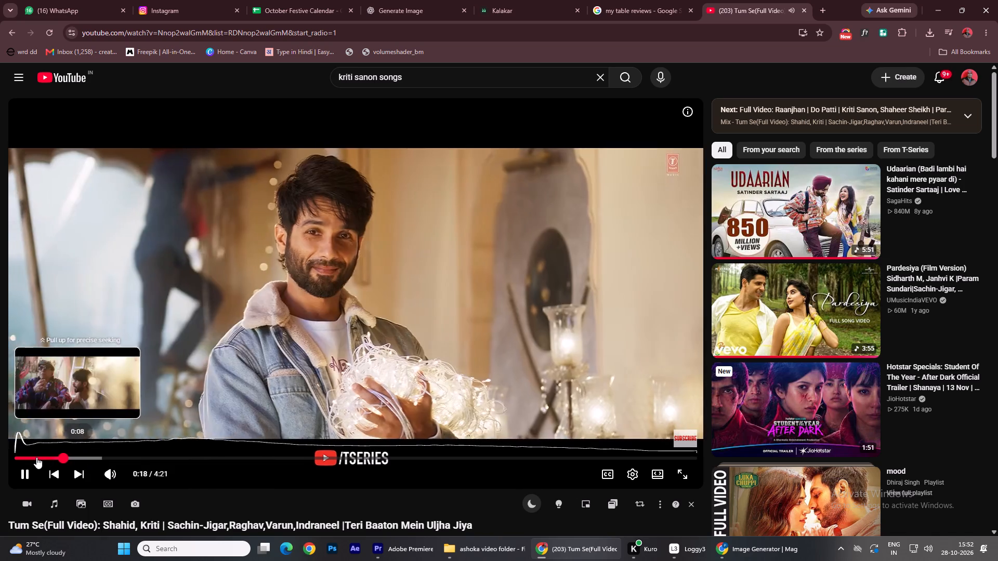
click(36, 457)
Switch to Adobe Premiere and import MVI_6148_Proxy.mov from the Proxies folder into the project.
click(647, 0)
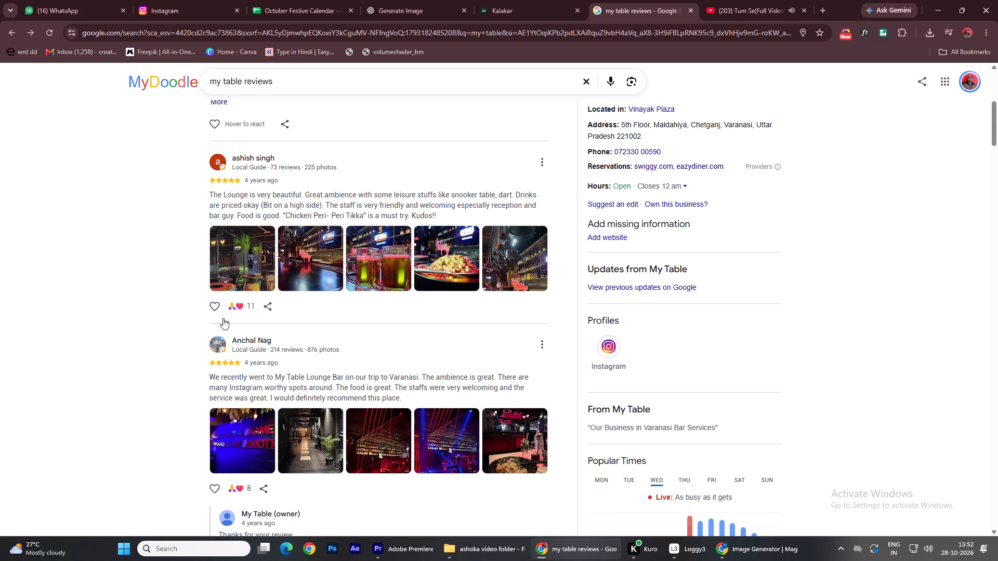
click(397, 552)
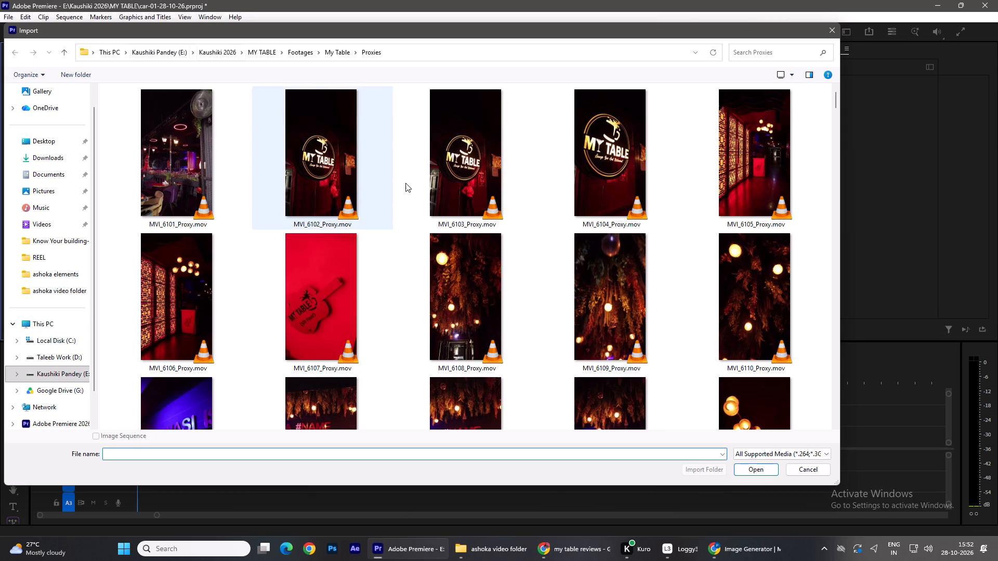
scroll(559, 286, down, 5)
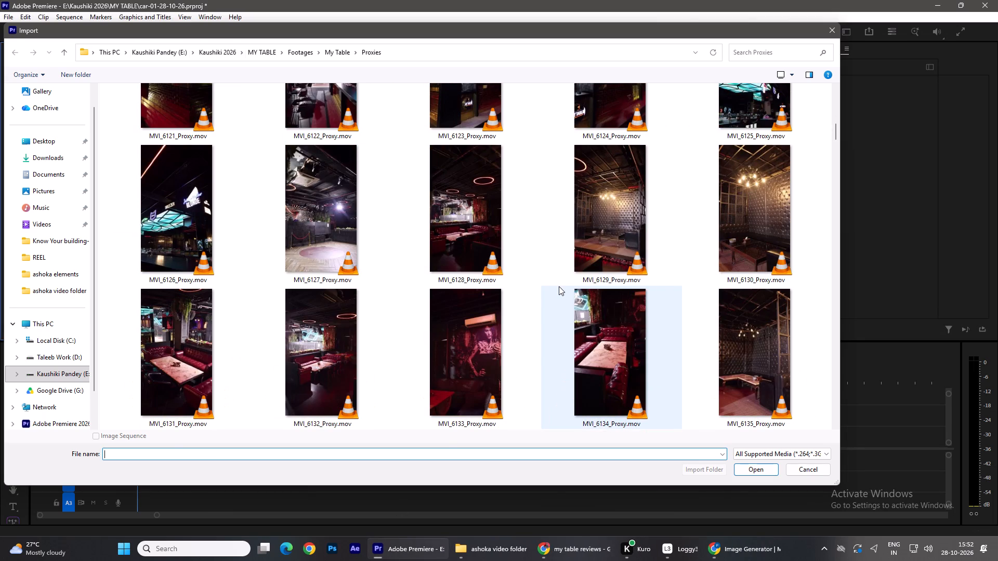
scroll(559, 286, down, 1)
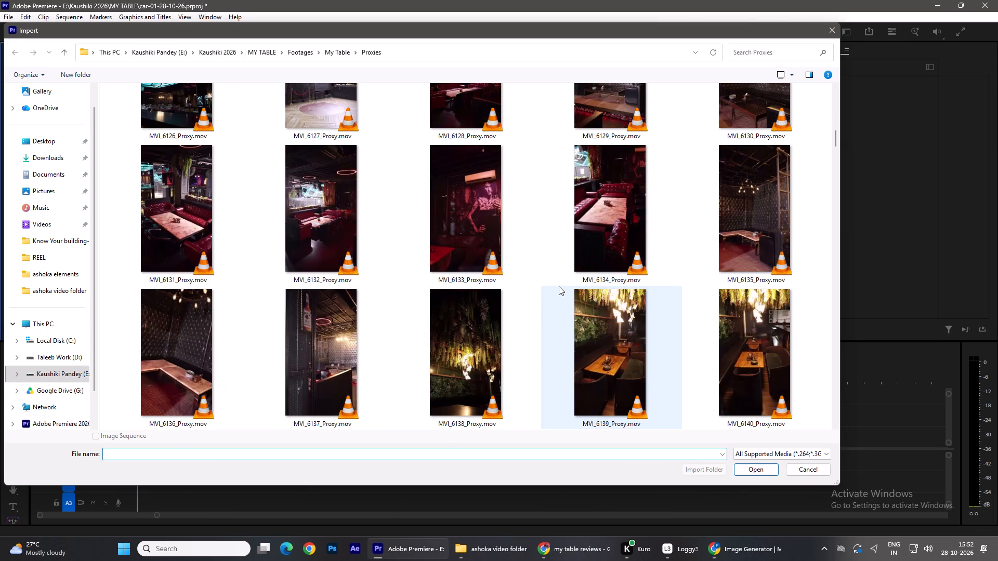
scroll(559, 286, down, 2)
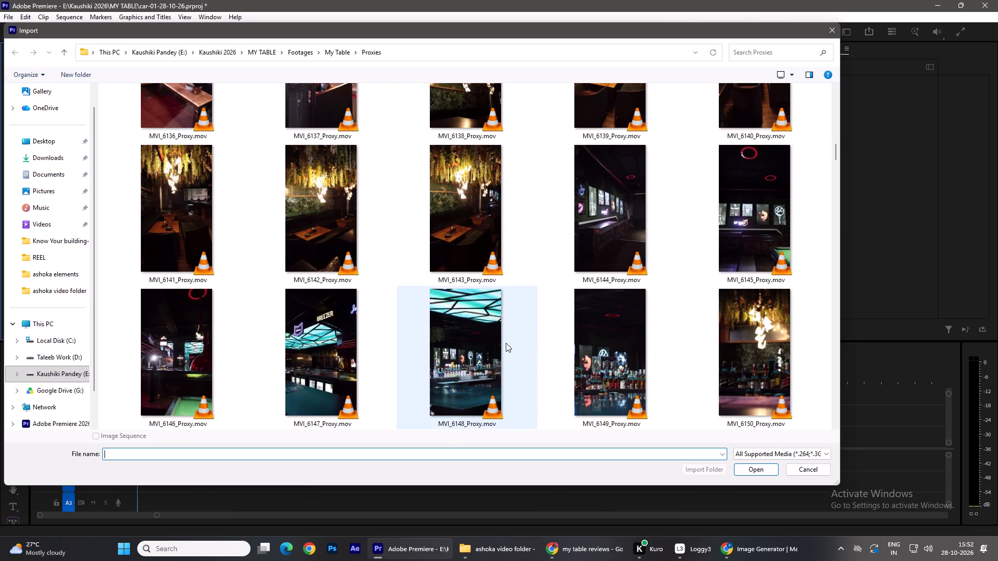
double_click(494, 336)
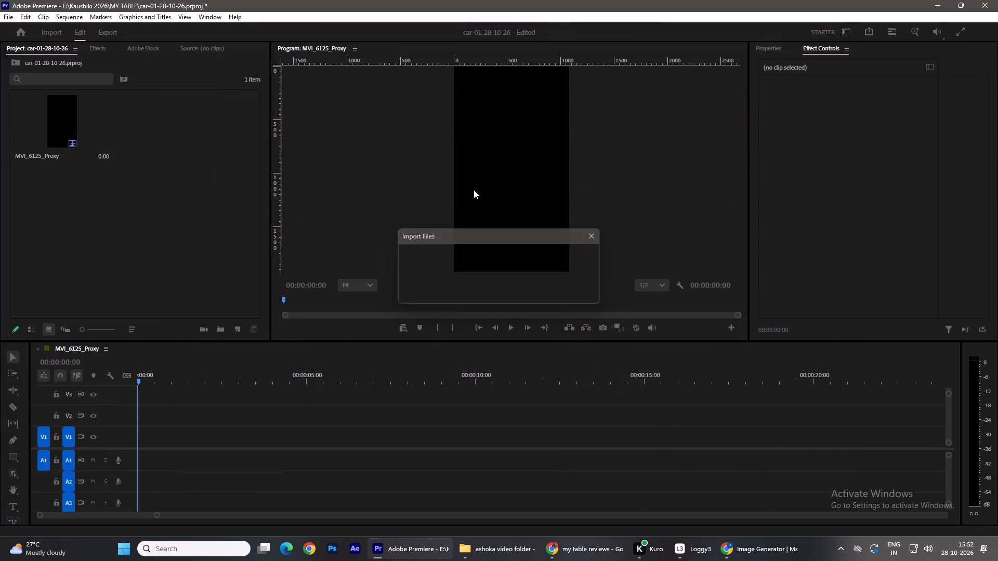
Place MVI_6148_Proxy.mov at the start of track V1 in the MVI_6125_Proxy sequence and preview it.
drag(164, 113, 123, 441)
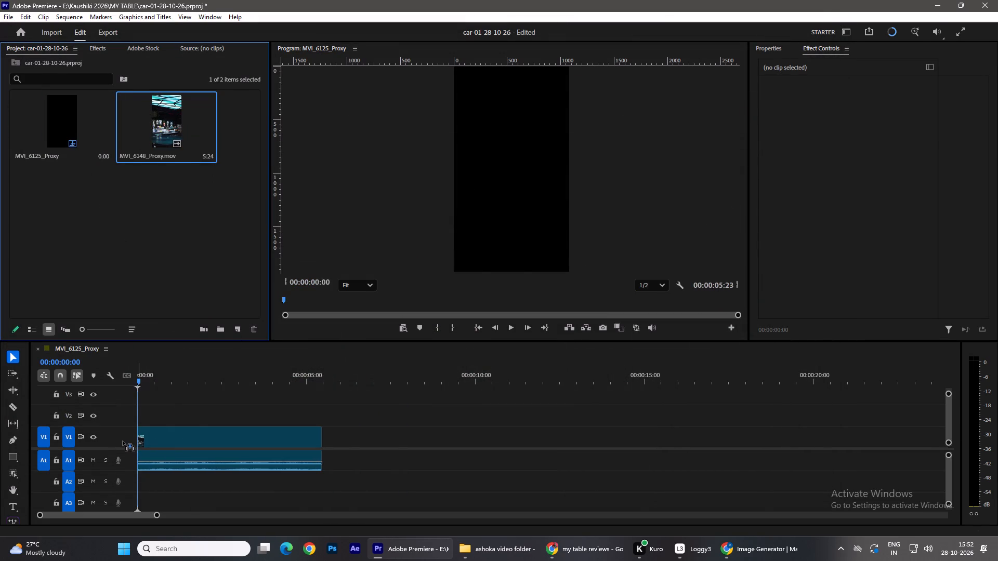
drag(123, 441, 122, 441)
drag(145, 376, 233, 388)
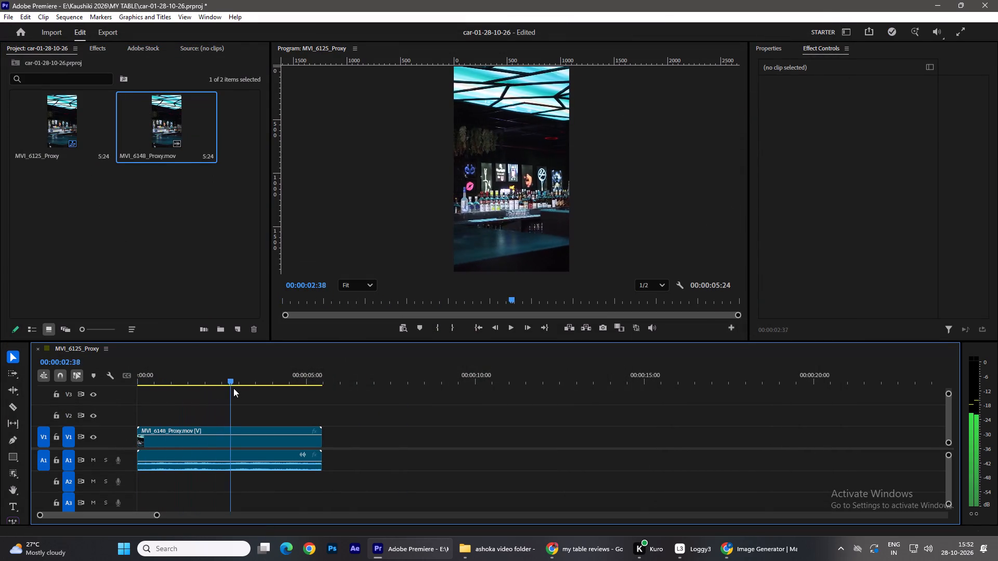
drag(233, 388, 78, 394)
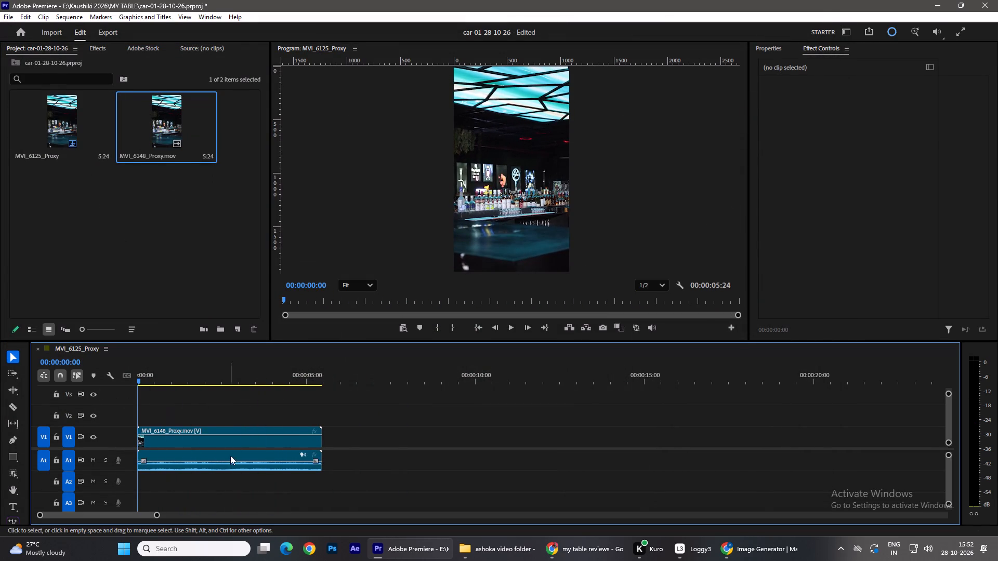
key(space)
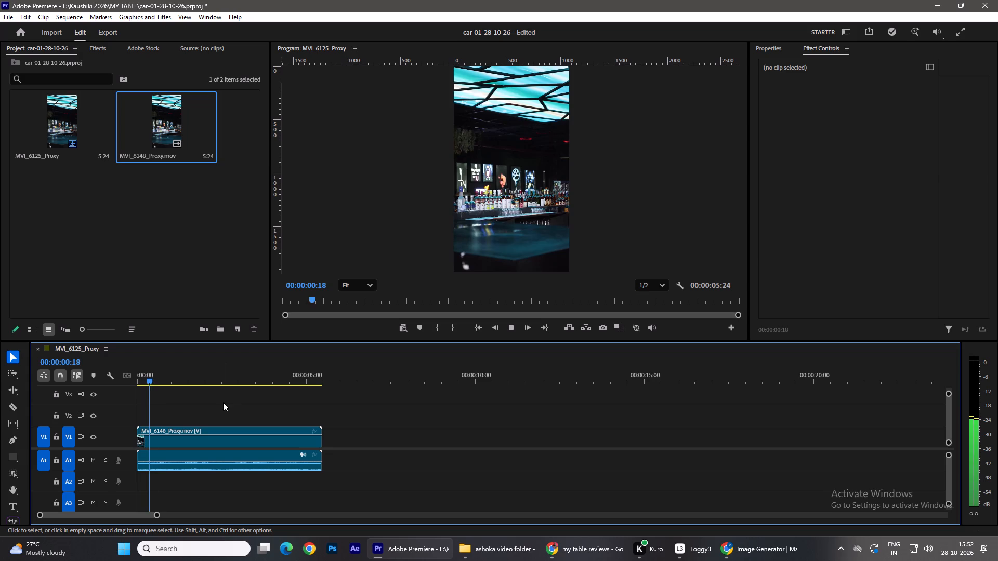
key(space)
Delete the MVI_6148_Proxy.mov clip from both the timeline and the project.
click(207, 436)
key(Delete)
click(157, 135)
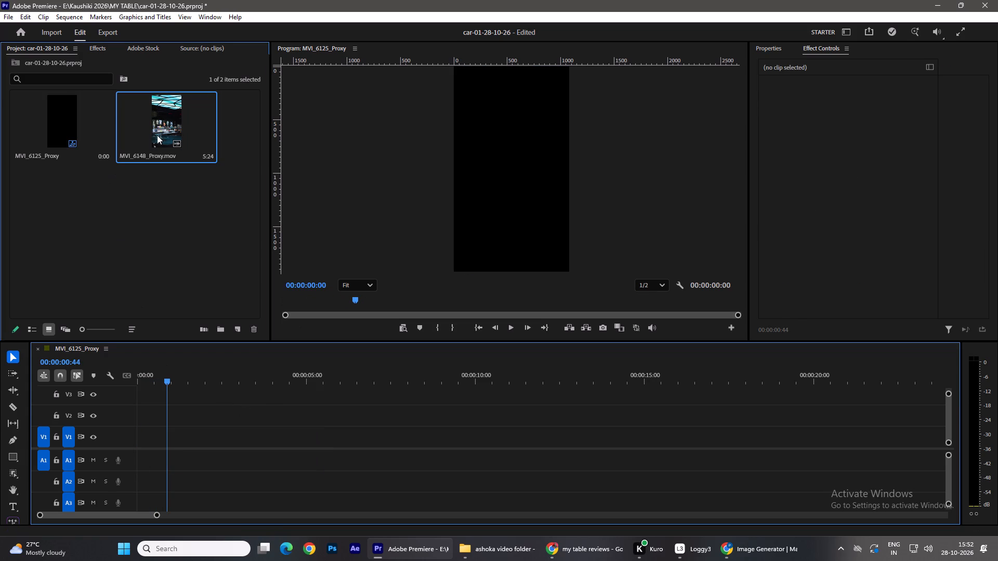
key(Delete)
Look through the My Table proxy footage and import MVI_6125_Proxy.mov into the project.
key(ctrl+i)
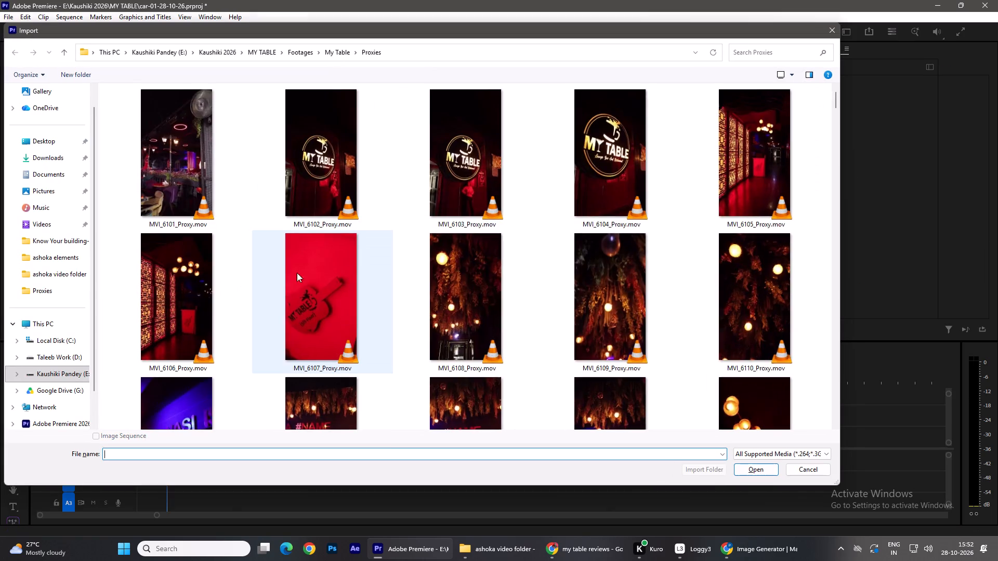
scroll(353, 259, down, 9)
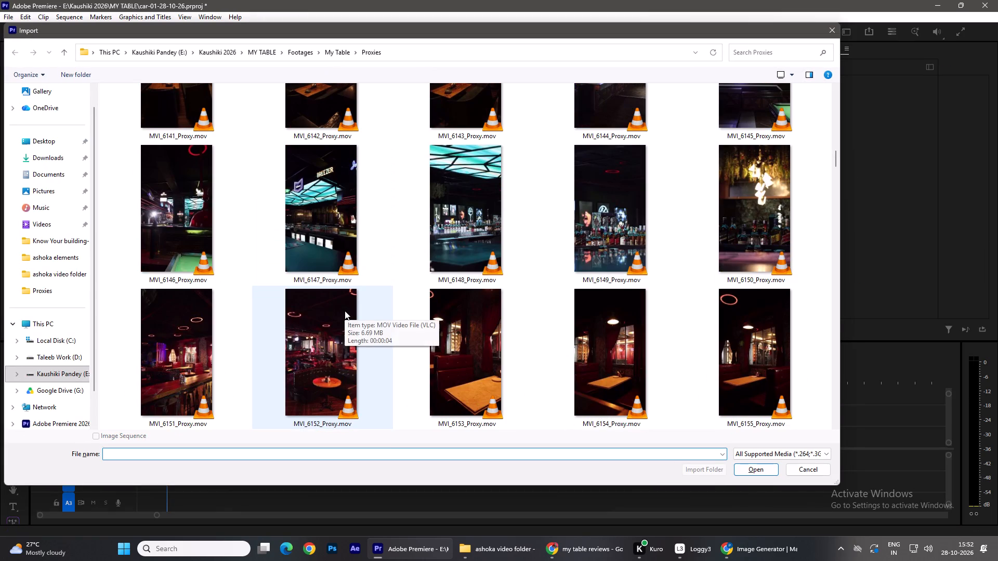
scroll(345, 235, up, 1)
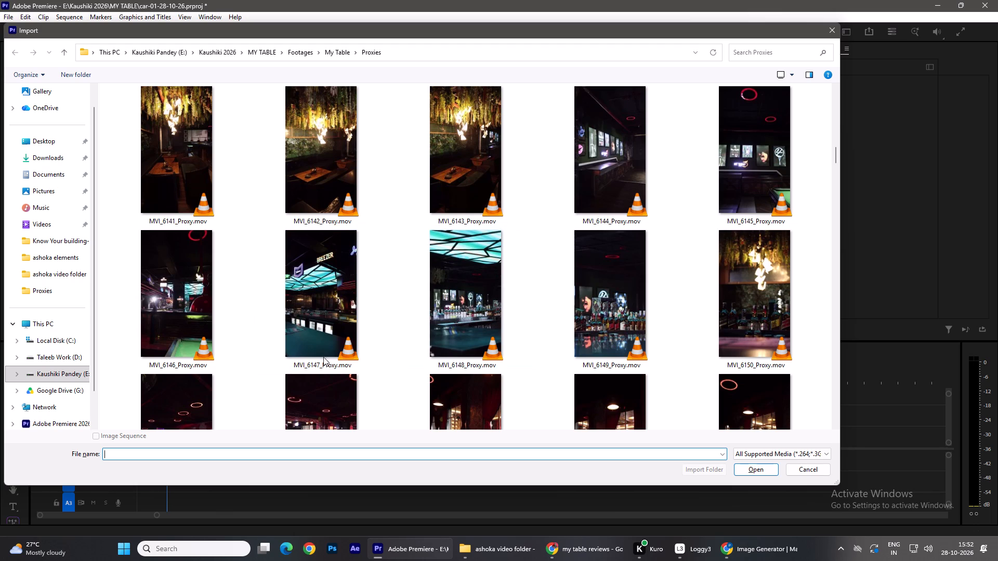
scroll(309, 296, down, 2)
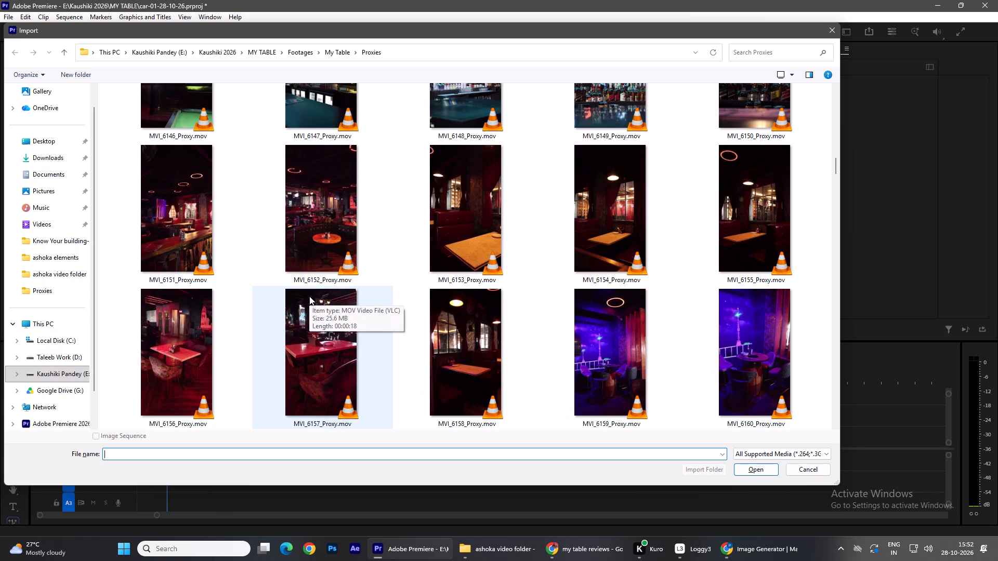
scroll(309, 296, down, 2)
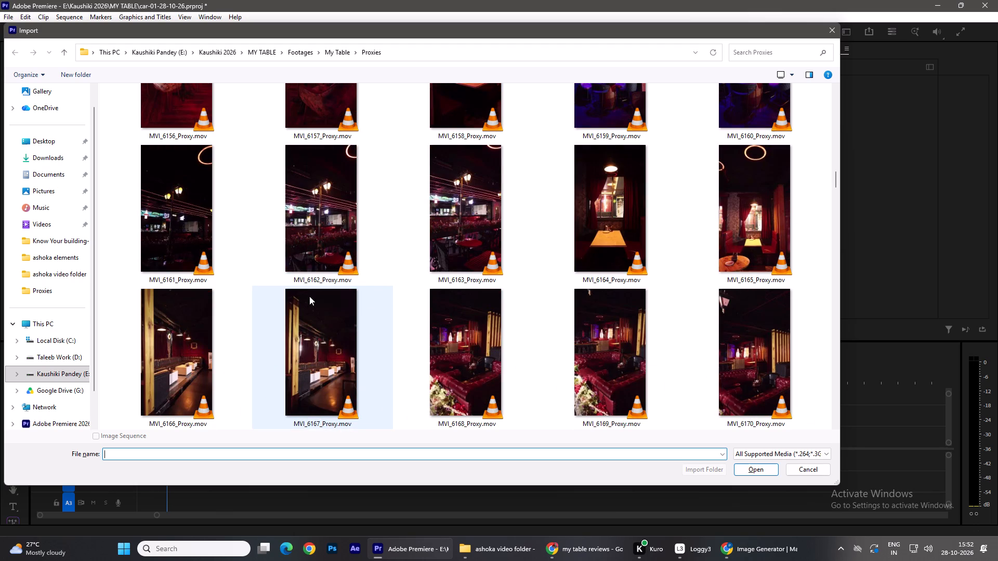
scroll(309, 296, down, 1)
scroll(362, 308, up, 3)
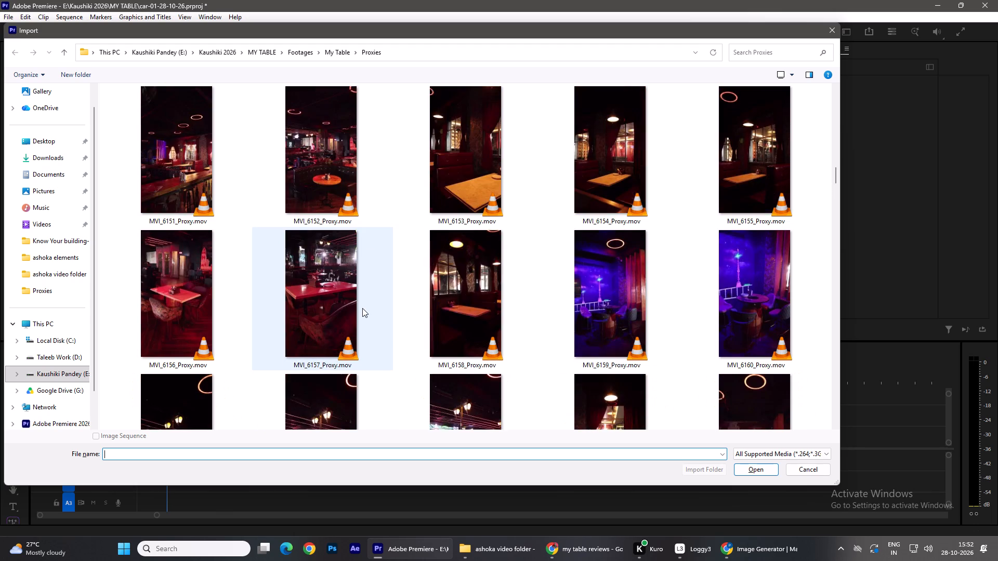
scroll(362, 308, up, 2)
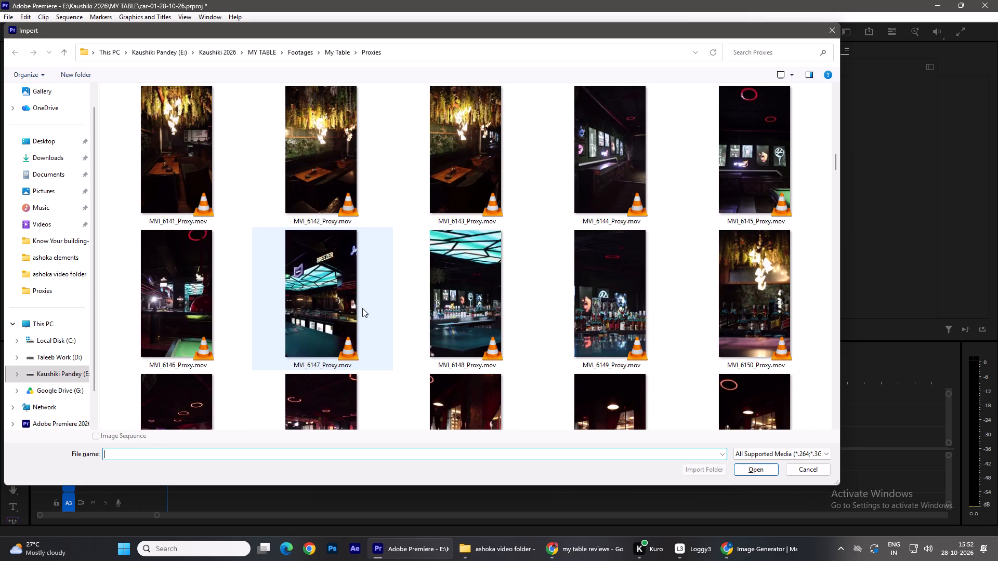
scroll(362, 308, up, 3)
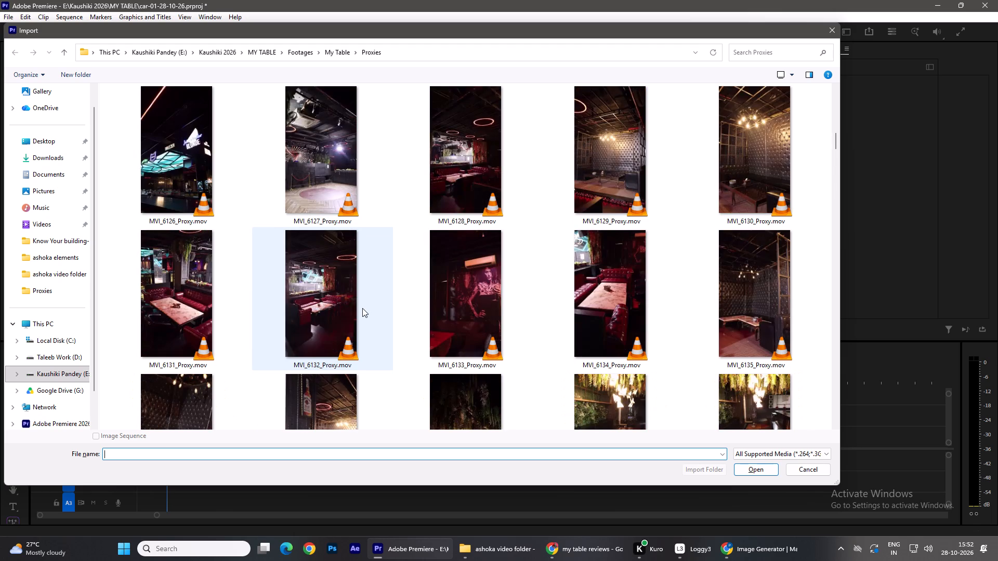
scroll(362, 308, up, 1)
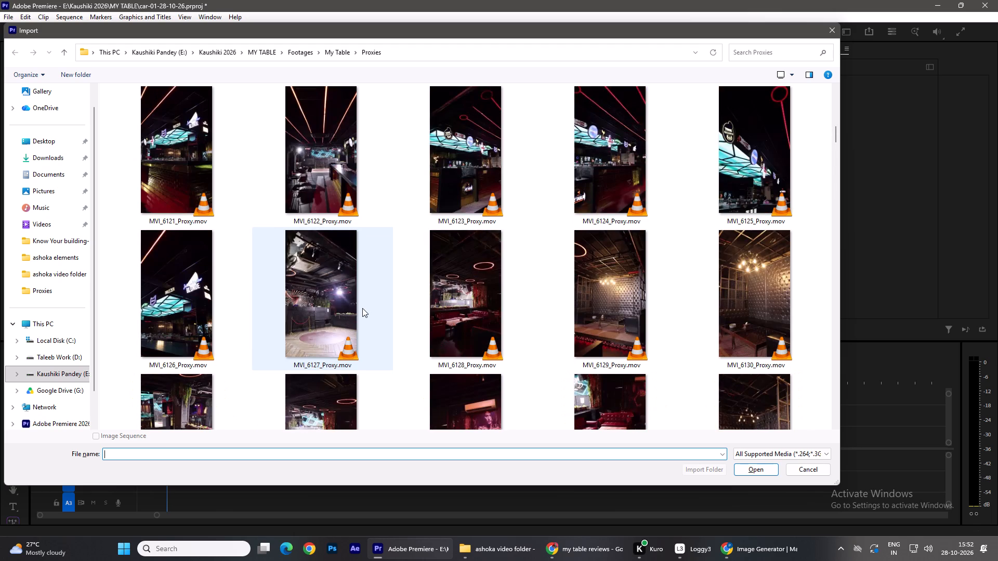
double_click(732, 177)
Open MVI_6125_Proxy.mov in the Source Monitor and scrub through its footage.
double_click(158, 117)
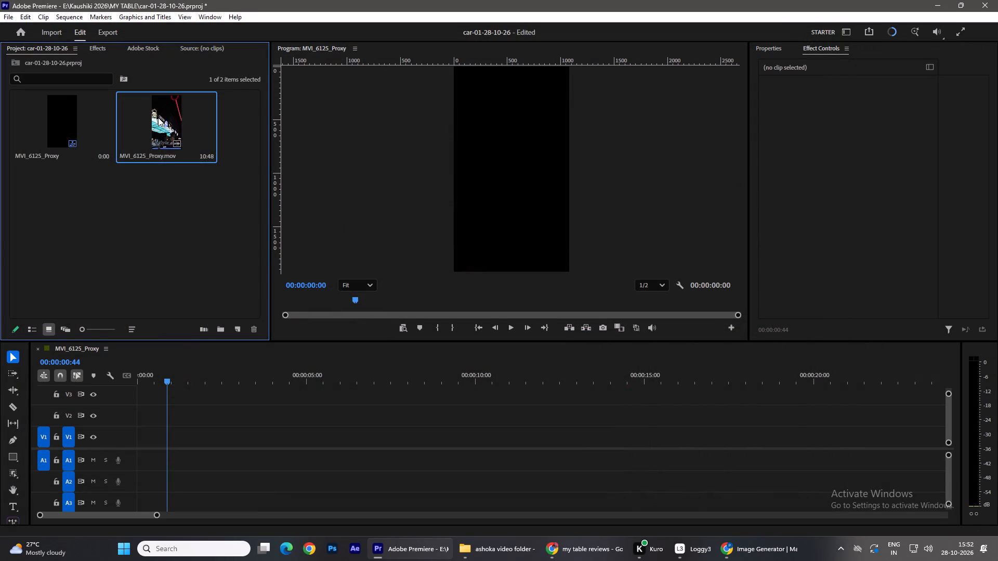
drag(70, 307, 136, 323)
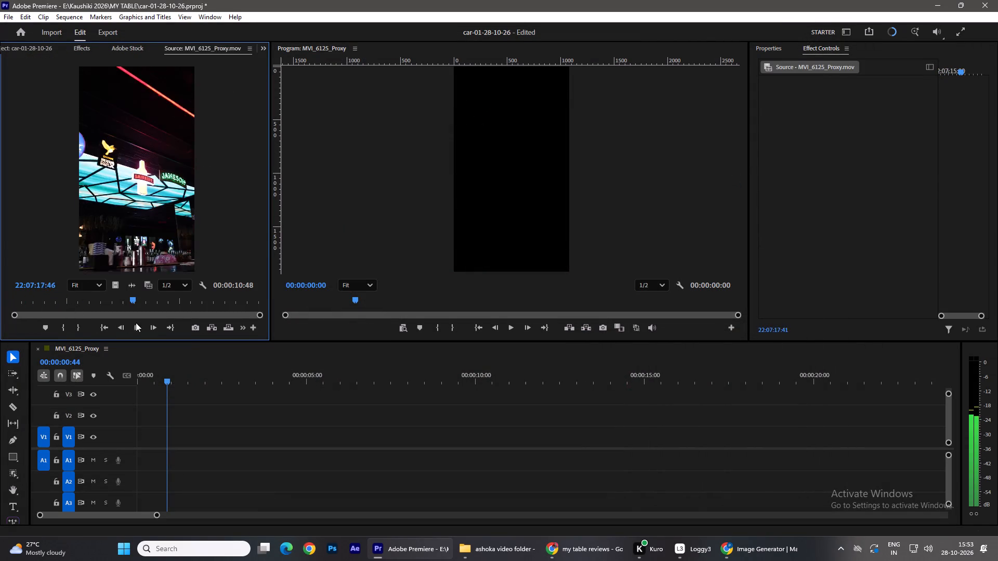
drag(136, 323, 136, 323)
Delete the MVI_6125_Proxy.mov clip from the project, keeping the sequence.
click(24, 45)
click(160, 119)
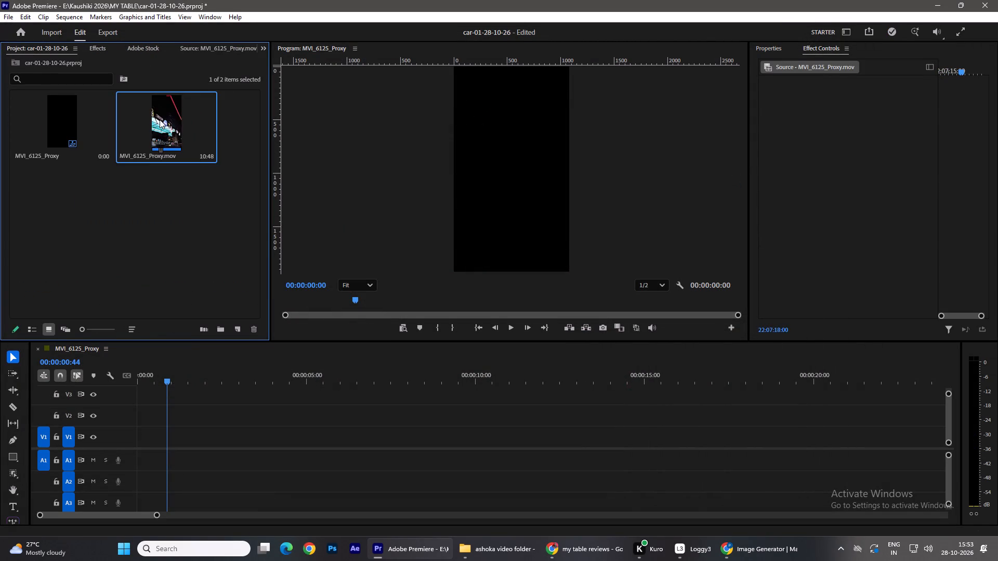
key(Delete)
Import MVI_6148_Proxy.mov from the My Table Proxies folder into the project.
key(ctrl+i)
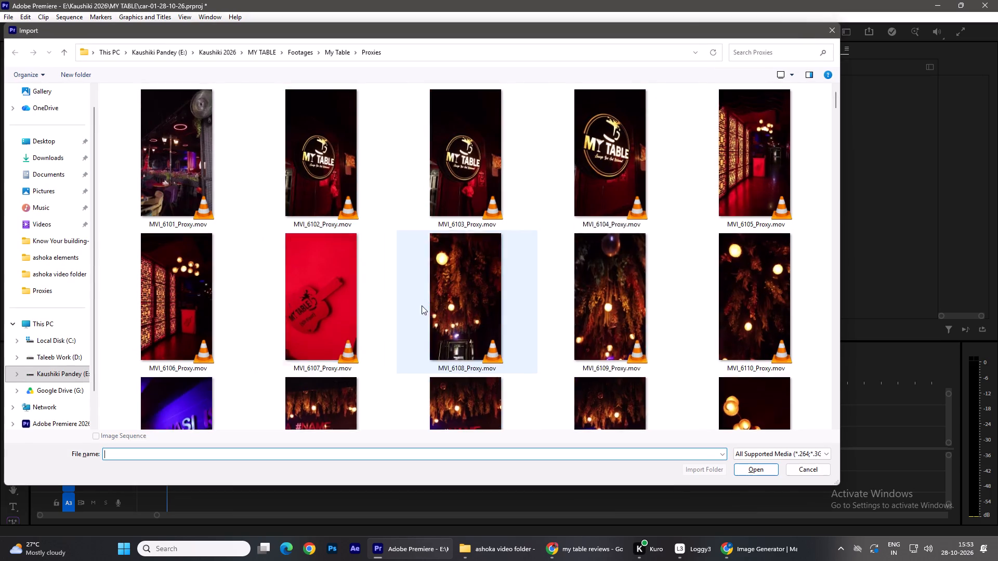
scroll(427, 311, down, 9)
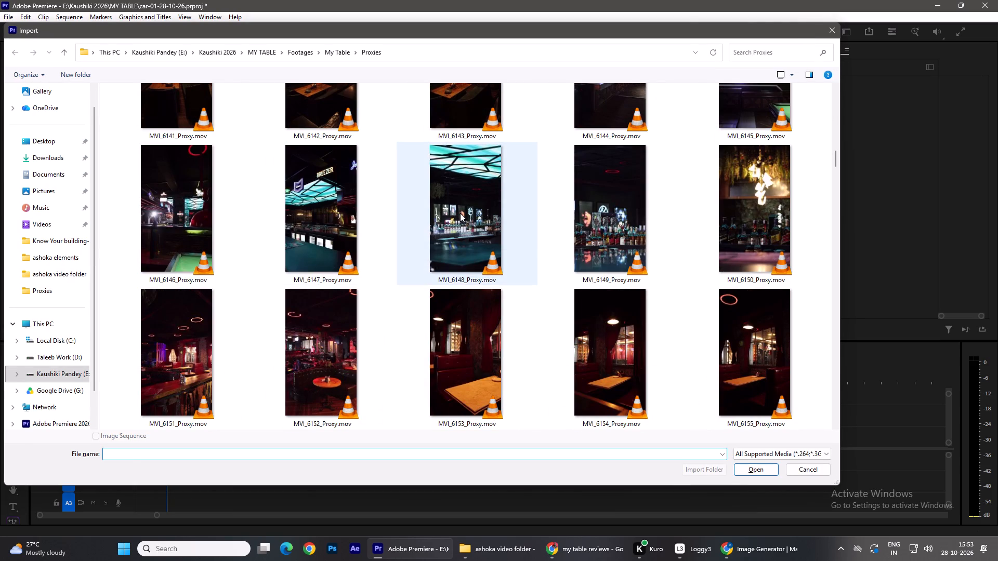
double_click(460, 213)
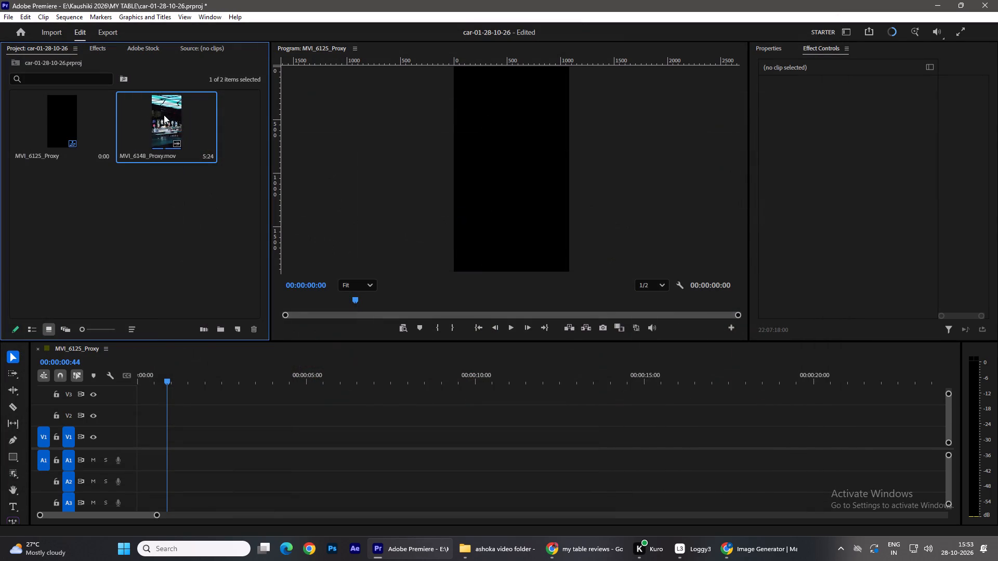
Set MVI_6148_Proxy.mov's out point at 22:09:37:04 in the Source Monitor and place only its video at the start of track V1.
double_click(164, 115)
drag(112, 303, 0, 302)
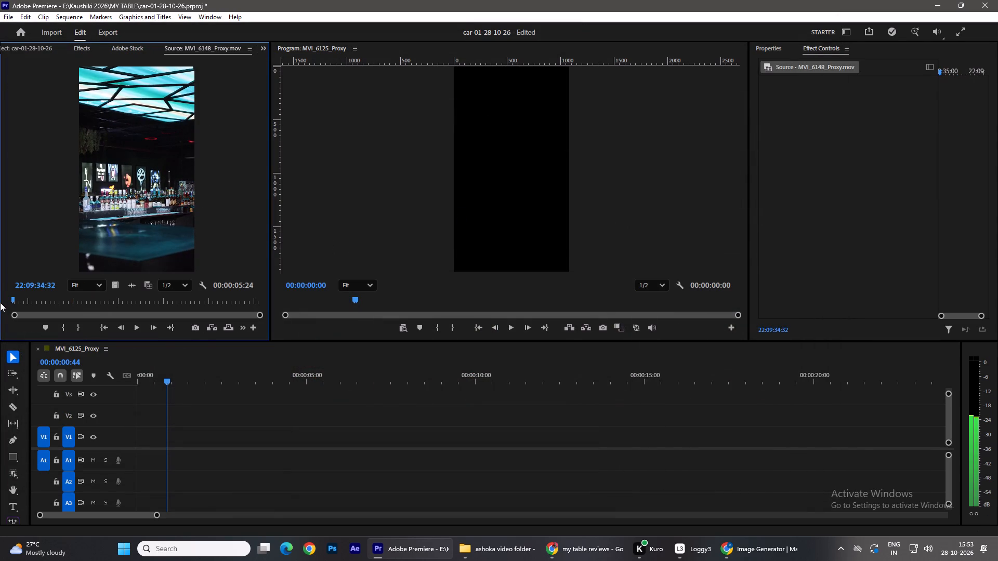
drag(0, 302, 122, 315)
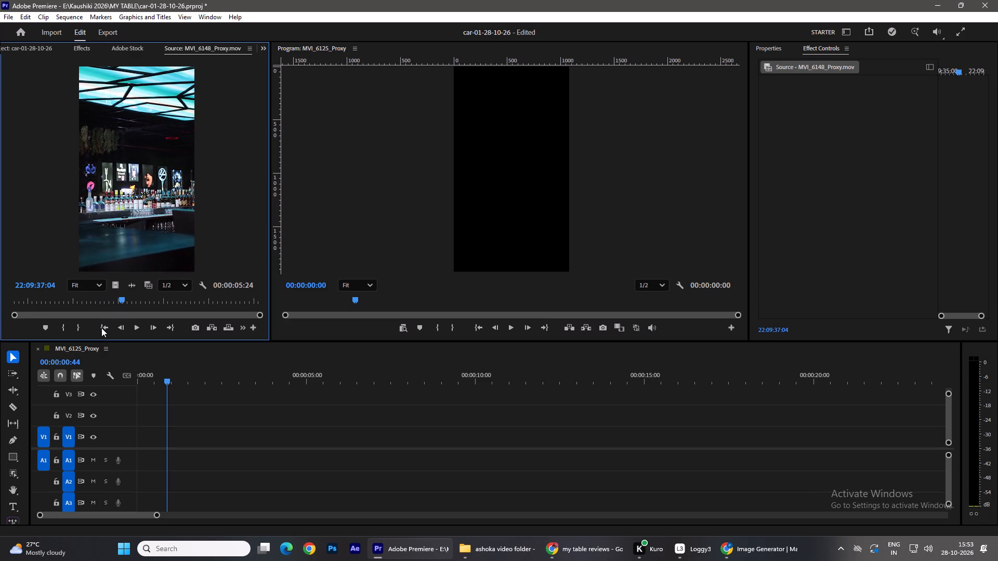
click(84, 331)
drag(116, 286, 135, 436)
click(168, 432)
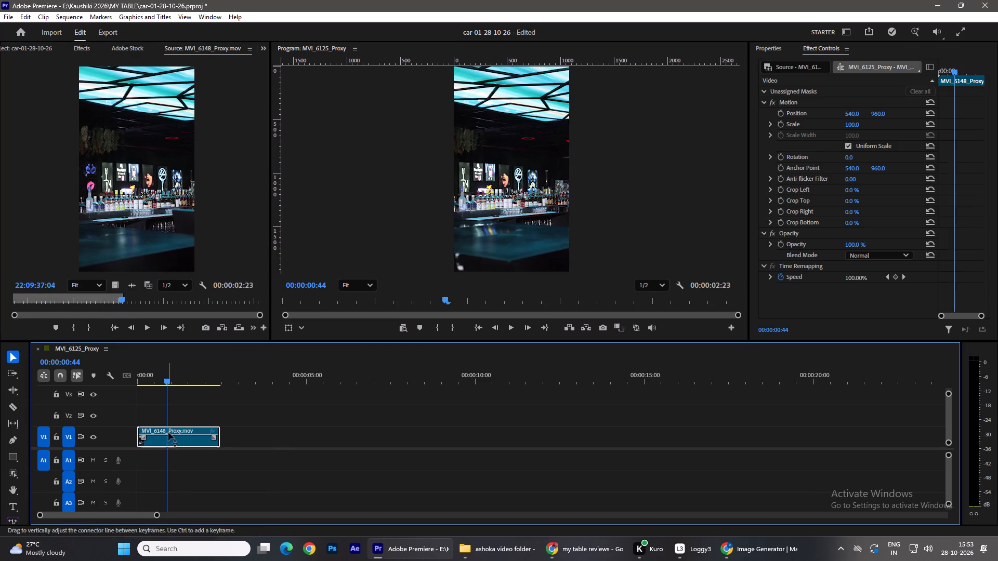
Change the sequence's vertical frame size to 1350, giving a 1080 by 1350 (4:5) frame.
click(74, 17)
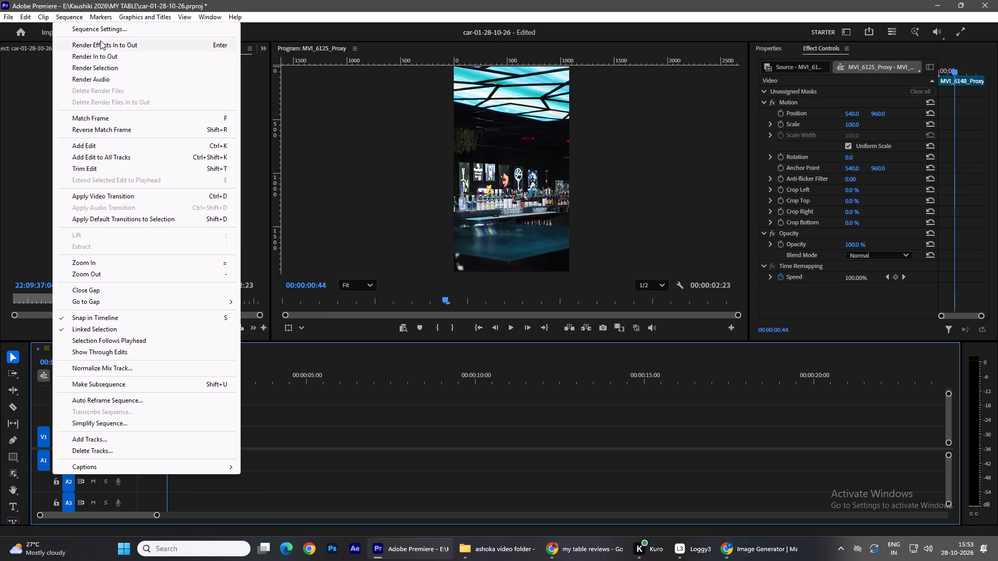
click(99, 27)
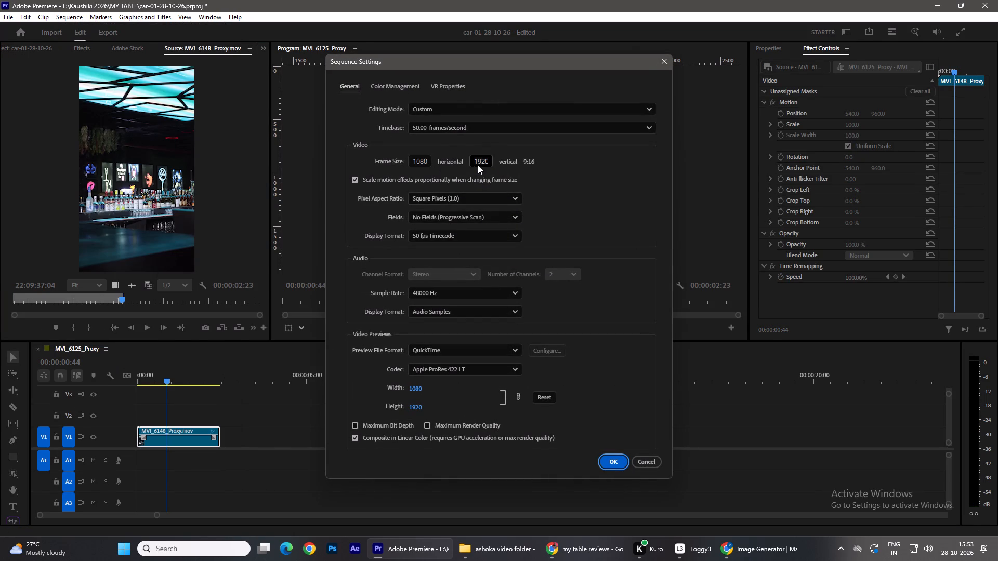
double_click(478, 163)
double_click(487, 161)
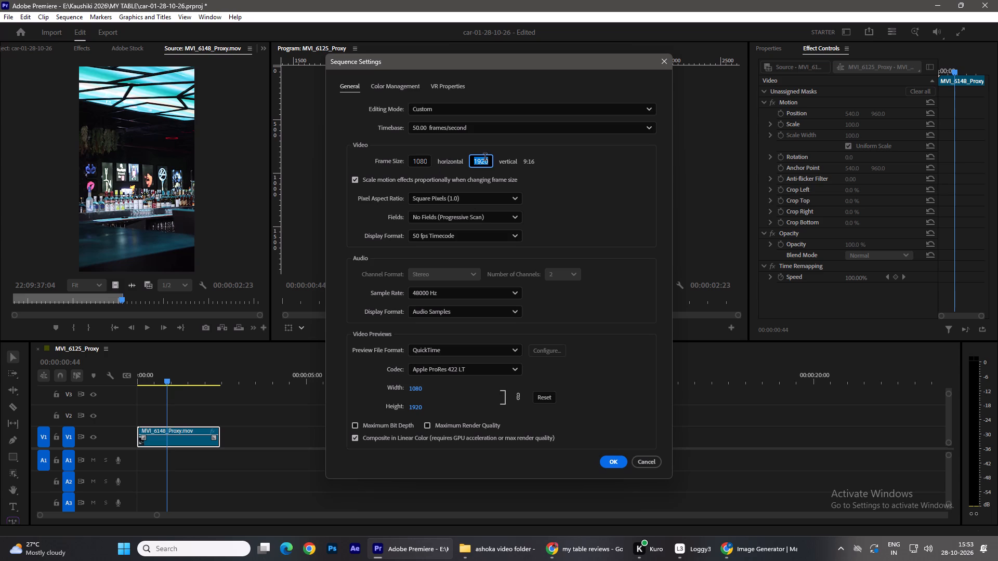
text(1350)
click(545, 206)
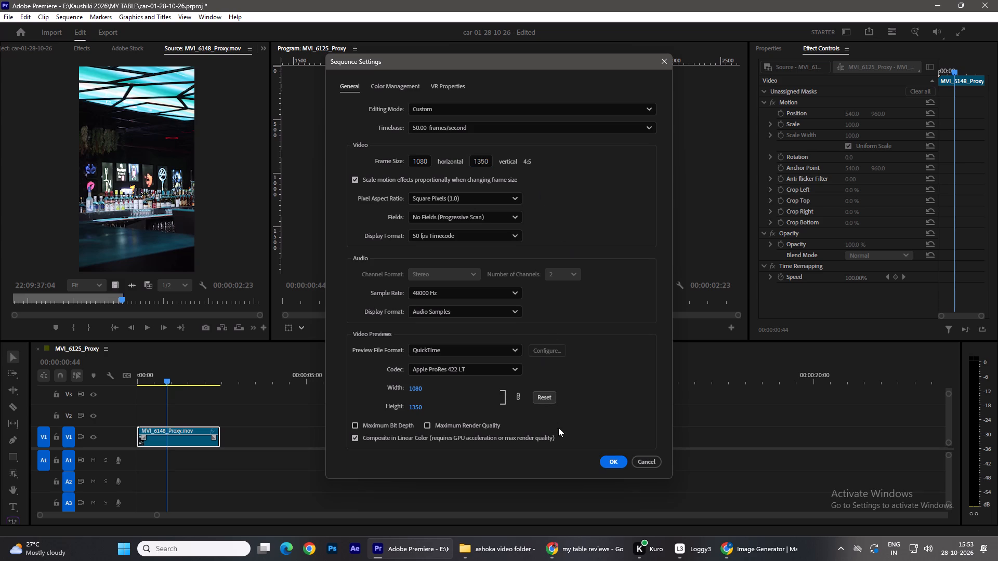
click(613, 459)
click(556, 314)
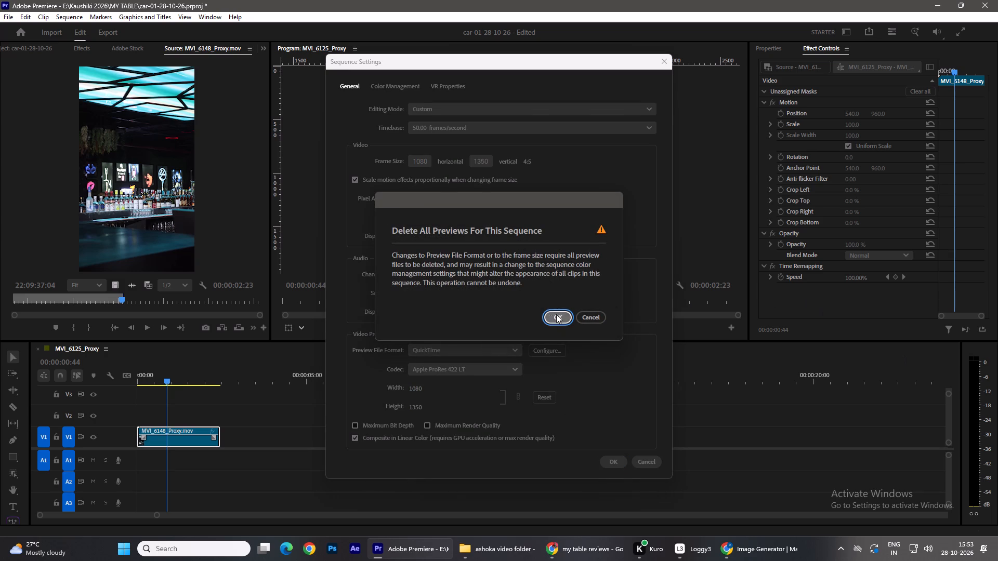
Fit the Program Monitor view and move the MVI_6148_Proxy.mov clip down to a vertical position of 922.
click(353, 279)
click(358, 287)
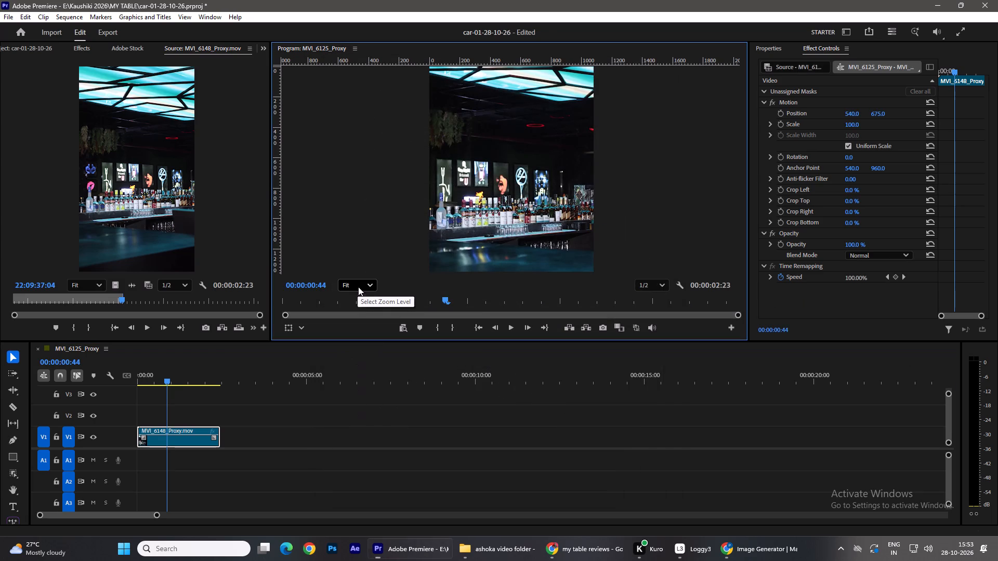
click(188, 439)
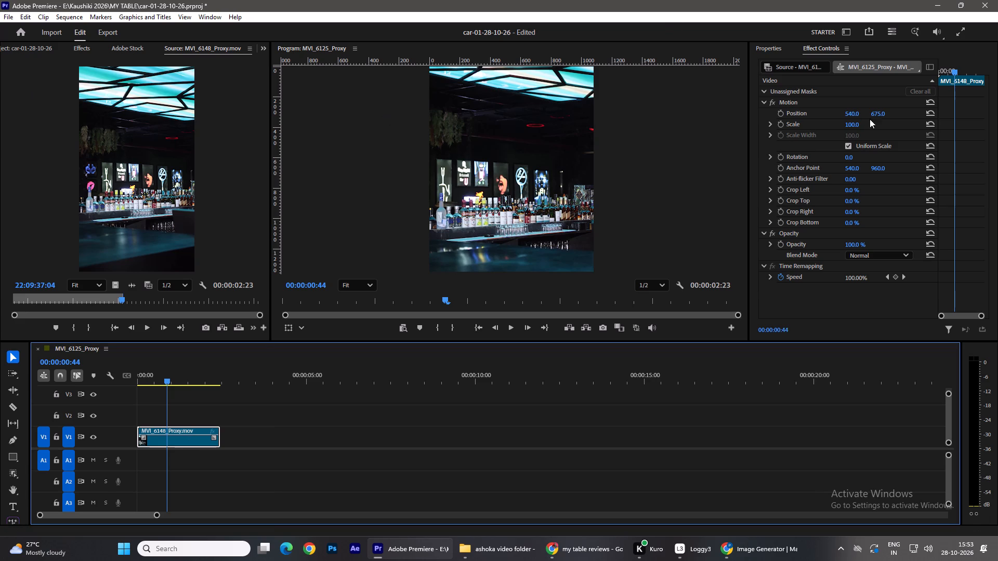
drag(875, 112, 864, 79)
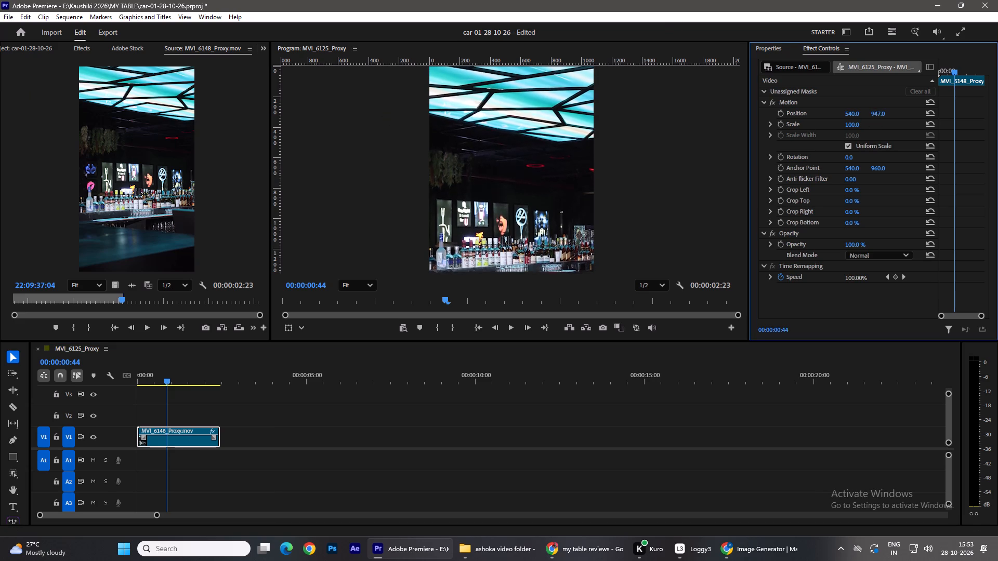
drag(864, 79, 866, 96)
Play and scrub through the MVI_6148_Proxy.mov clip from the sequence start to check its framing.
drag(167, 380, 74, 388)
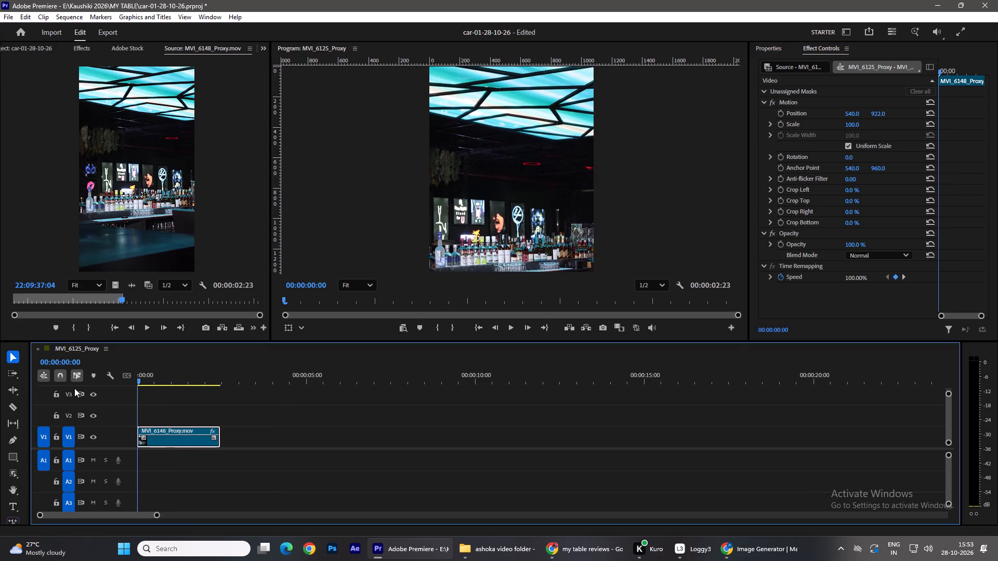
drag(74, 388, 74, 388)
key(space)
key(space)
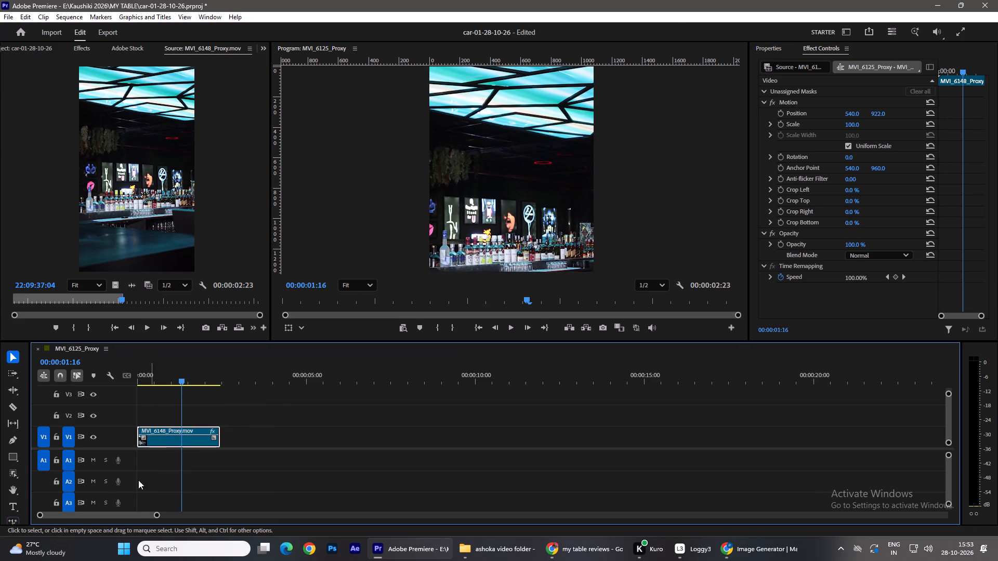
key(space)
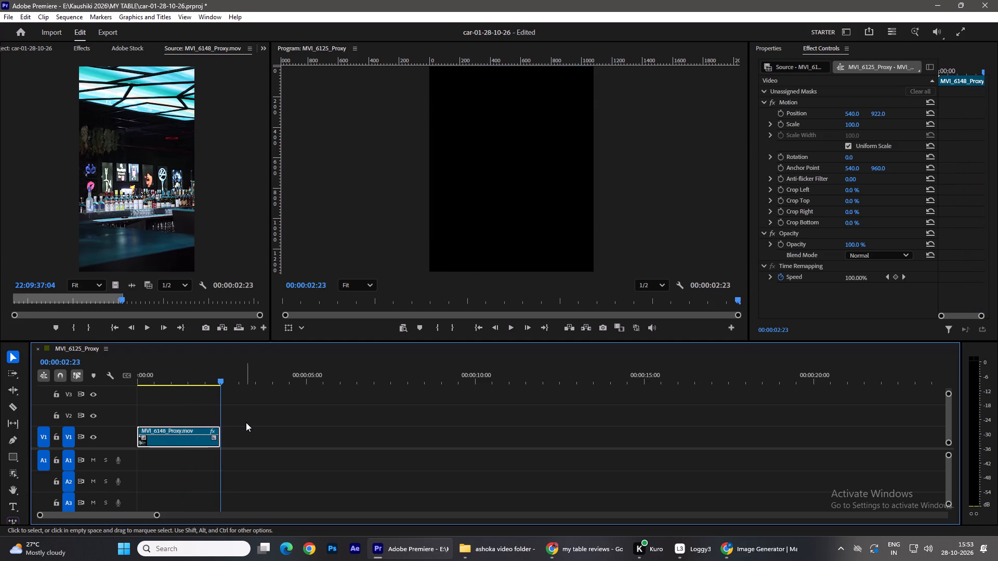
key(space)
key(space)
drag(176, 380, 122, 383)
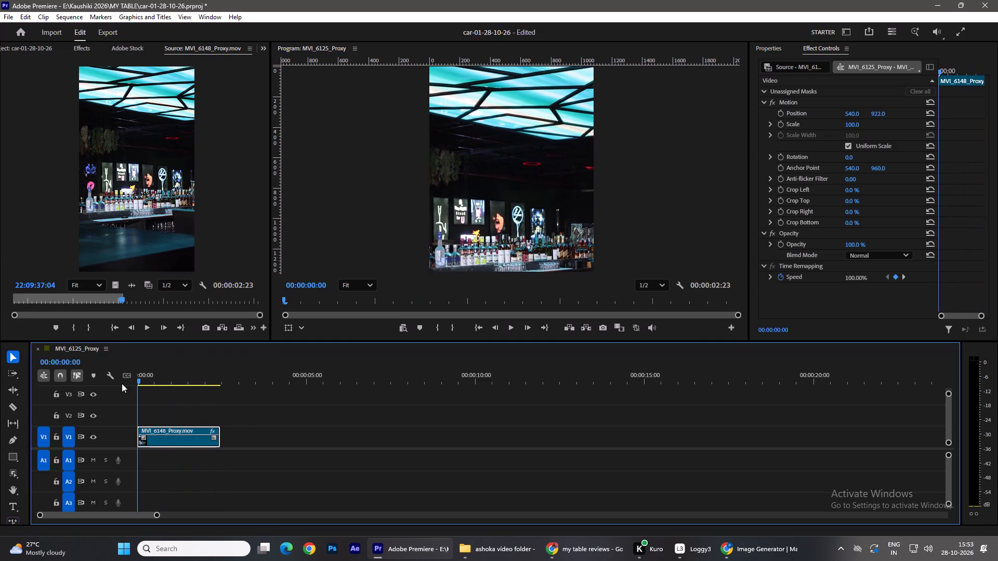
drag(122, 383, 210, 403)
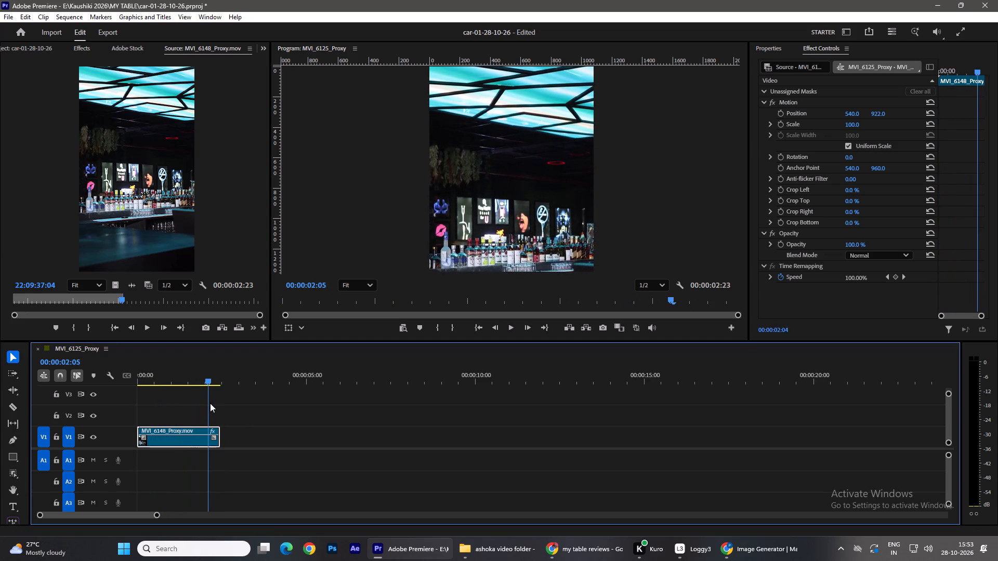
drag(210, 403, 118, 415)
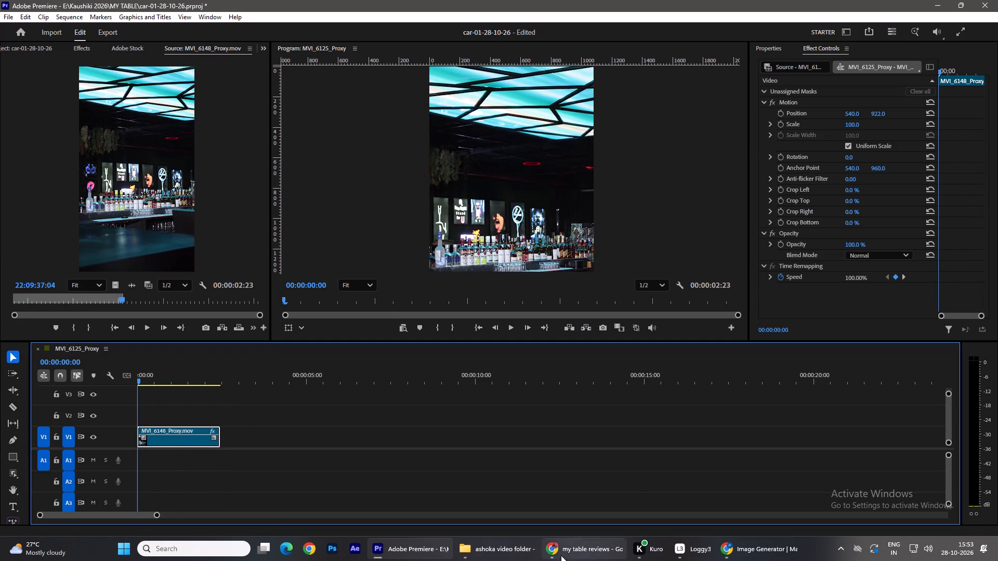
Switch to Chrome and review the ton.kedai Instagram review carousel back to its first slide.
click(573, 552)
click(189, 0)
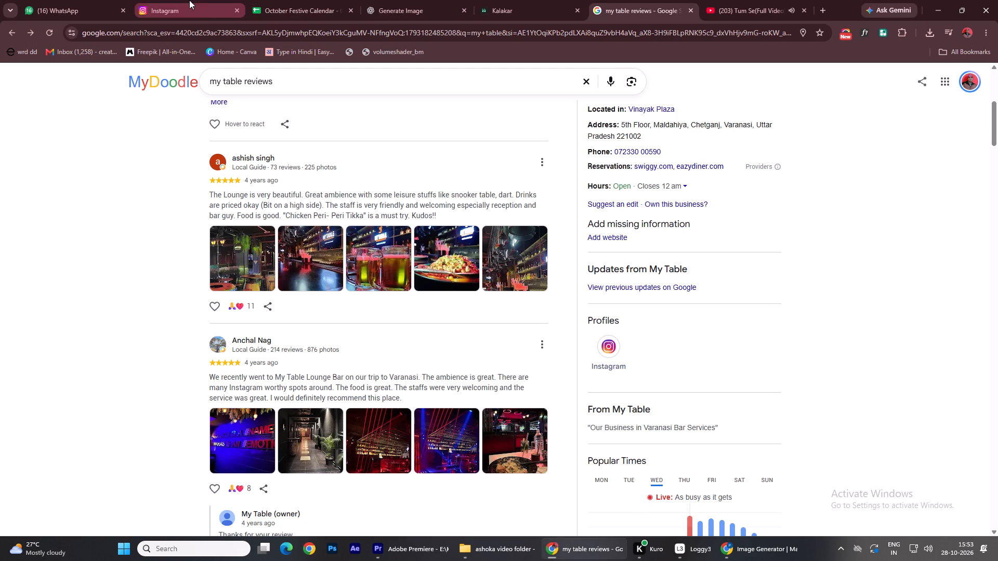
click(324, 223)
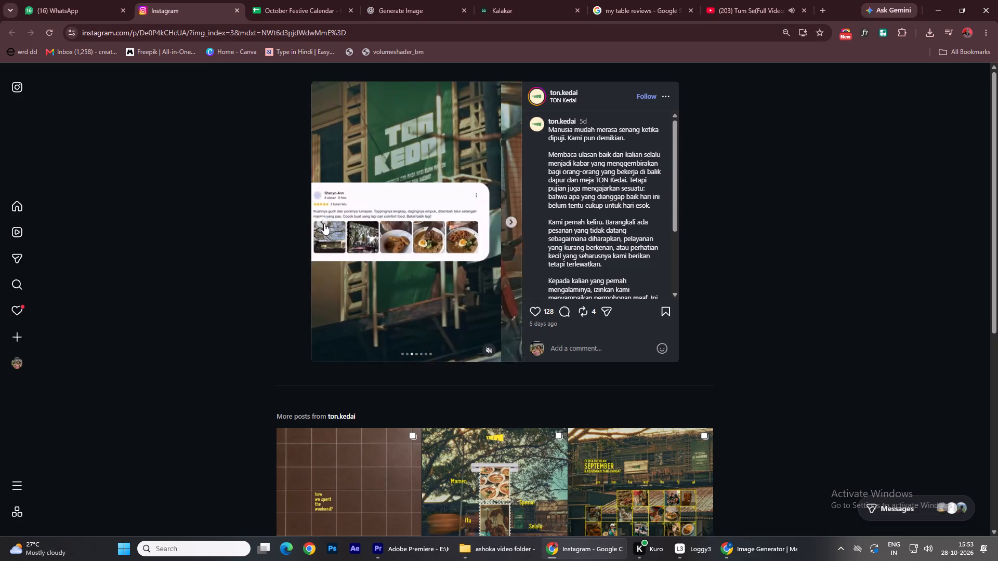
click(324, 223)
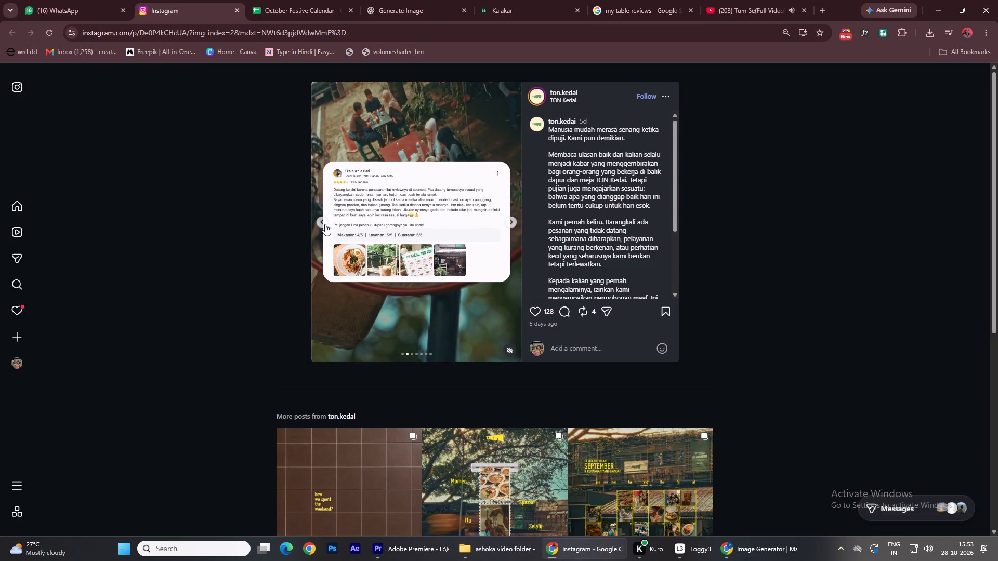
click(325, 224)
click(377, 248)
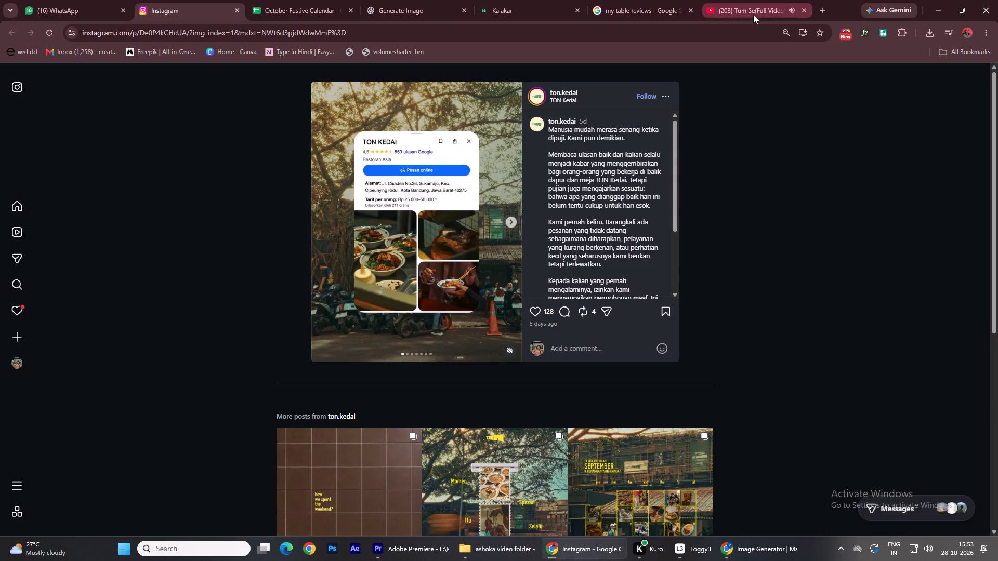
Look through the recommended song videos beside the Tum Se video on YouTube.
click(798, 16)
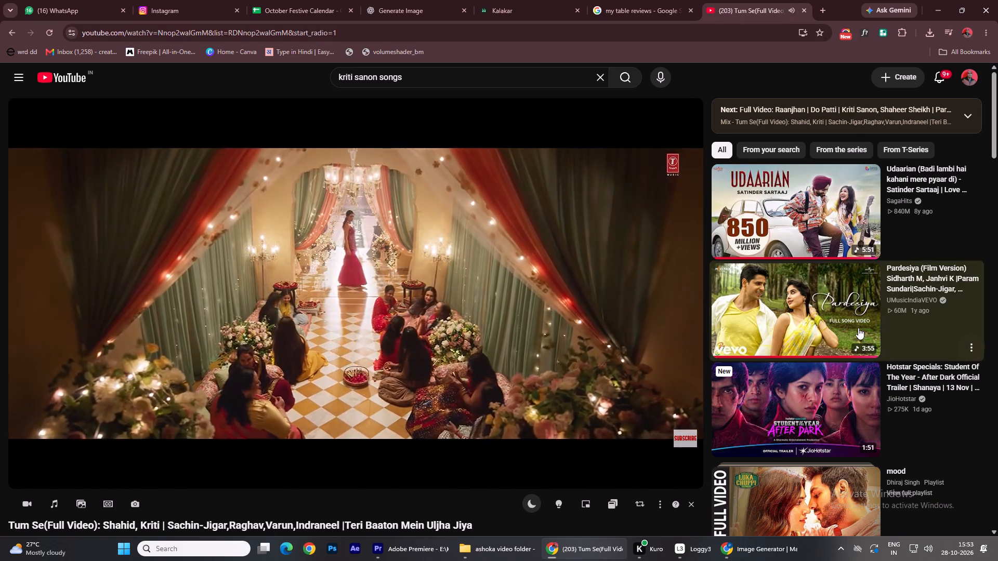
scroll(941, 345, down, 11)
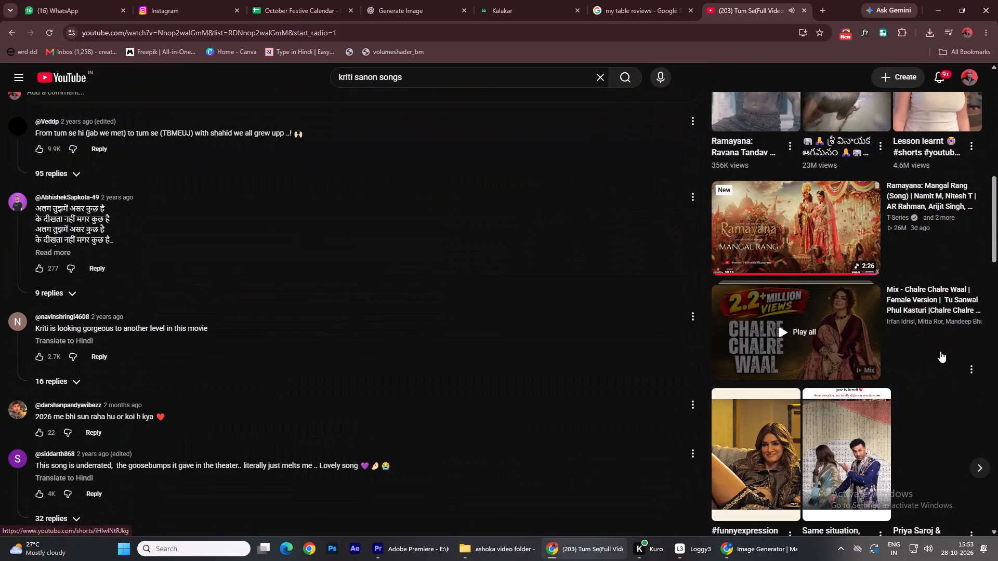
scroll(464, 367, down, 5)
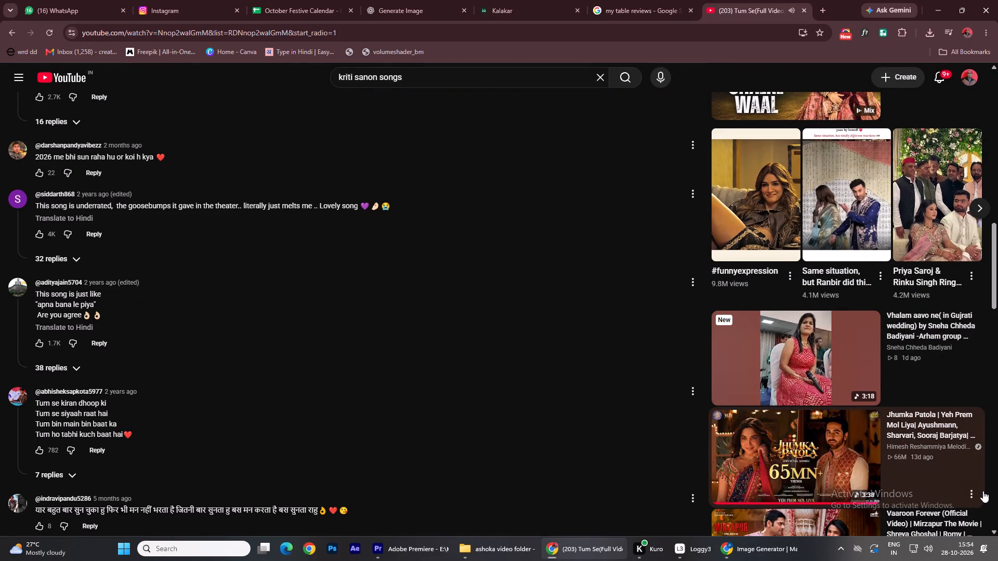
scroll(983, 491, down, 7)
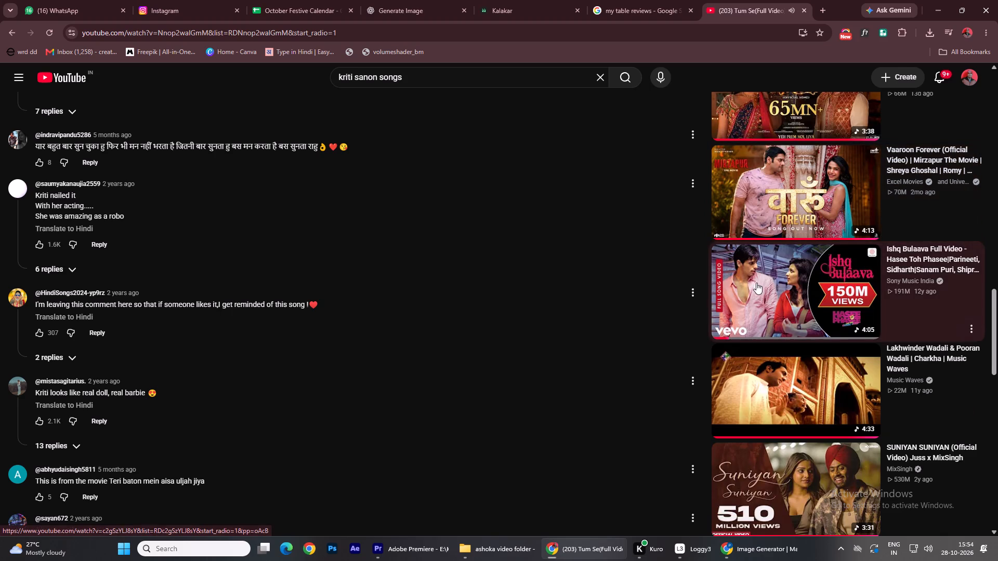
scroll(756, 283, down, 11)
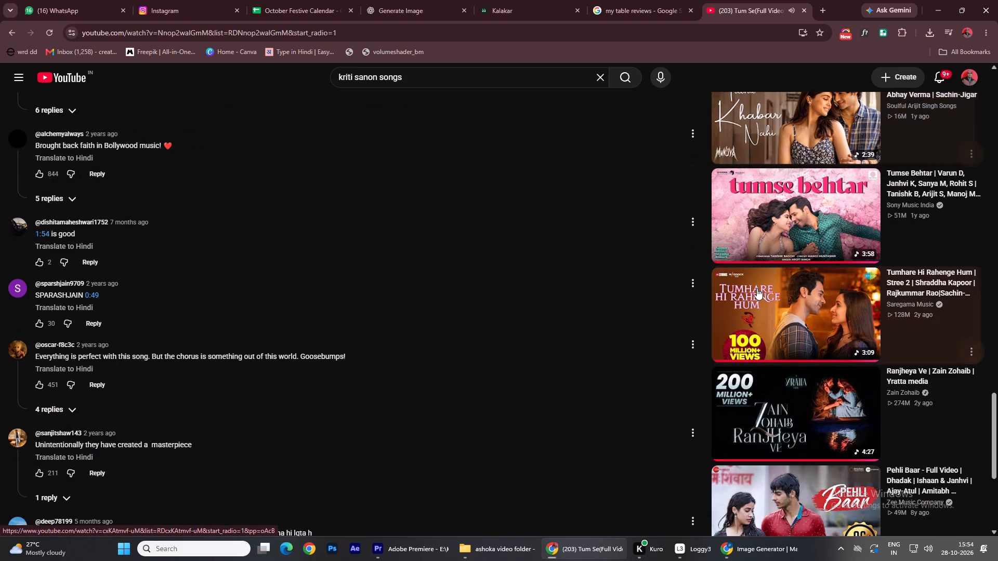
Browse YouTube's suggested videos in Chrome and play the song Tere Paas Main, skipping the advert.
scroll(757, 288, down, 1)
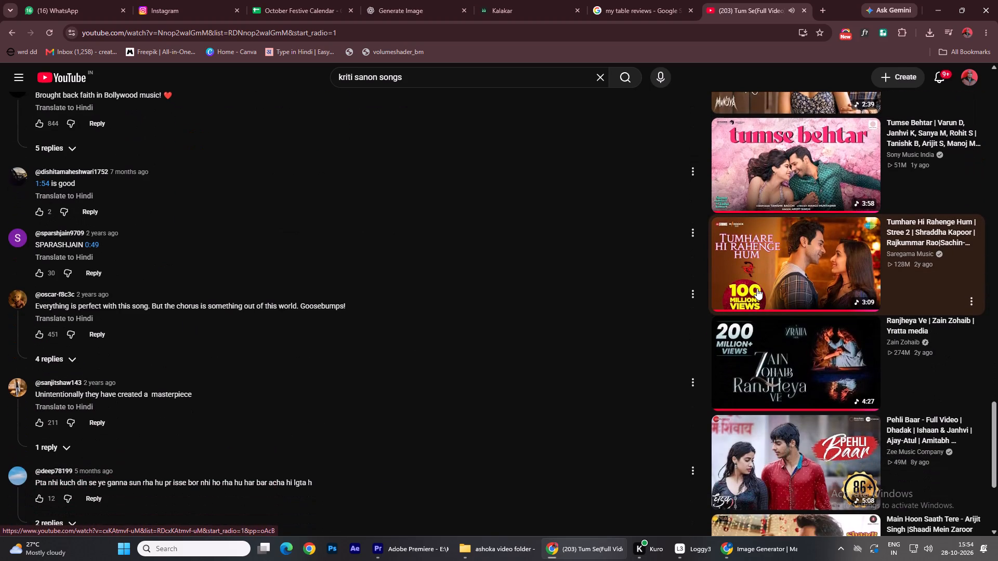
scroll(757, 288, down, 5)
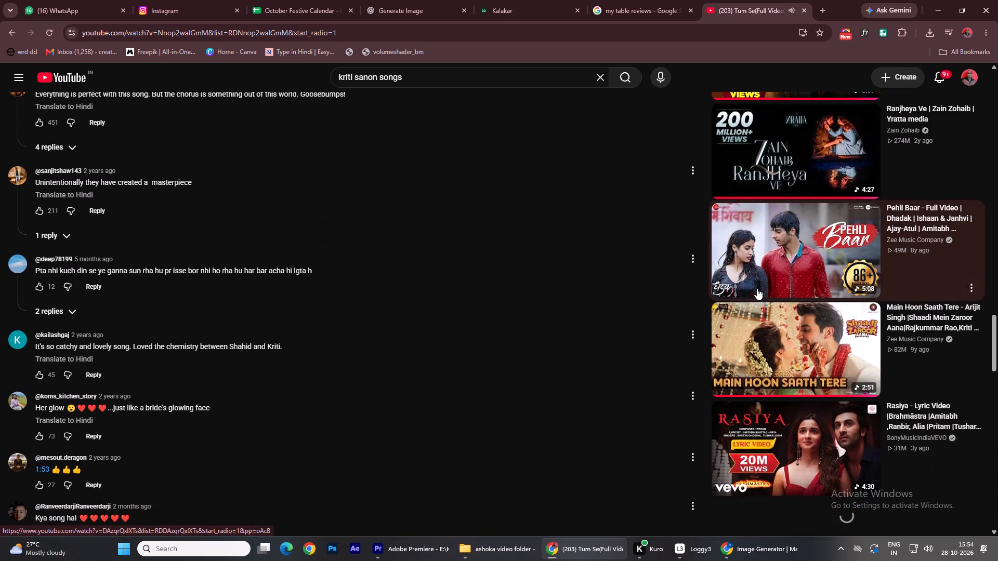
scroll(757, 288, down, 3)
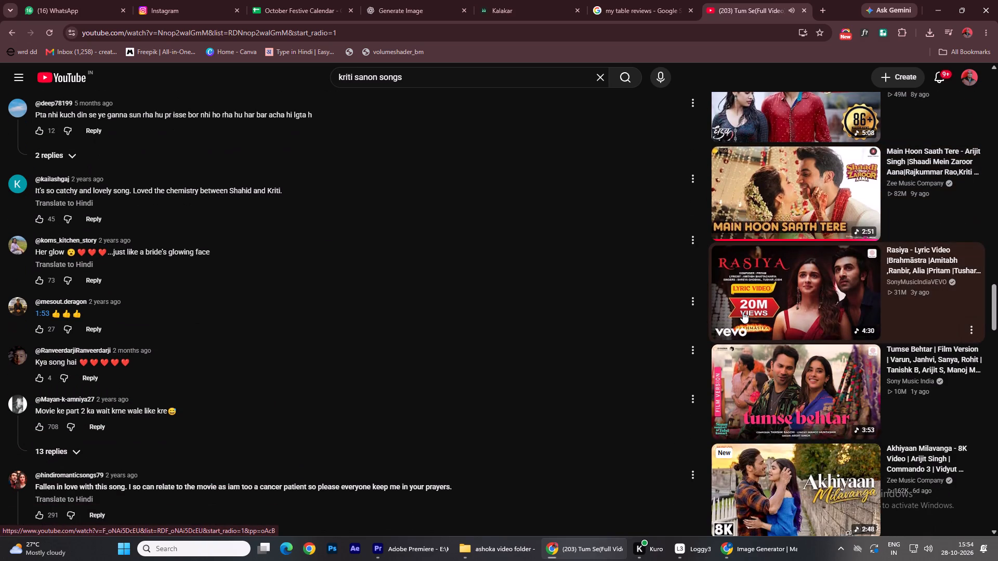
scroll(743, 312, down, 7)
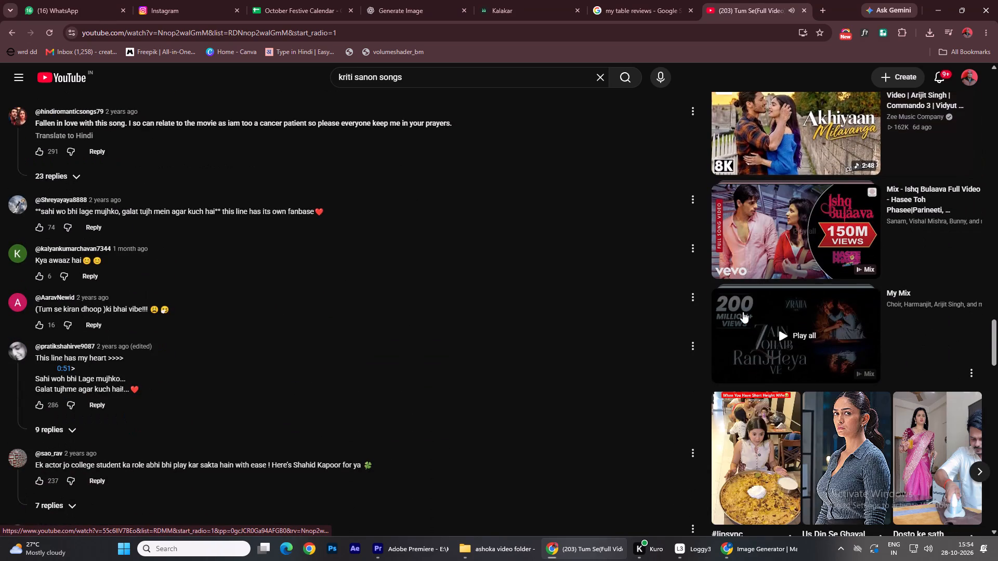
scroll(743, 312, down, 9)
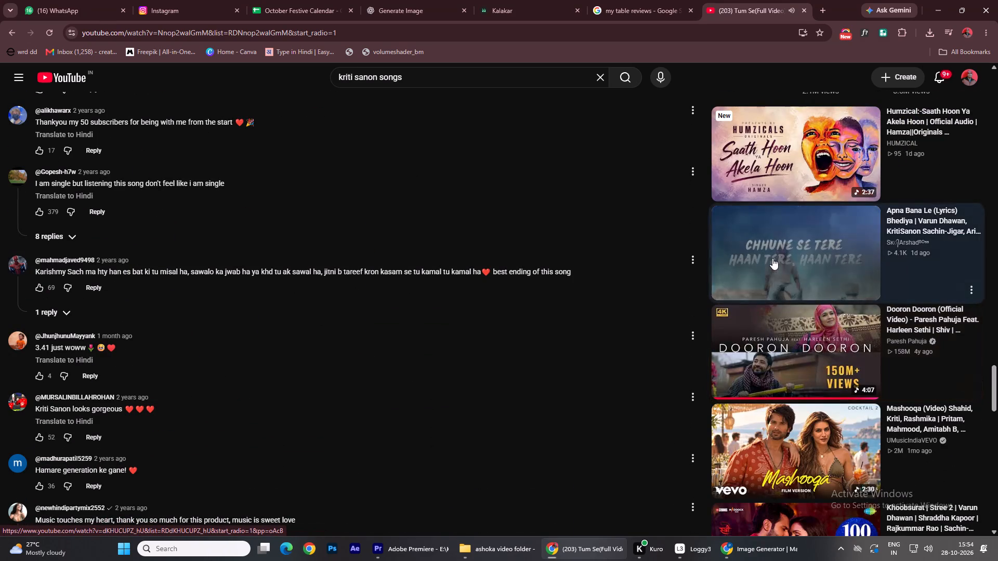
scroll(776, 271, down, 5)
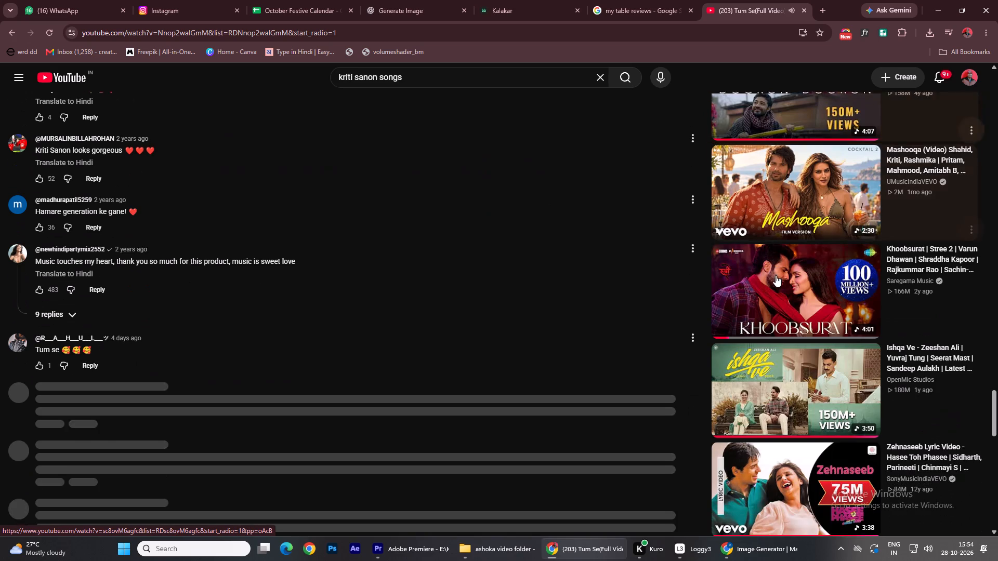
scroll(873, 395, down, 7)
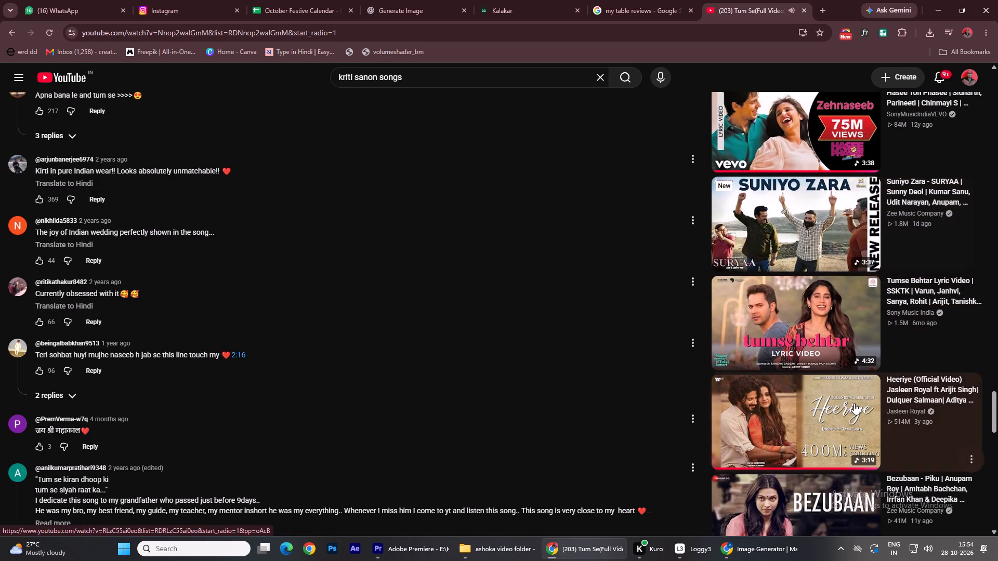
scroll(905, 421, down, 3)
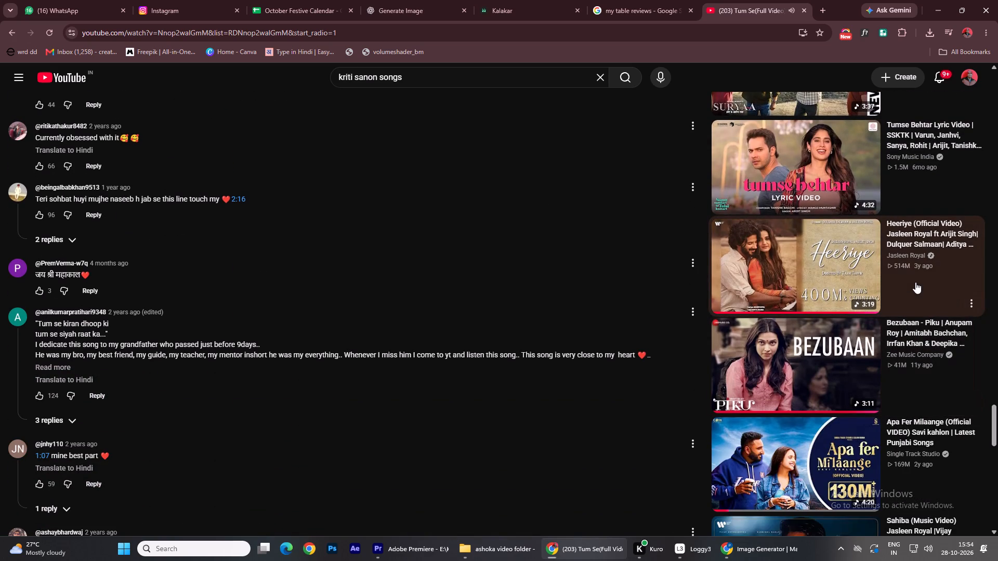
scroll(915, 293, down, 6)
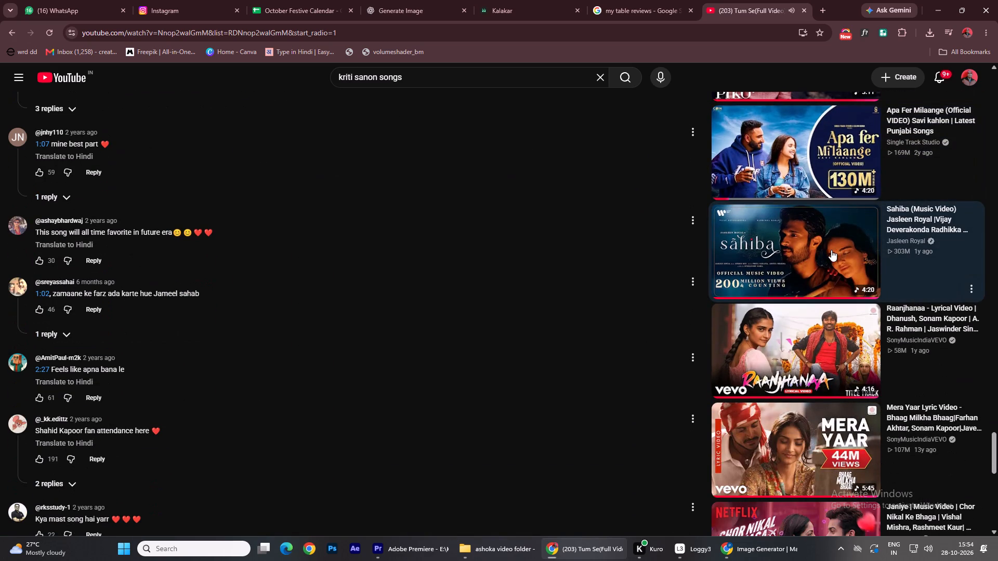
scroll(818, 326, down, 6)
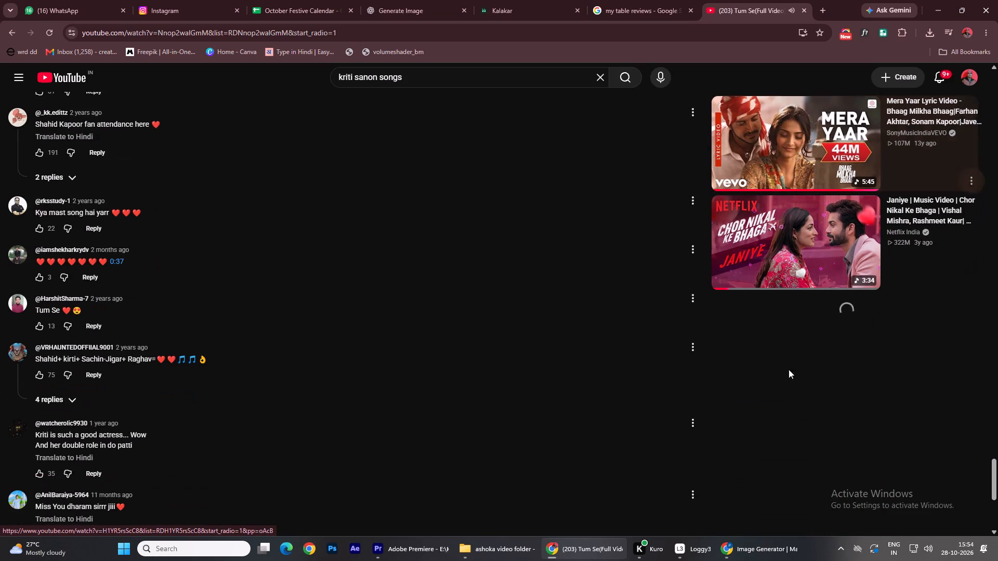
scroll(963, 428, down, 3)
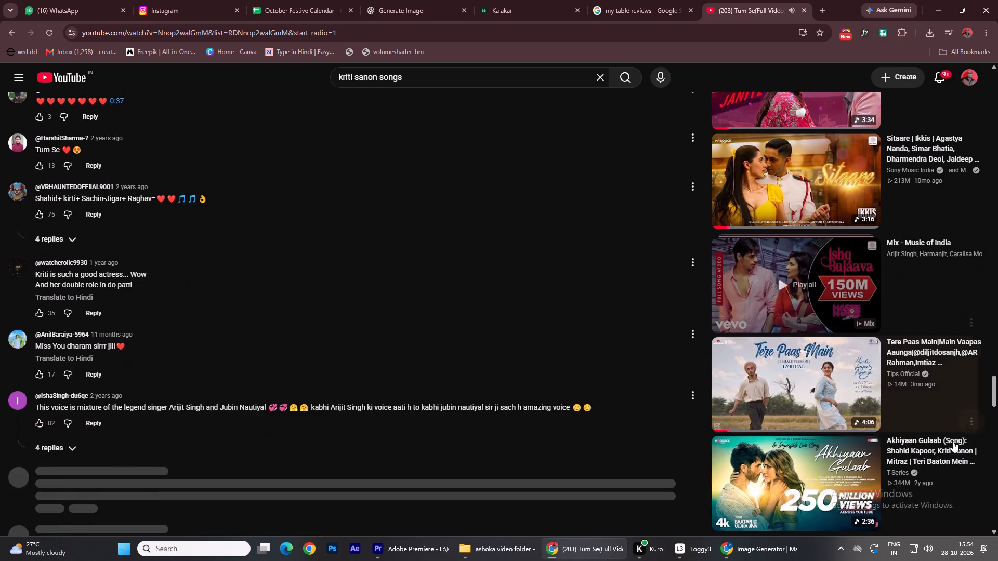
click(799, 382)
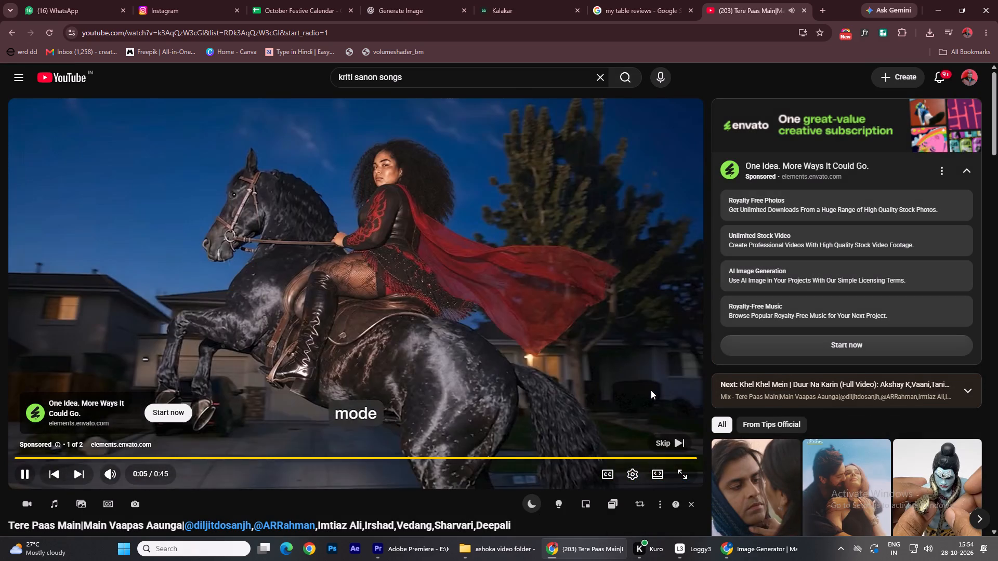
click(669, 437)
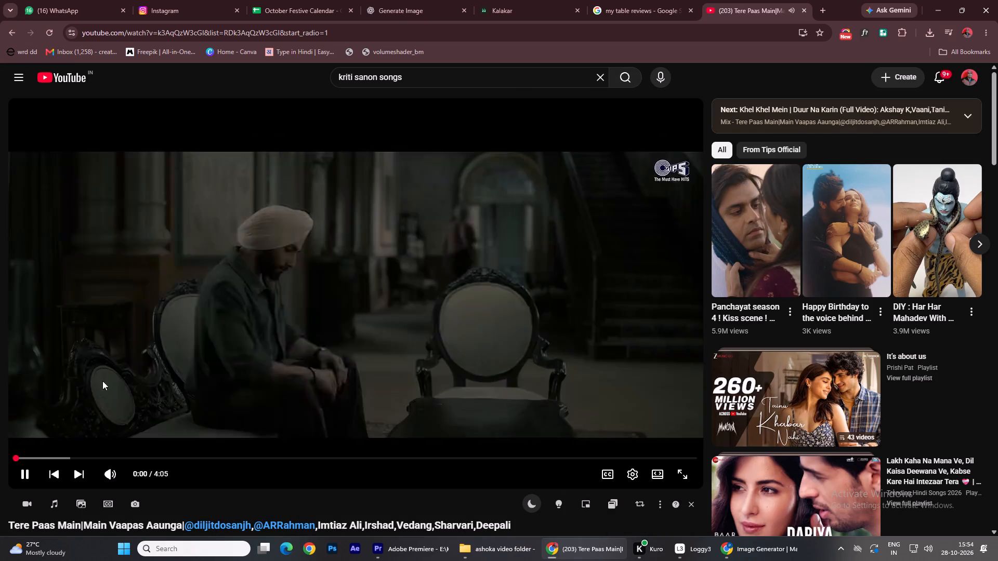
Leave the browser on the My Table reviews page, switch back to Premiere and scrub through the timeline clip.
click(626, 0)
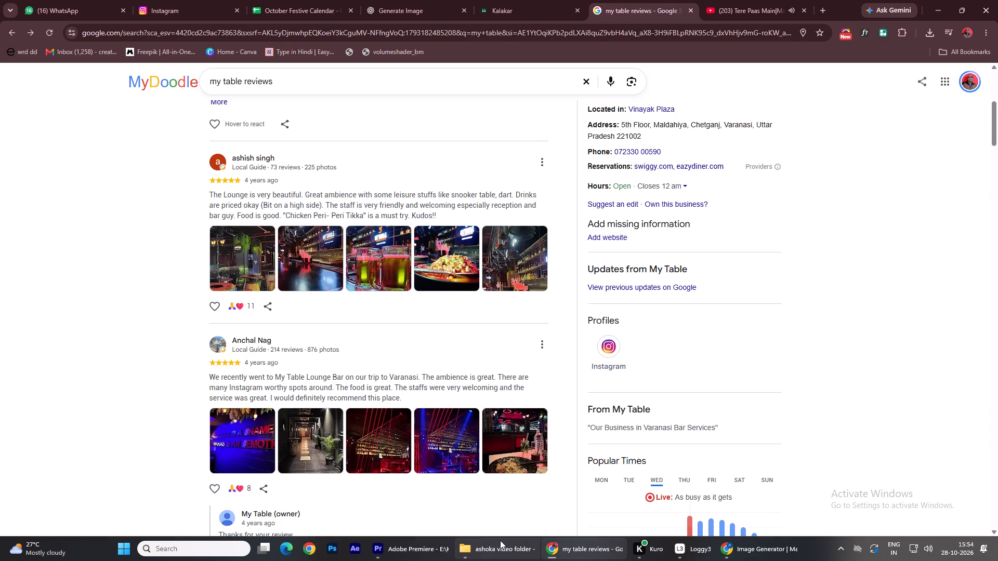
click(391, 556)
drag(139, 379, 145, 381)
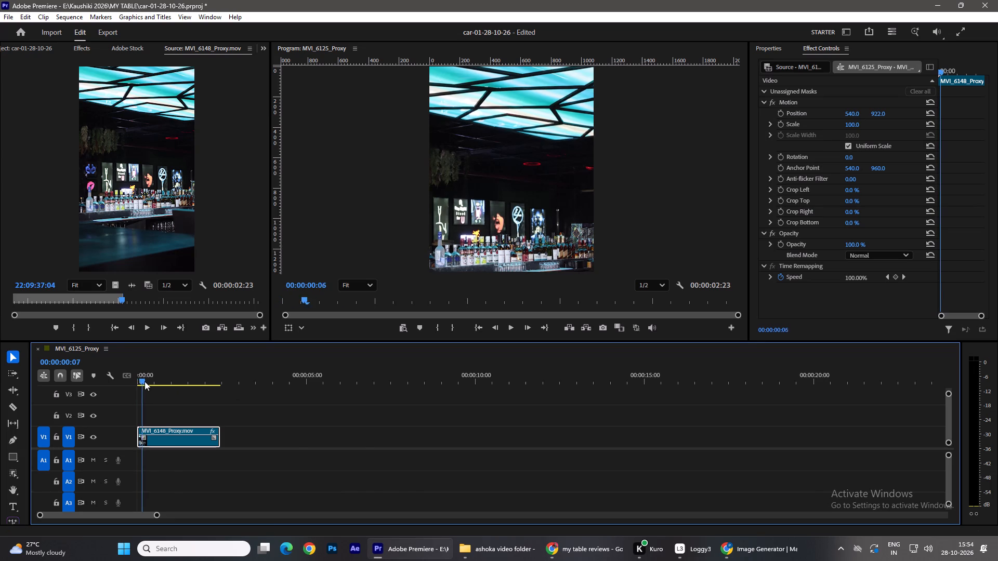
drag(145, 381, 219, 399)
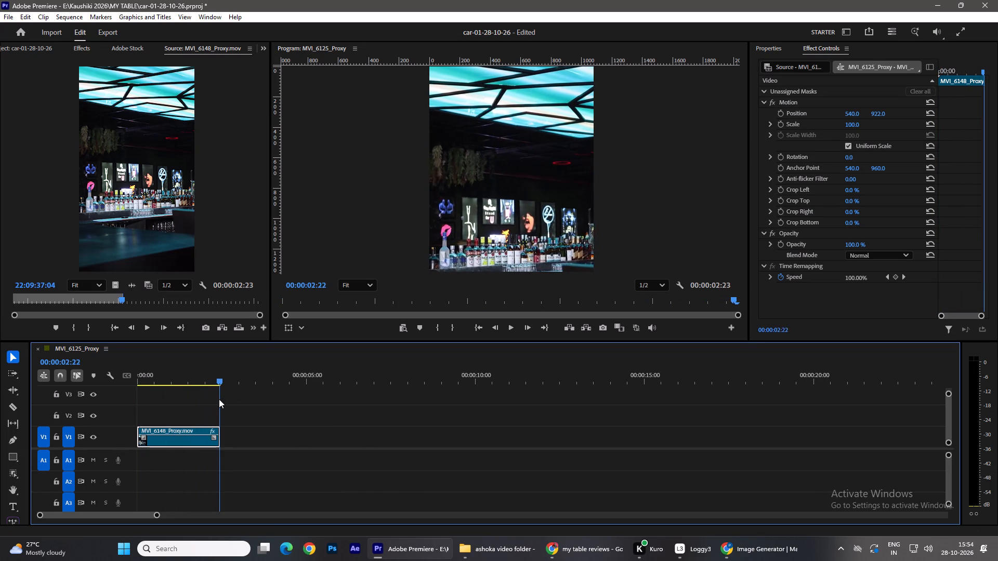
drag(219, 399, 102, 398)
Reframe the MVI_6148_Proxy.mov timeline clip with scale 105 and vertical position 952, playing it back to check the framing.
drag(878, 113, 878, 112)
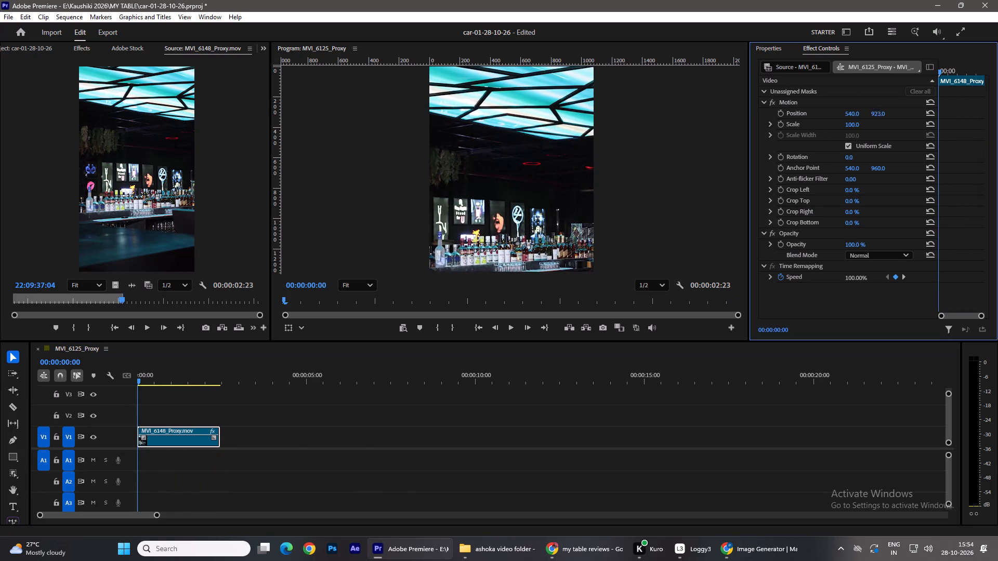
drag(878, 112, 880, 109)
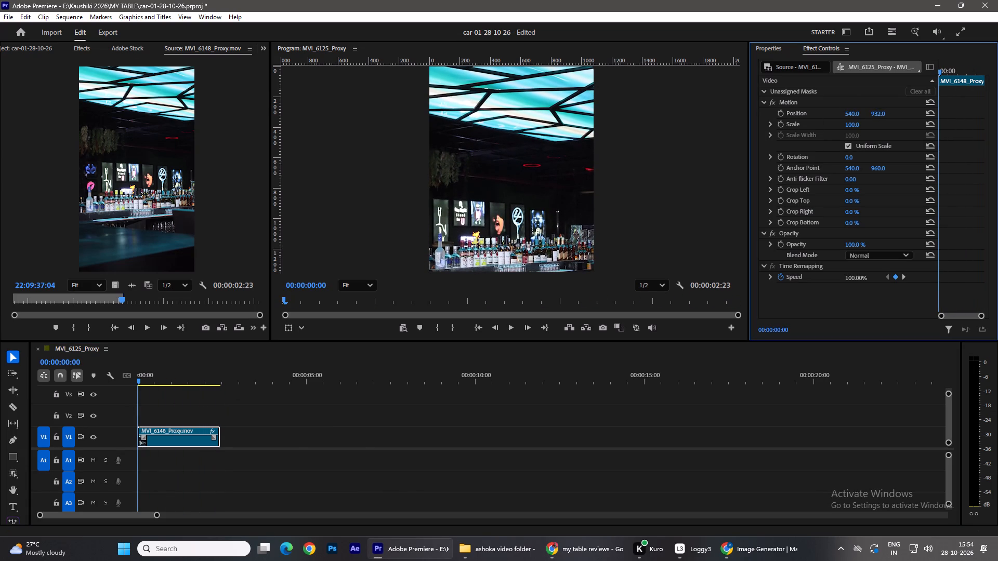
drag(880, 109, 880, 104)
key(space)
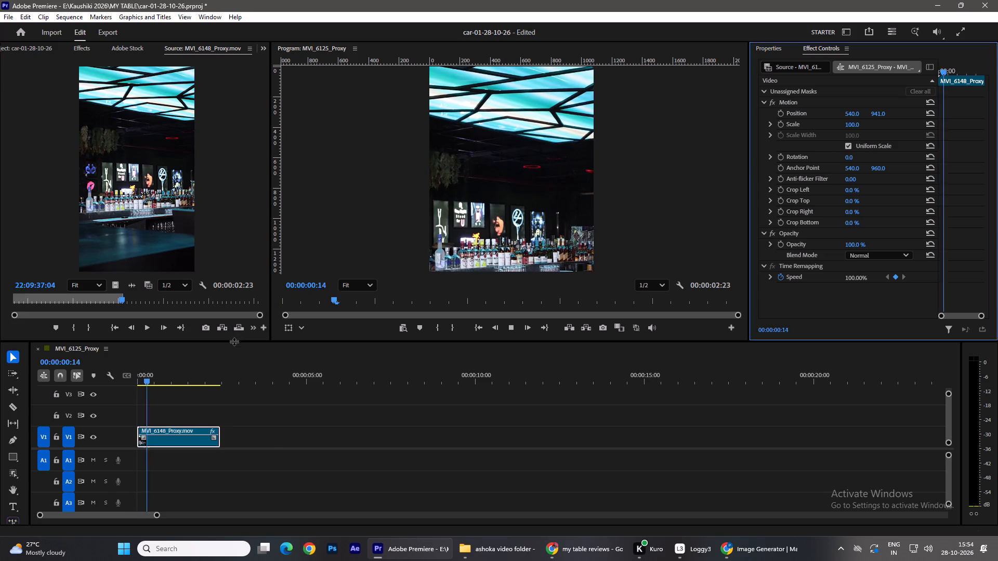
key(space)
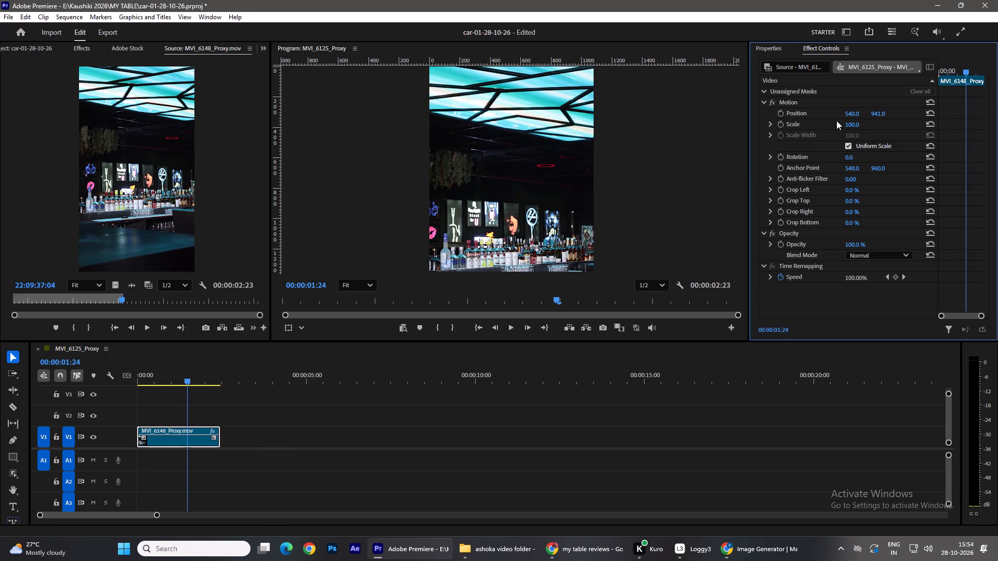
click(858, 125)
key(space)
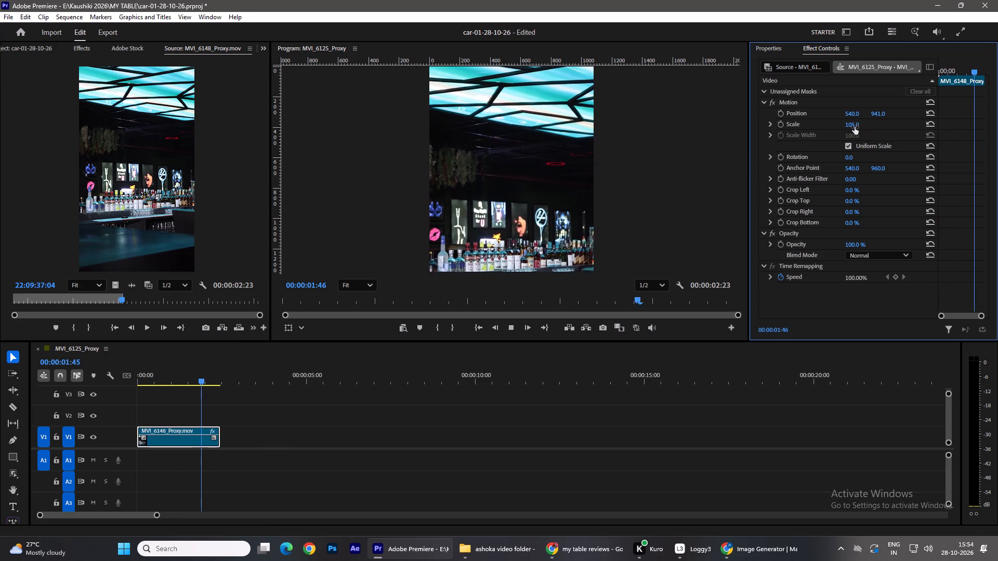
key(space)
drag(877, 114, 877, 109)
key(space)
key(space)
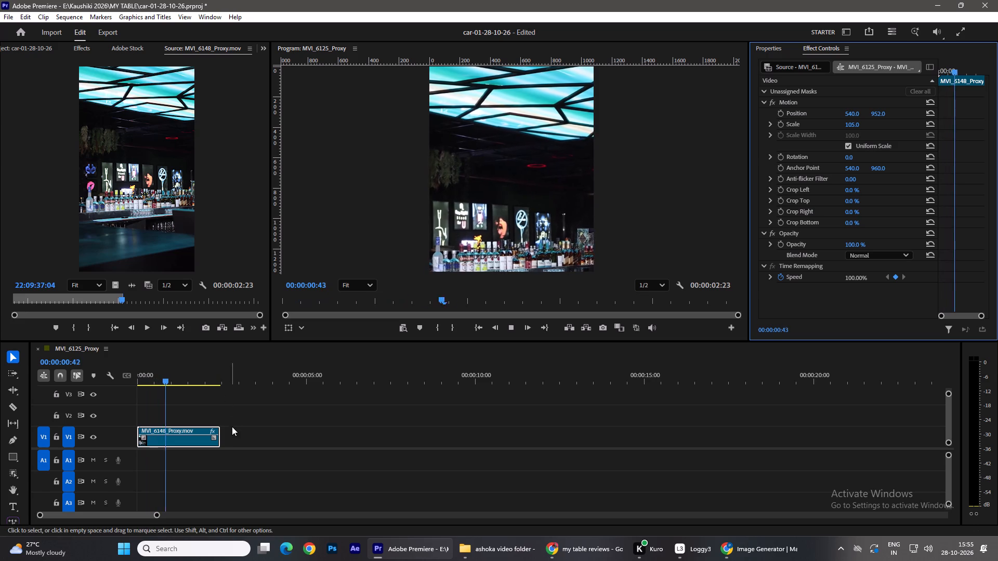
key(space)
Extend the end of the MVI_6148_Proxy.mov clip to 00:00:03:16 on the timeline and return the playhead to the start.
drag(221, 430, 251, 428)
key(space)
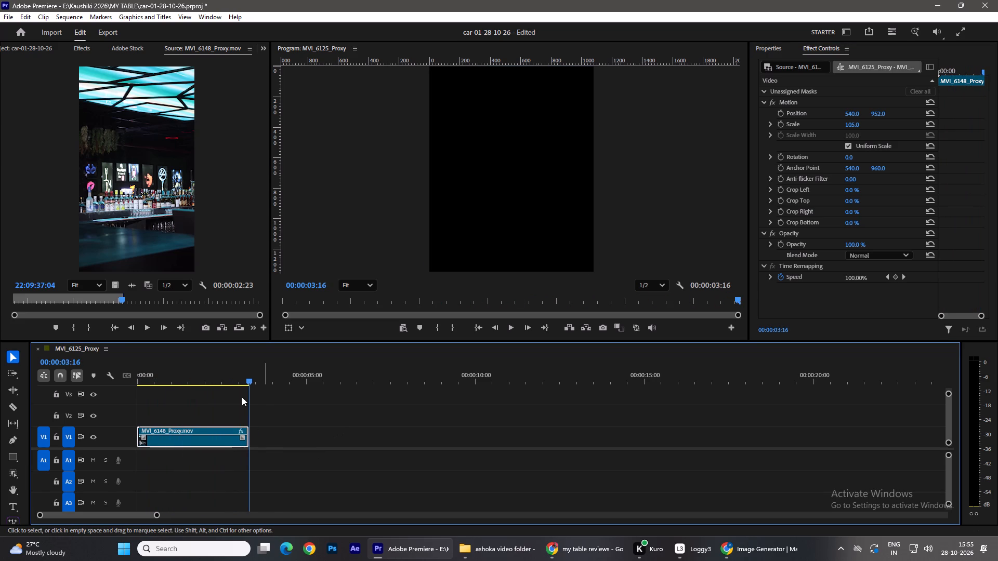
drag(250, 381, 106, 386)
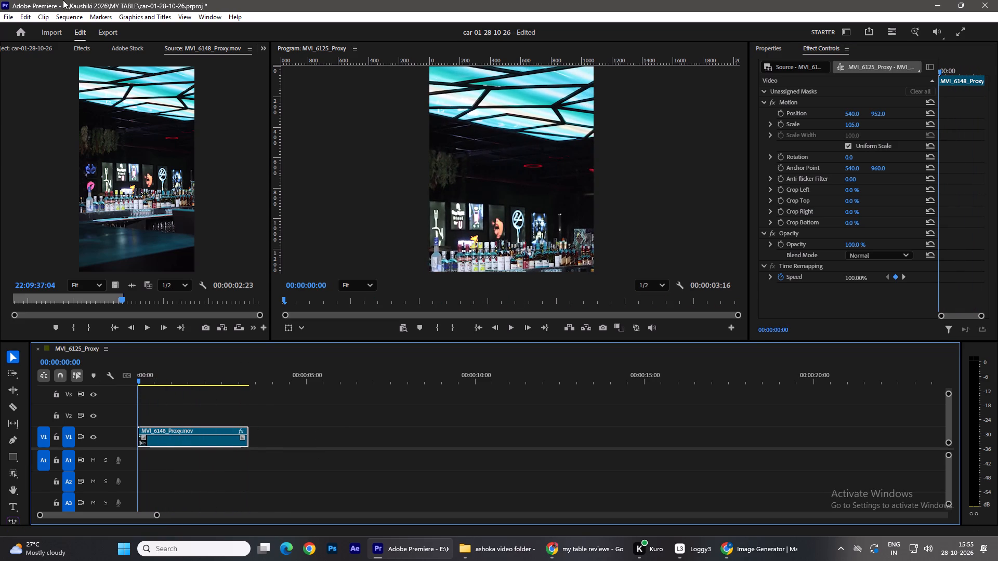
Bring the car-01-28-10-26 project's media items into view in place of the source clip.
click(42, 50)
click(169, 229)
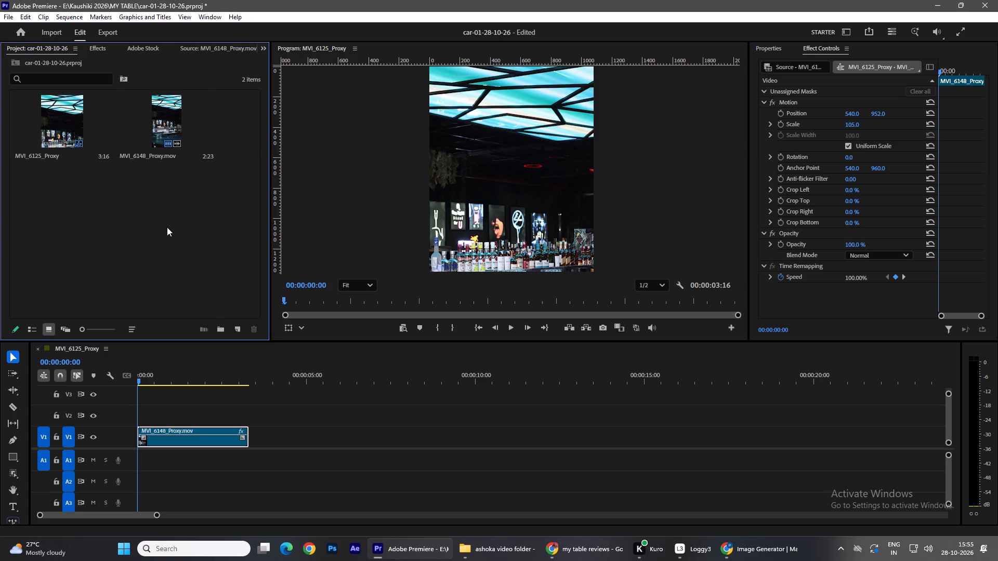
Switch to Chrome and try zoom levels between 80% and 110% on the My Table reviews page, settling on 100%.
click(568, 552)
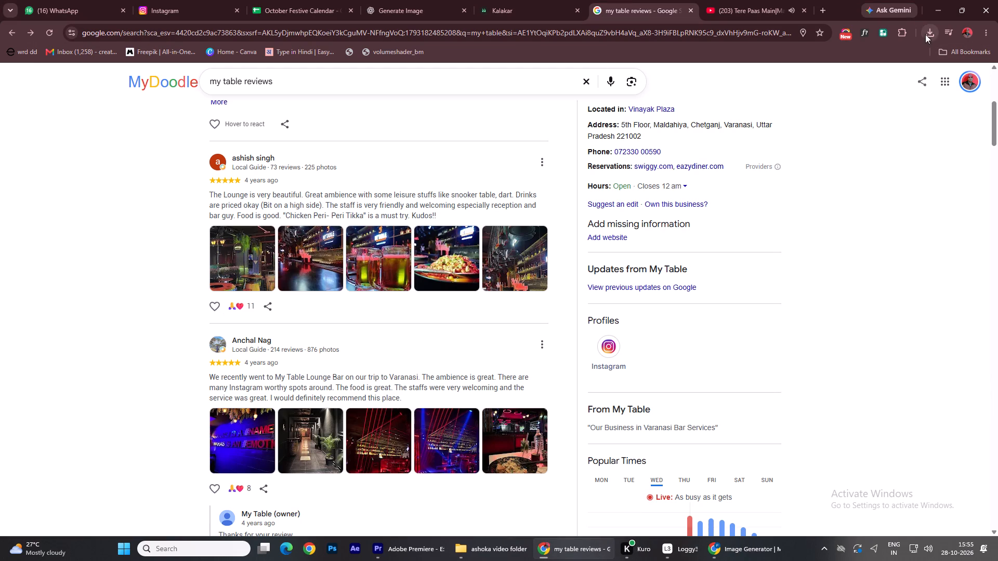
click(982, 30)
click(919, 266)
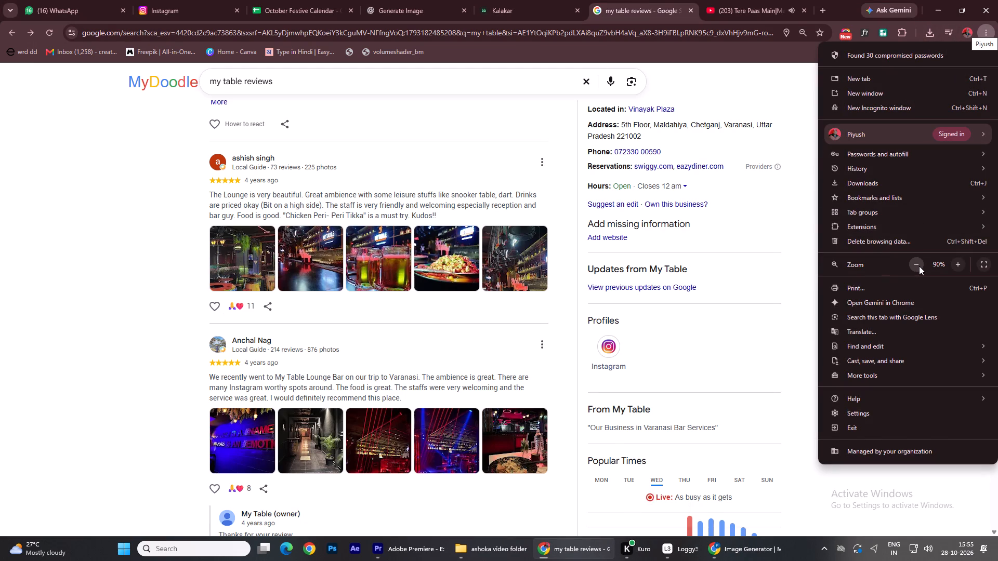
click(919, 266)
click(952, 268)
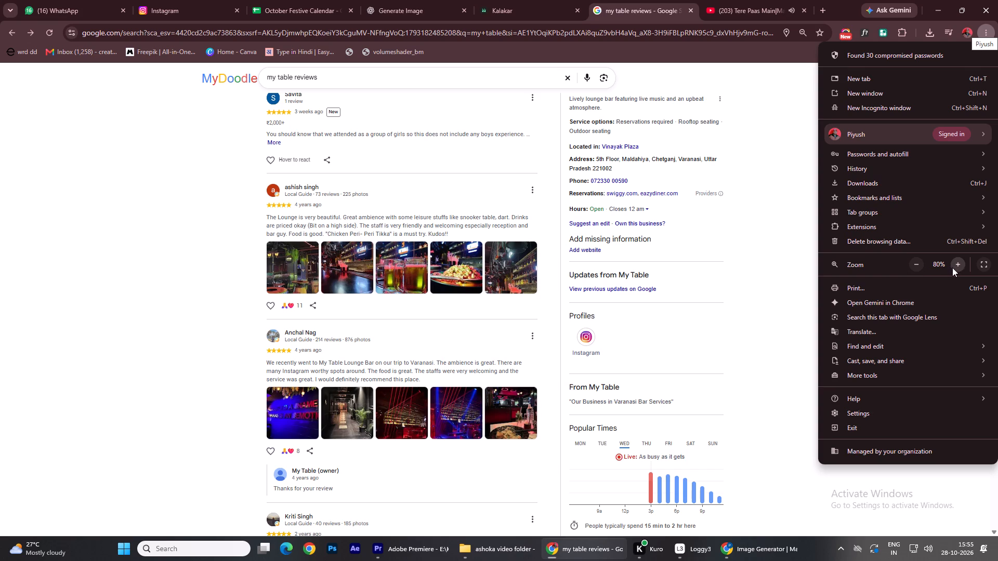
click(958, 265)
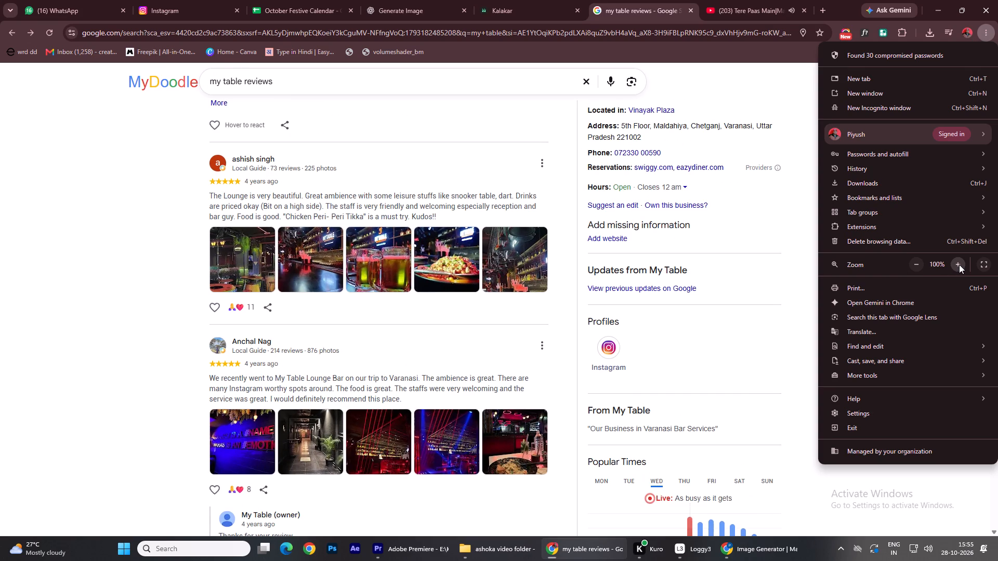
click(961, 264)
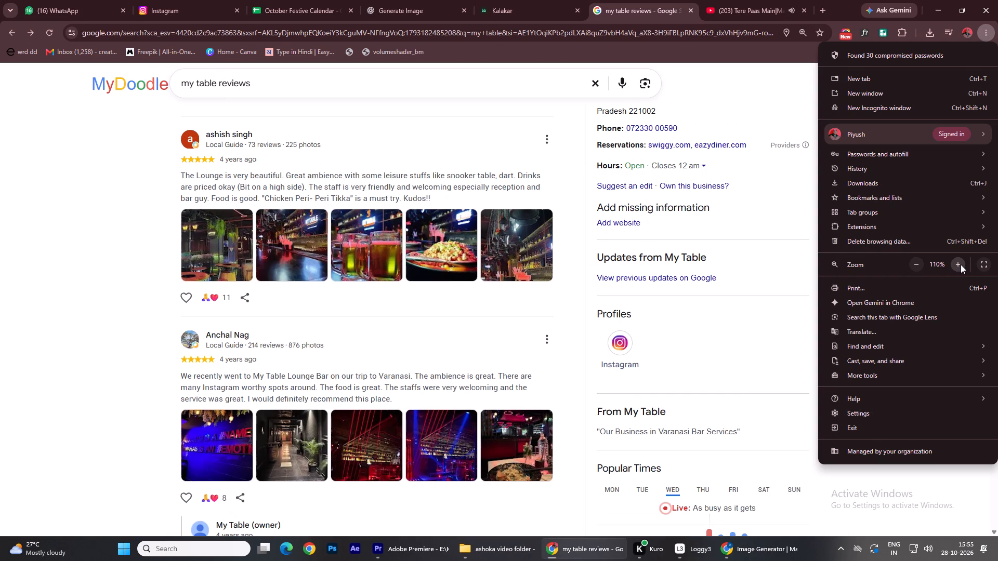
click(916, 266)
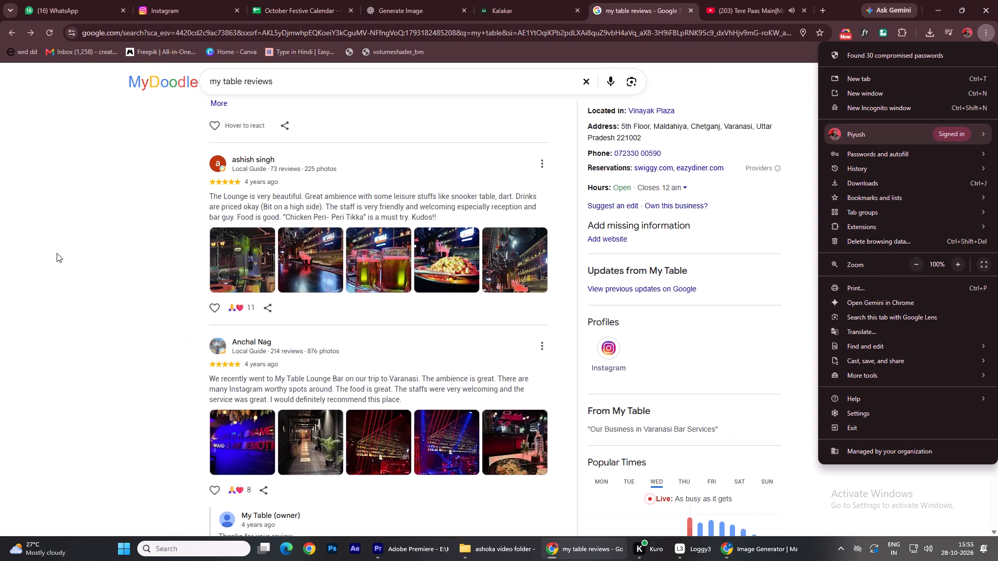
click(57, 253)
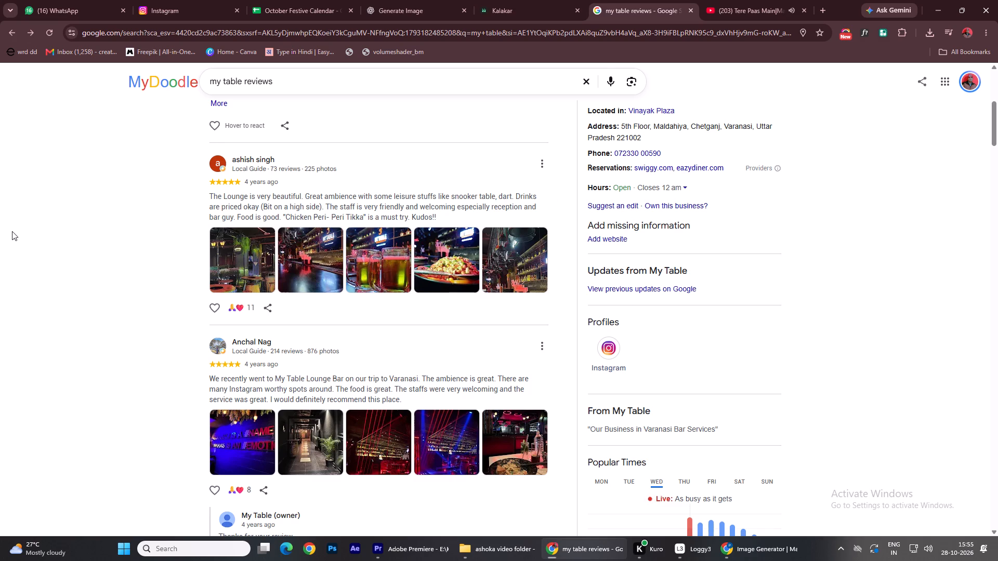
Compare the ton.kedai Instagram carousel's first slide with the review summary at the top of the My Table reviews page.
key(shift+super+s)
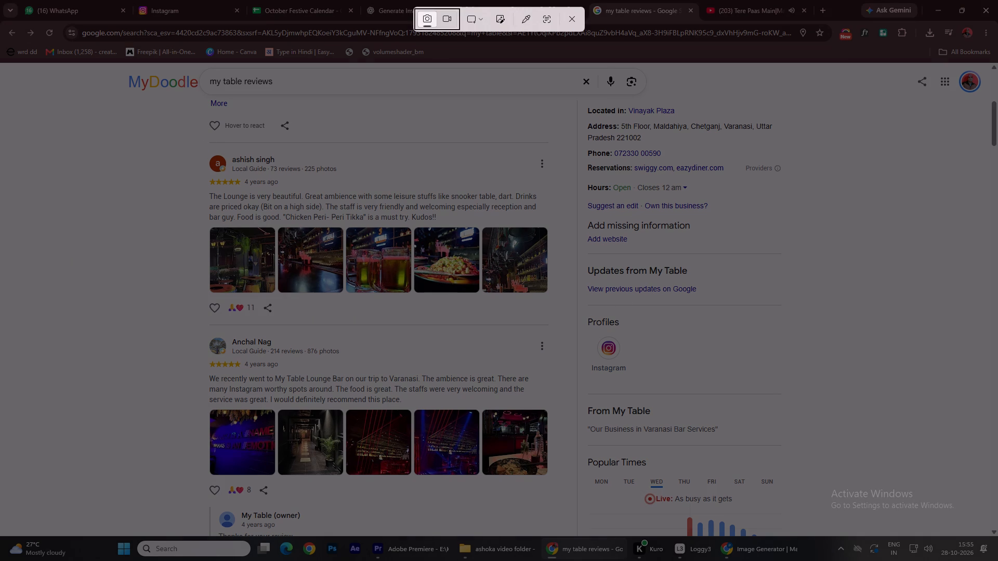
click(571, 20)
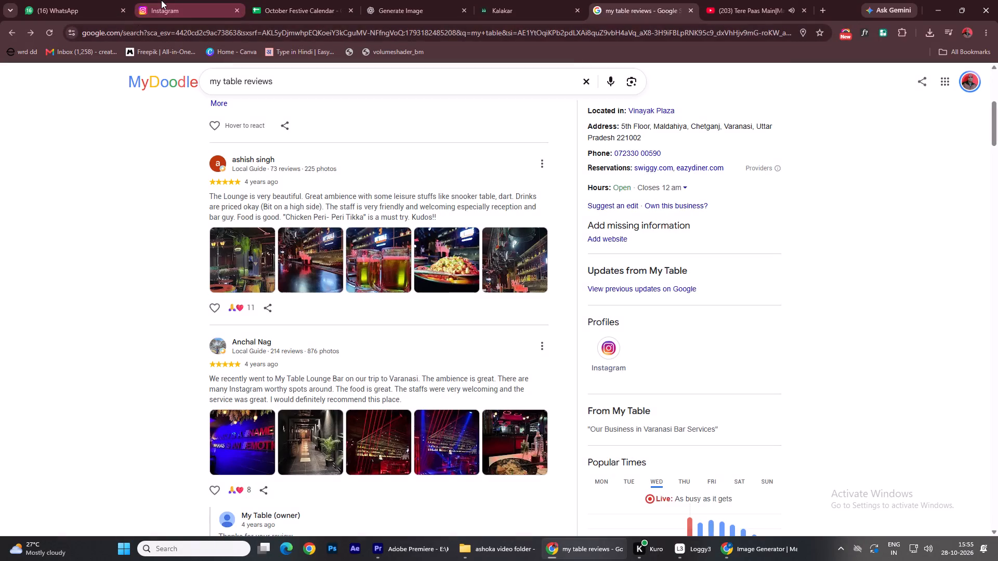
click(161, 0)
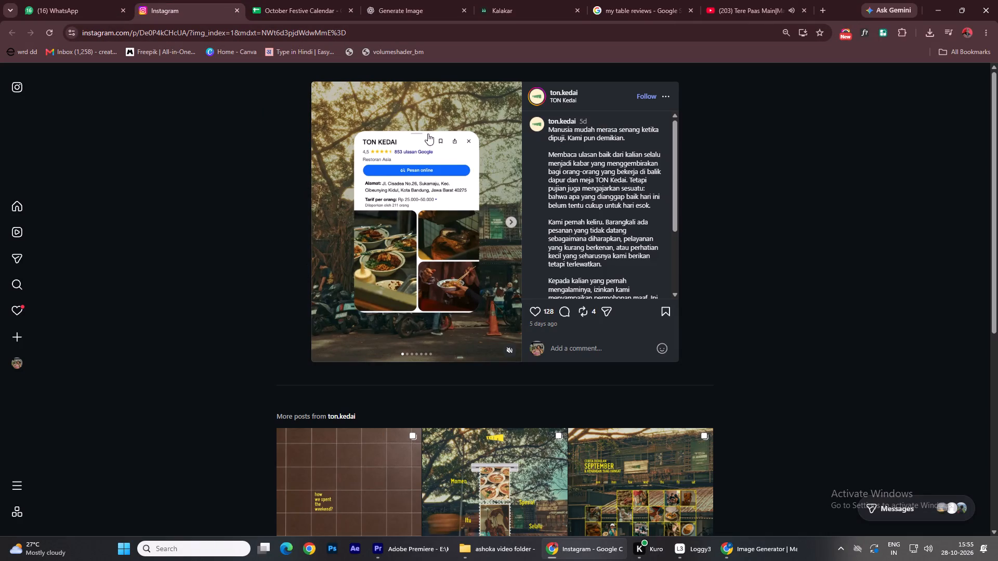
click(651, 0)
scroll(538, 195, up, 6)
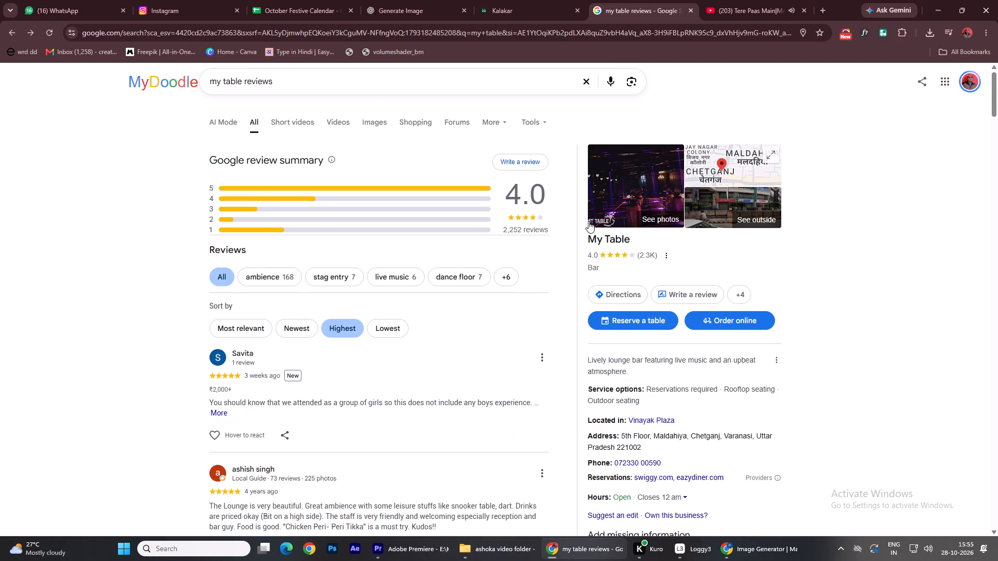
scroll(644, 246, up, 2)
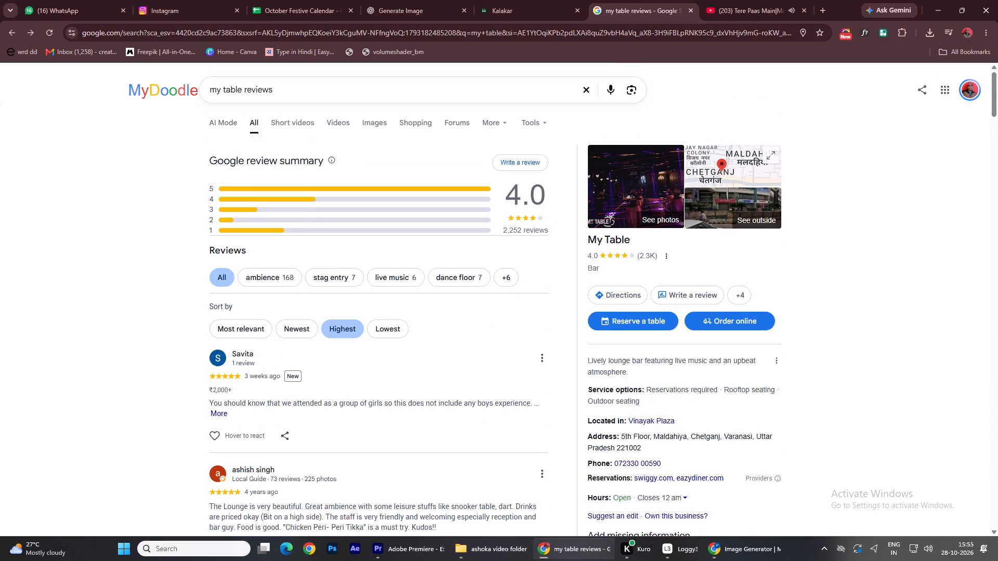
Search Google for "my table" in a new browser tab.
click(824, 14)
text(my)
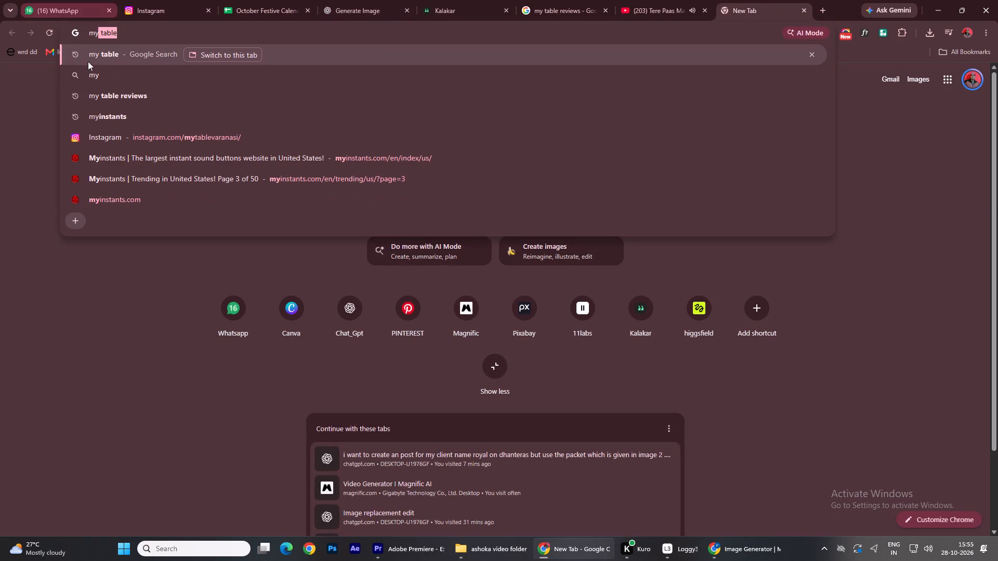
click(116, 53)
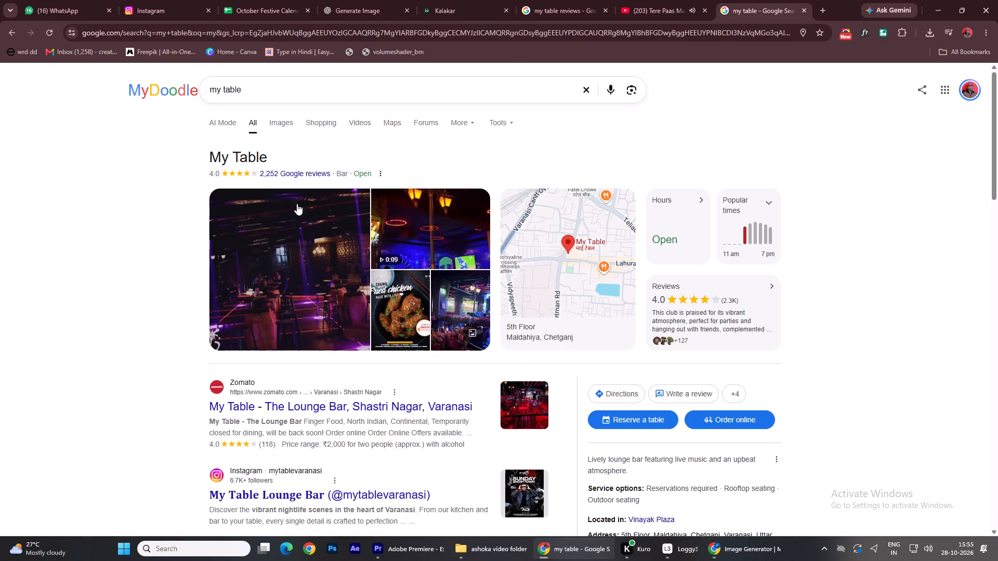
Examine the My Table business listing, its Google reviews and the search results, and compare them with the ton.kedai Instagram carousel.
click(257, 156)
click(235, 159)
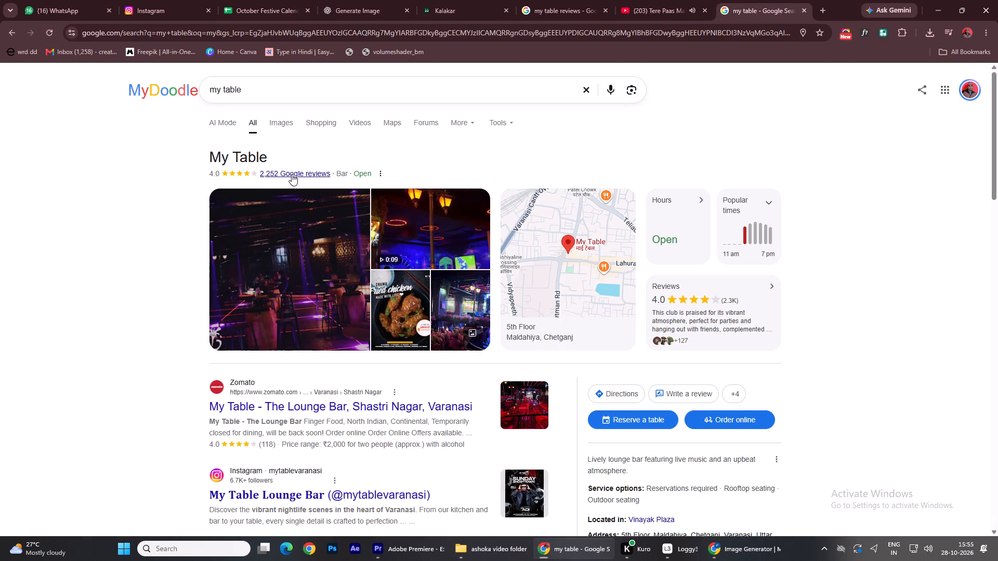
click(292, 174)
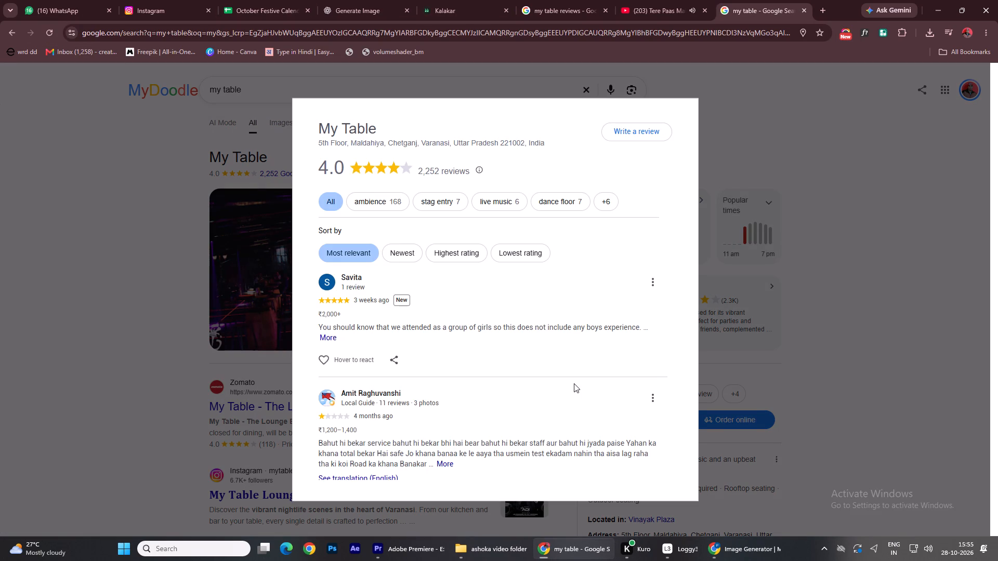
click(842, 282)
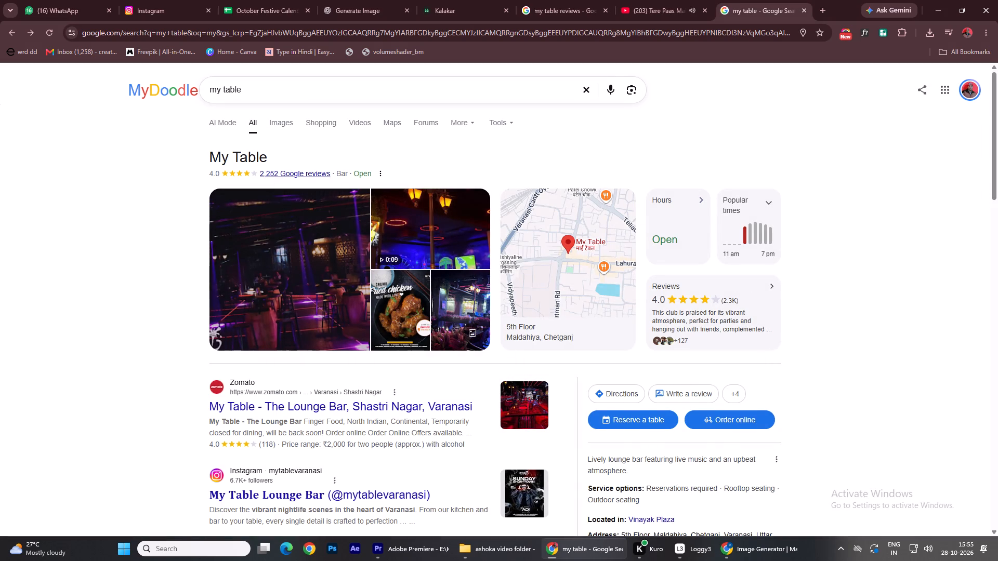
click(242, 159)
scroll(643, 435, down, 4)
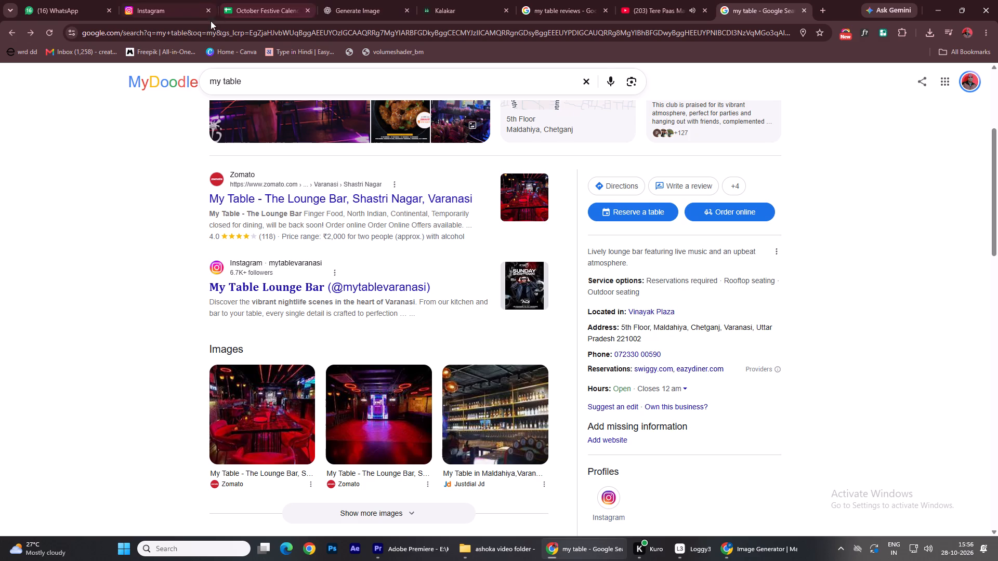
click(183, 0)
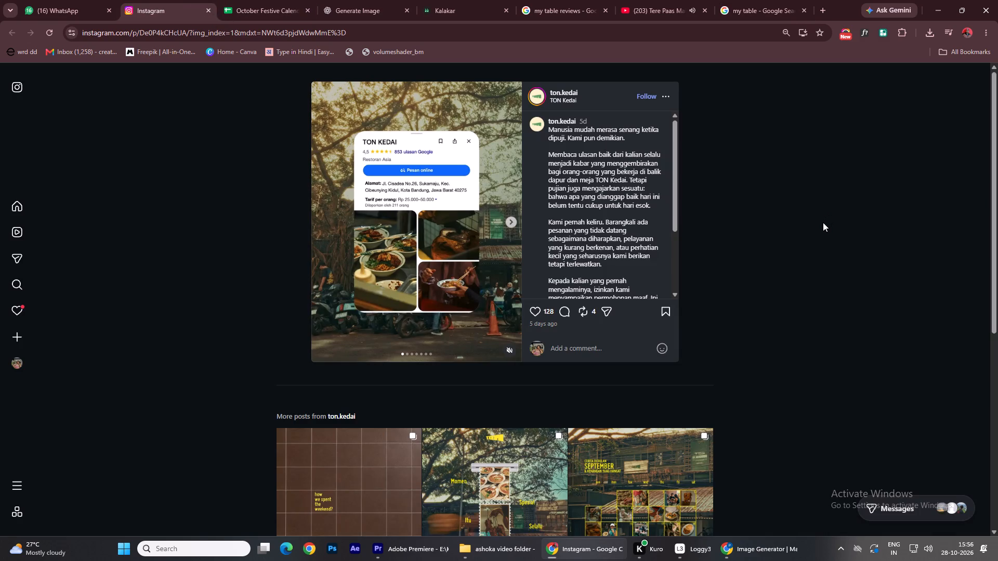
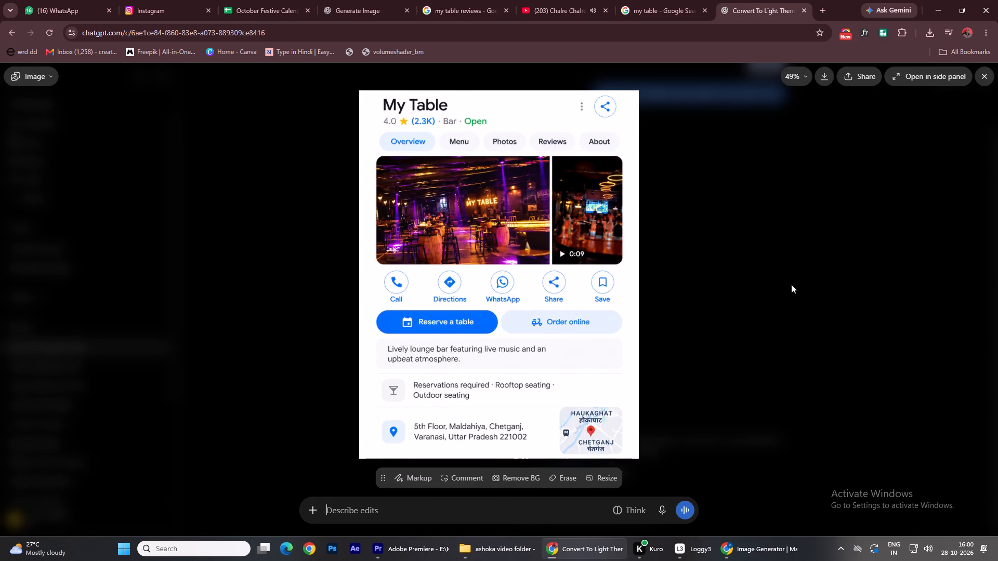
Download the light-theme My Table listing image generated in ChatGPT and close its enlarged view.
click(826, 79)
click(766, 358)
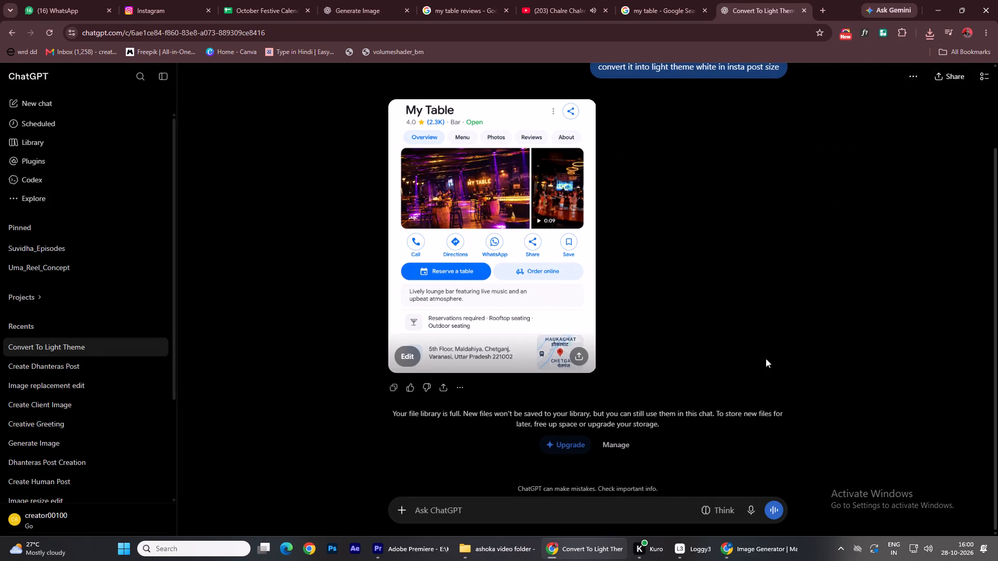
Review the My Table listing in the Google search results, from its photo overview to the business details.
click(660, 0)
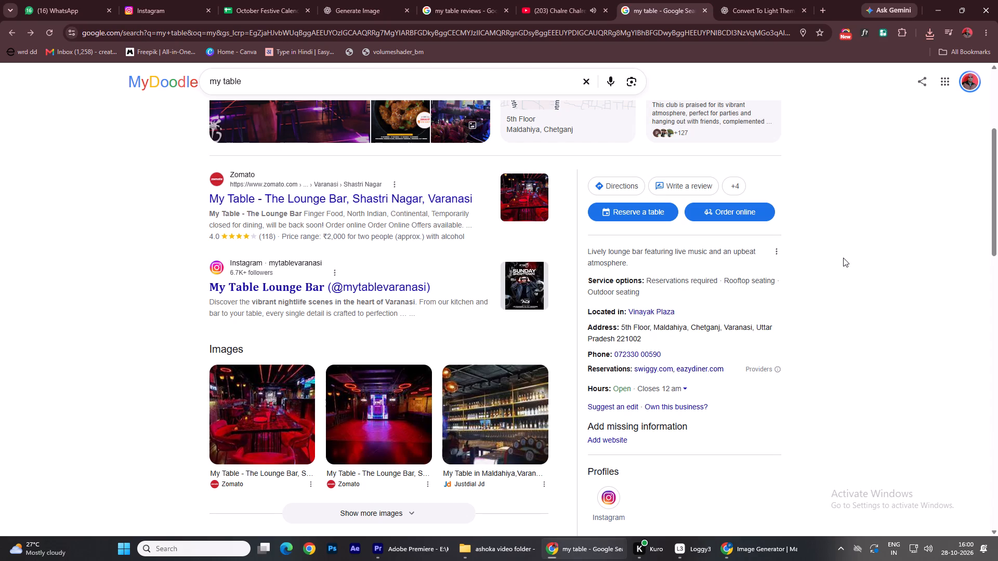
scroll(843, 258, up, 5)
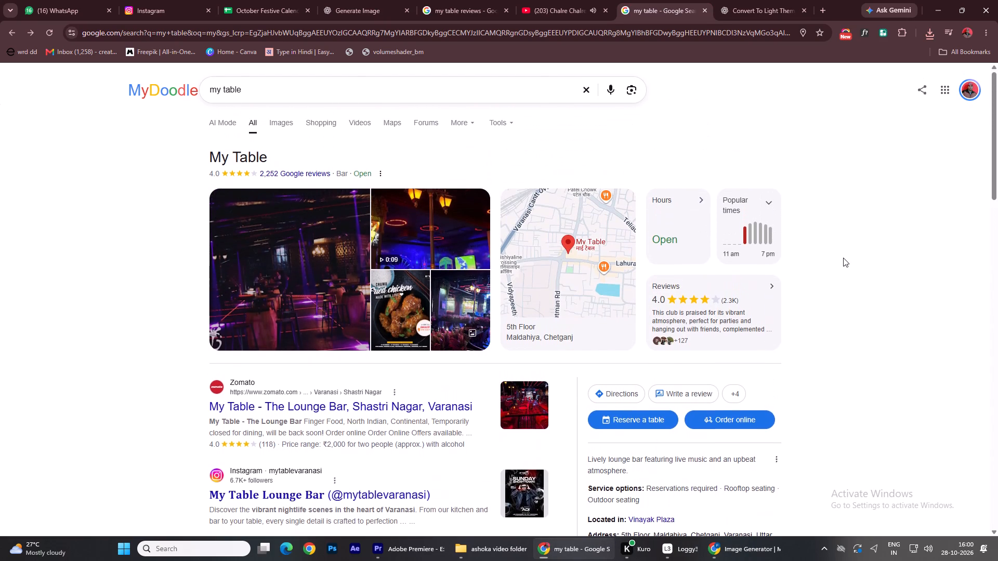
scroll(843, 258, down, 4)
scroll(843, 258, up, 1)
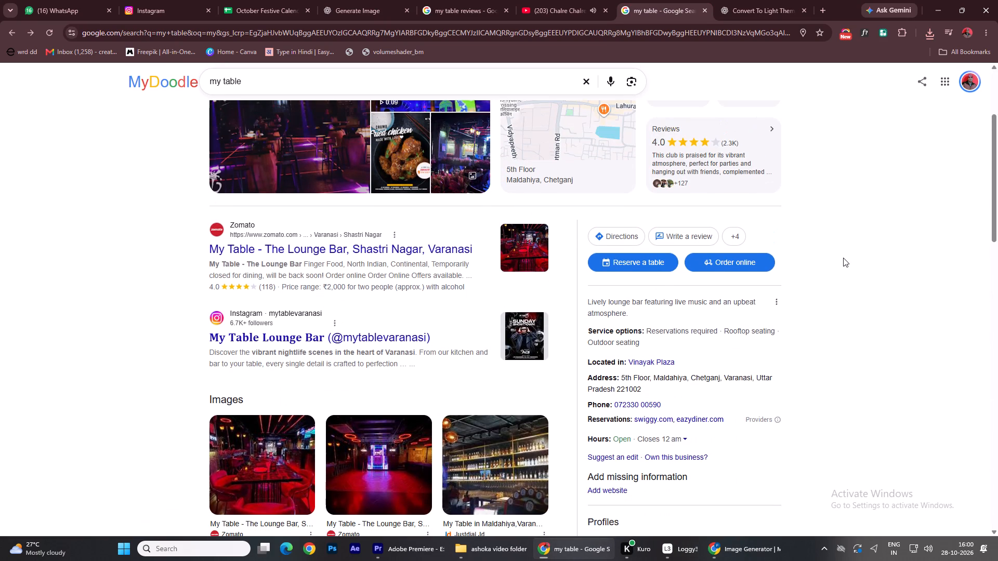
Switch to Premiere and import the downloaded My Table Lounge Bar listing image from the Downloads folder into the project.
click(409, 543)
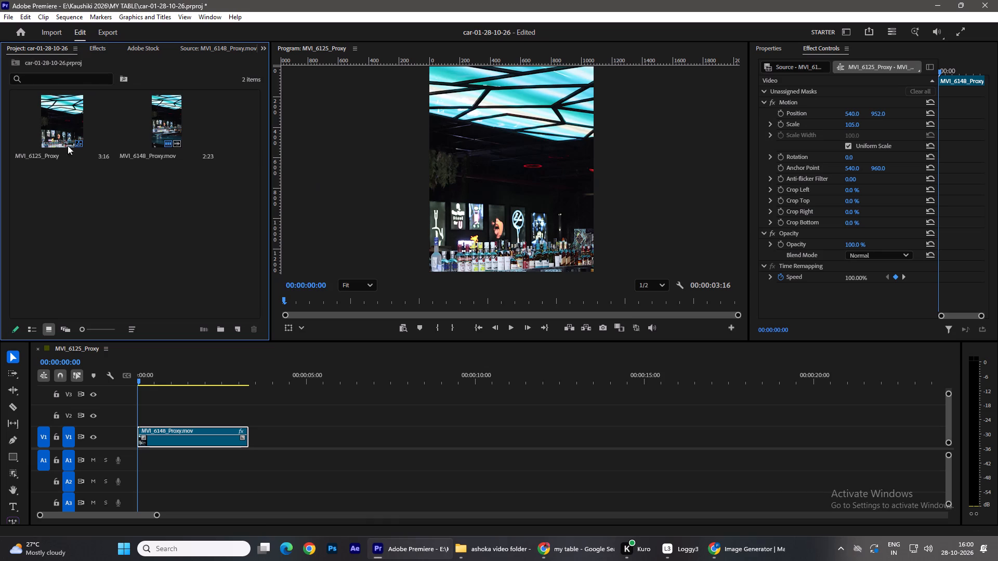
key(ctrl+i)
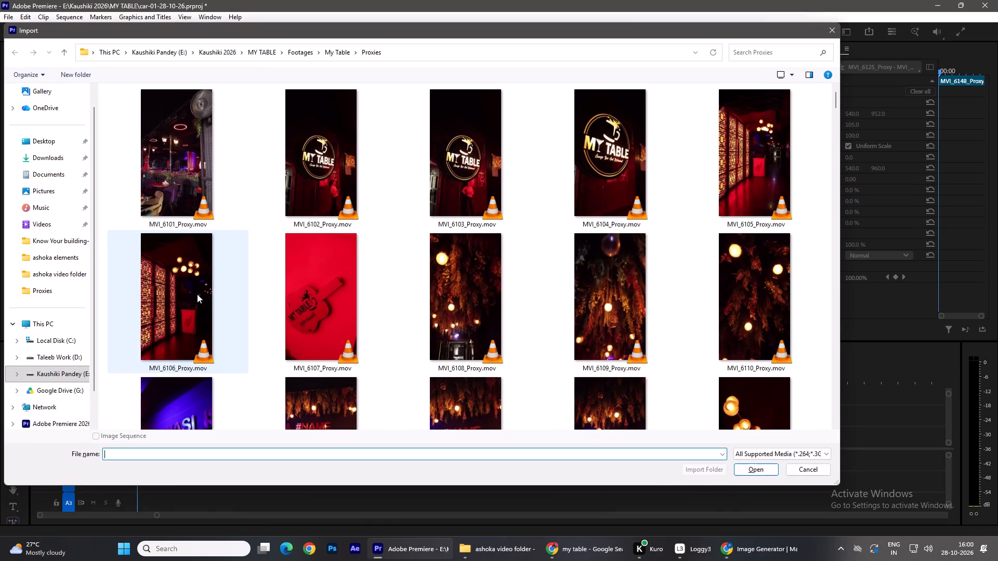
click(35, 161)
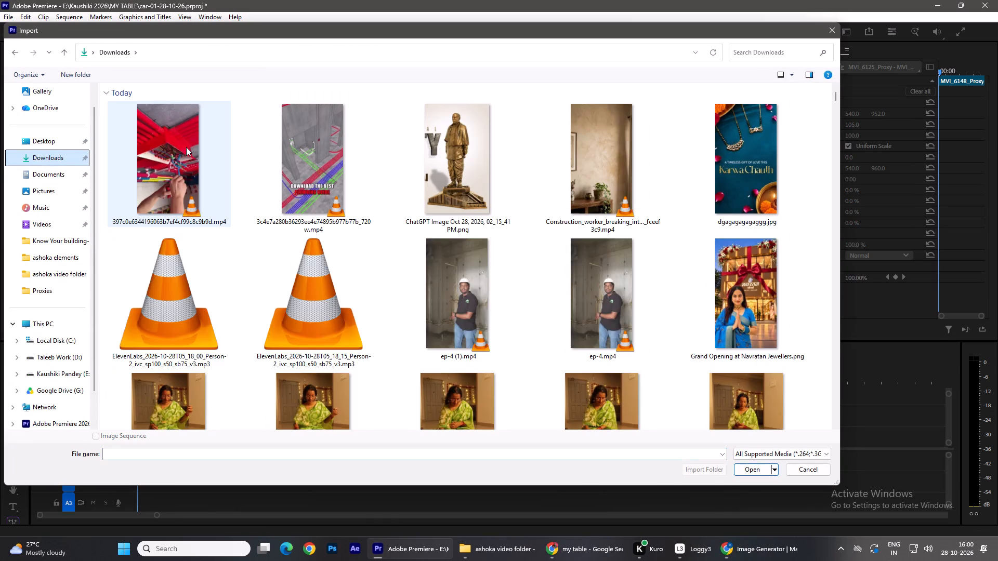
double_click(180, 157)
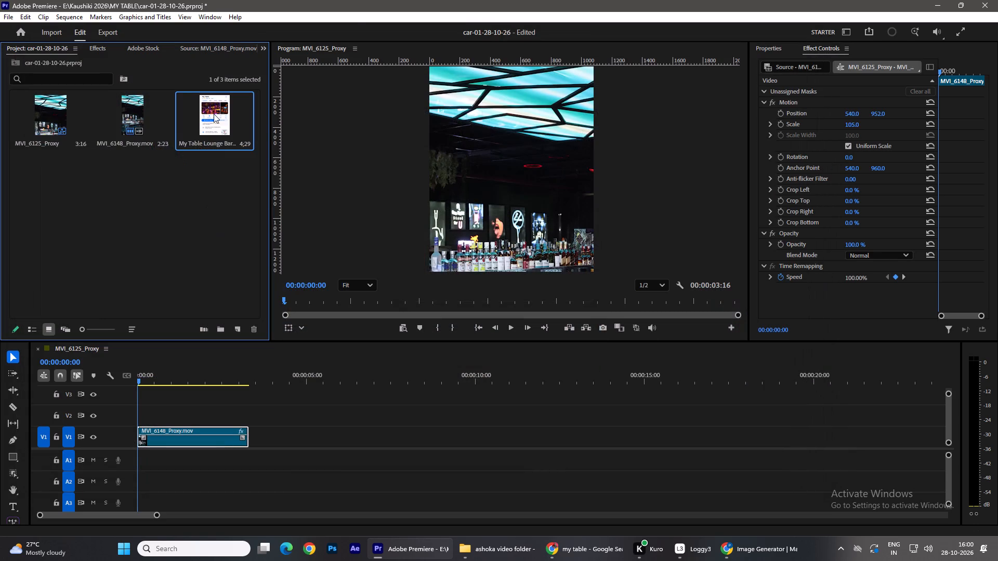
Place the My Table Lounge Bar Listing image on V2 at the sequence start and make it fill the frame.
drag(214, 114, 136, 413)
click(166, 415)
right_click(173, 412)
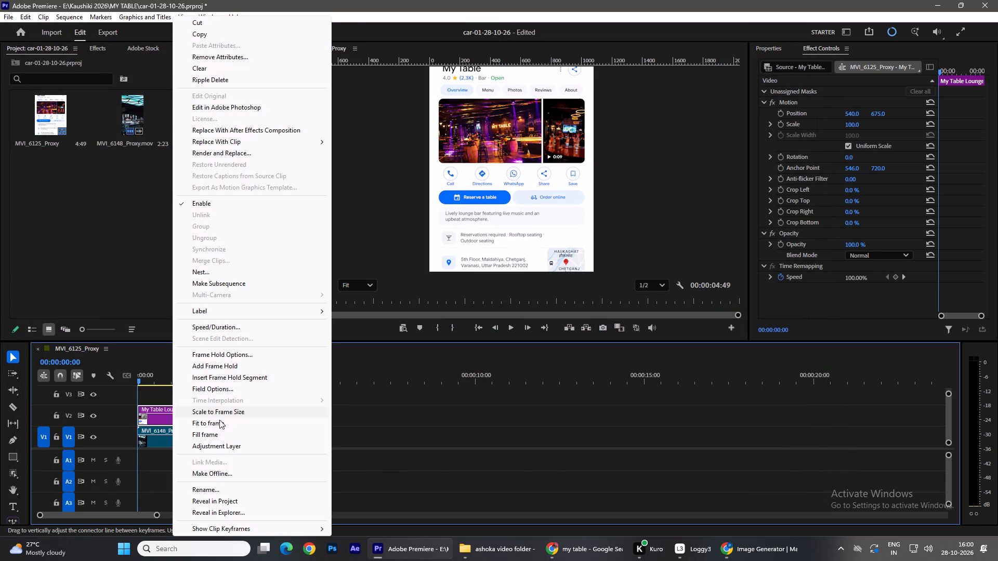
click(216, 430)
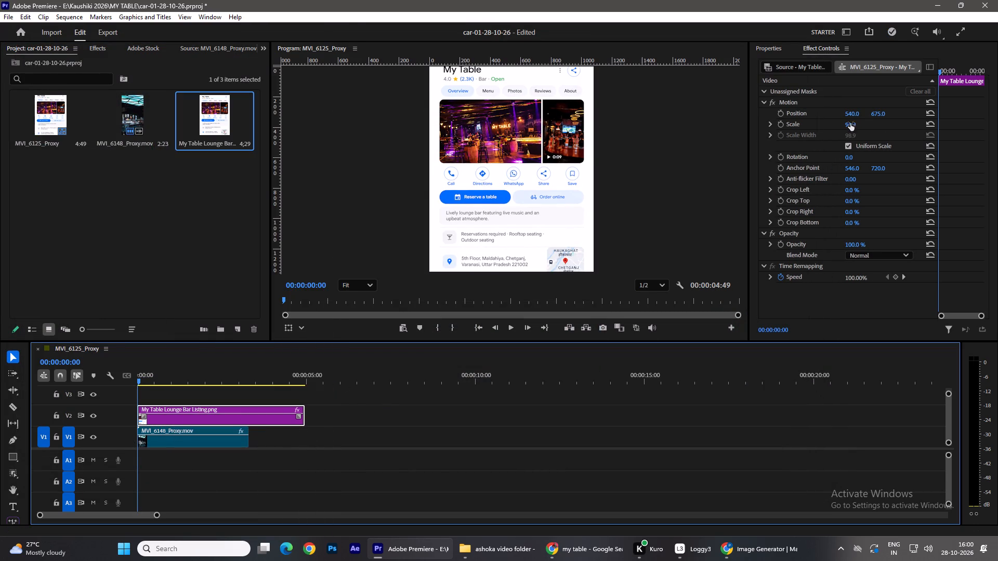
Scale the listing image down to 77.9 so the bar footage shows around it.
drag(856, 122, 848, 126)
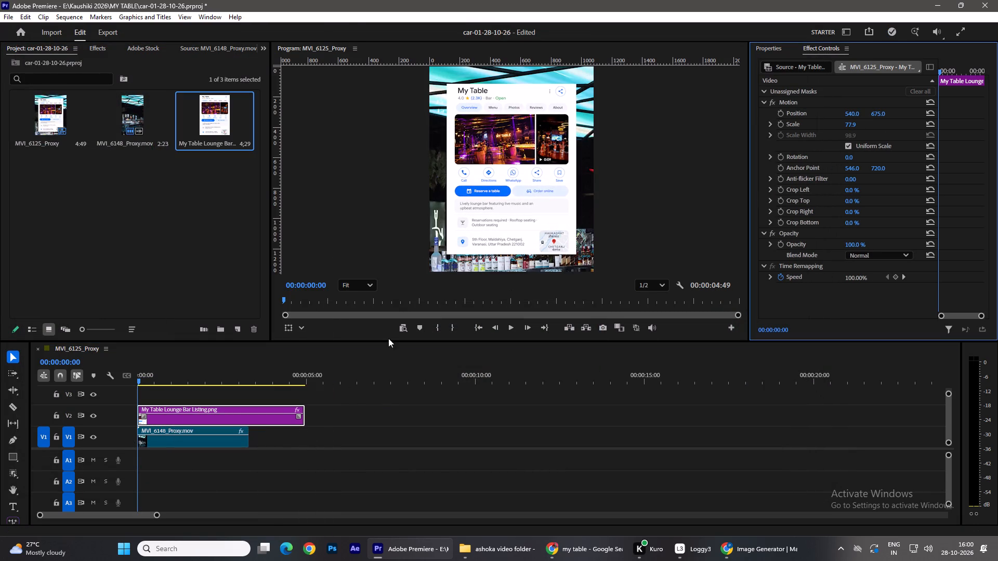
Trim the listing image's end on V2 to match the end of the MVI_6148_Proxy clip, at a duration of 00:00:03:16.
drag(311, 406, 251, 404)
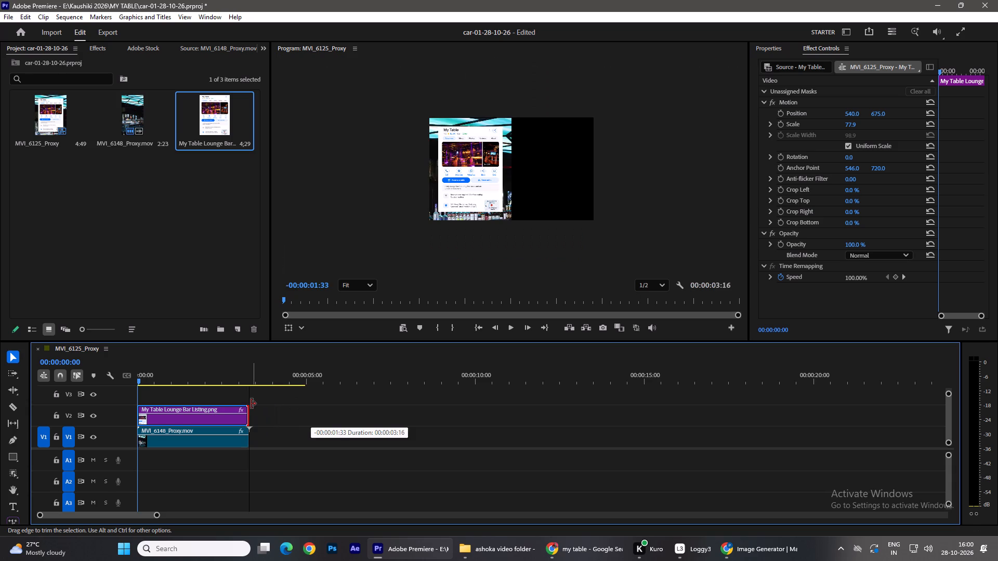
drag(251, 404, 254, 406)
Scrub the opening of the sequence and reduce the listing image's scale to 57.9.
drag(139, 378, 163, 384)
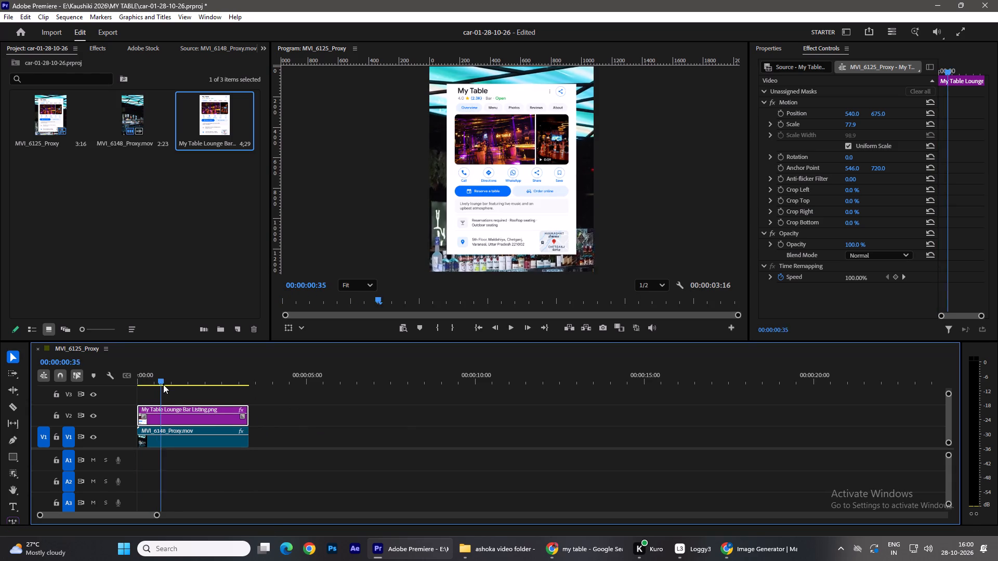
drag(163, 384, 141, 388)
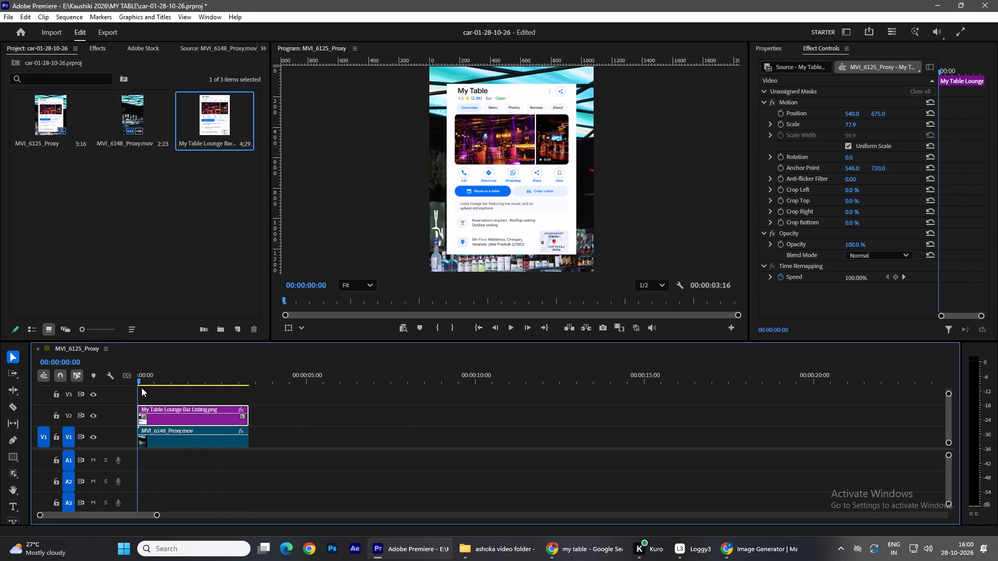
drag(141, 388, 126, 393)
drag(855, 125, 846, 124)
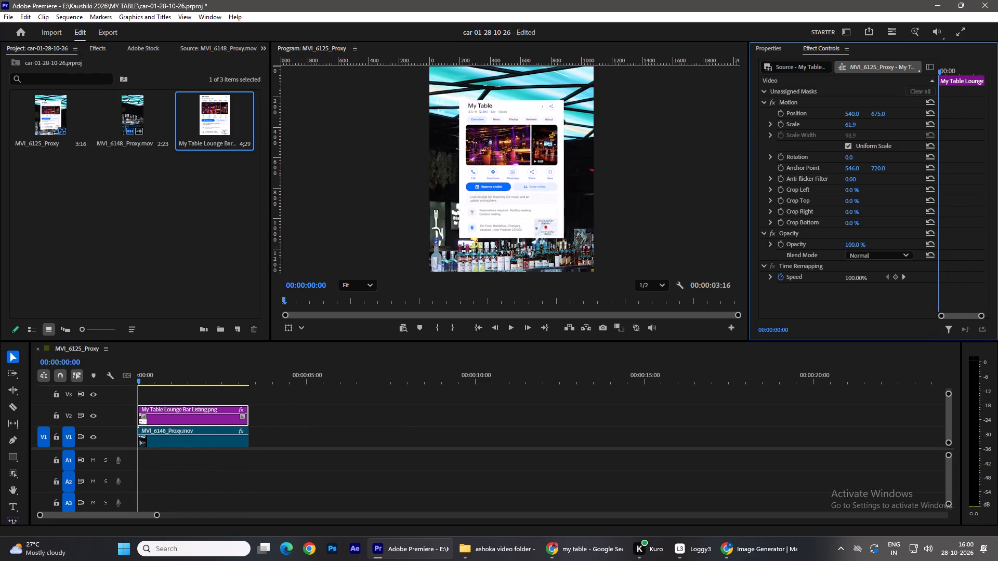
drag(846, 124, 847, 126)
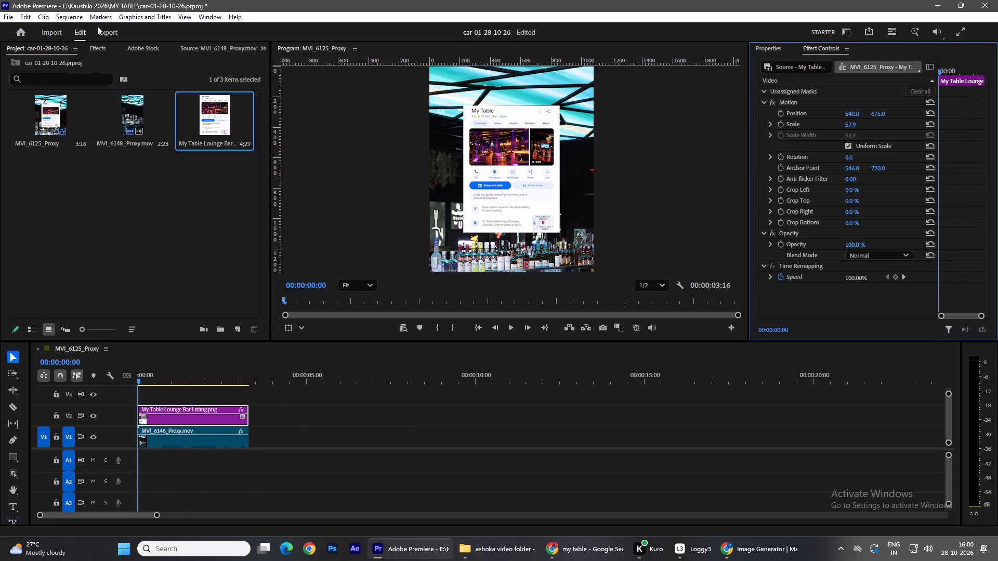
Apply the Roughen Edges effect to the listing image on V2 and set its edge type to Cut.
click(96, 48)
click(62, 64)
text(roug)
scroll(62, 64, down, 1)
drag(172, 156, 174, 448)
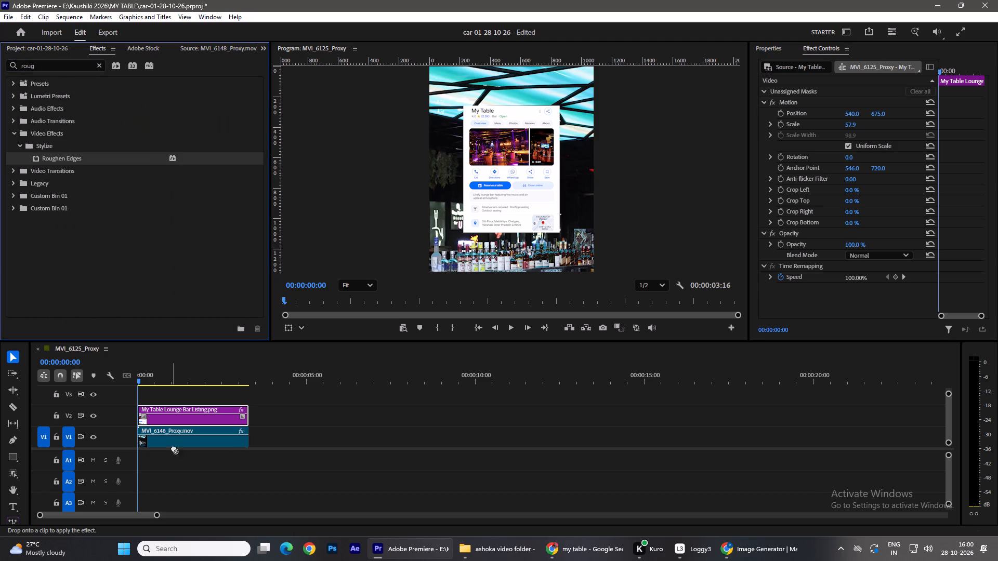
drag(174, 448, 180, 419)
scroll(791, 252, down, 6)
click(851, 236)
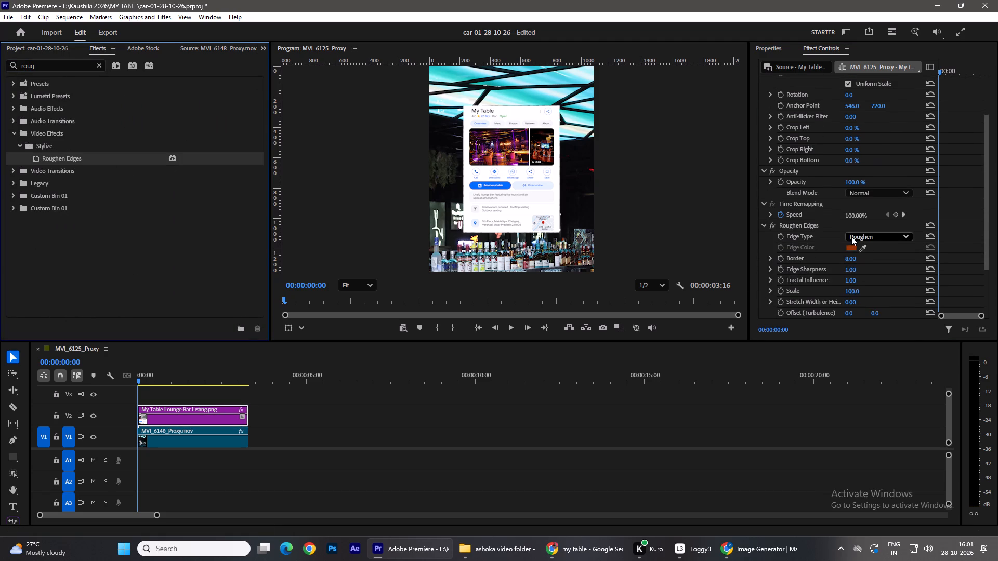
click(865, 273)
Set the Fractal Influence of the listing image's Roughen Edges effect to 0.
scroll(834, 272, down, 1)
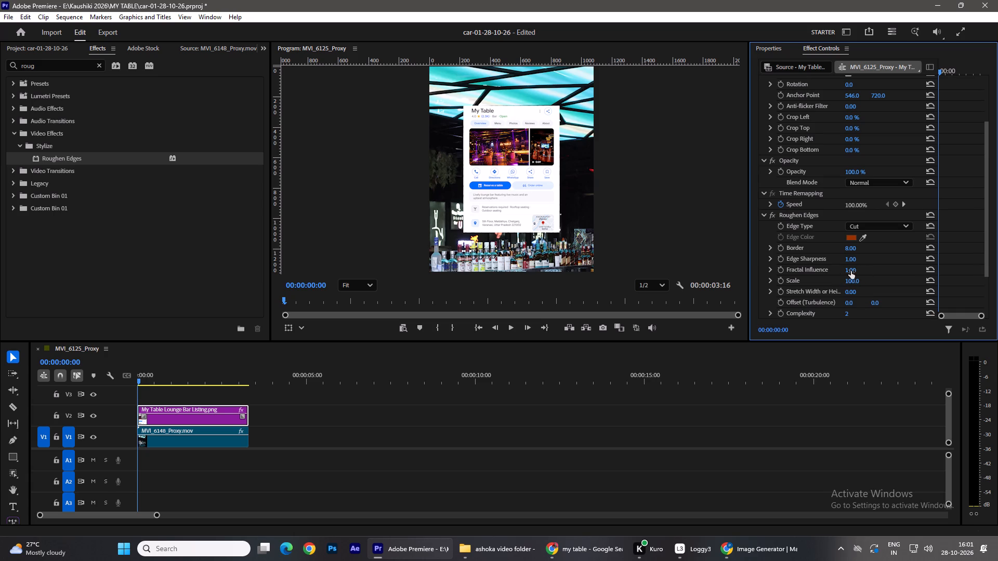
drag(851, 271, 929, 276)
drag(929, 276, 934, 276)
drag(847, 269, 872, 272)
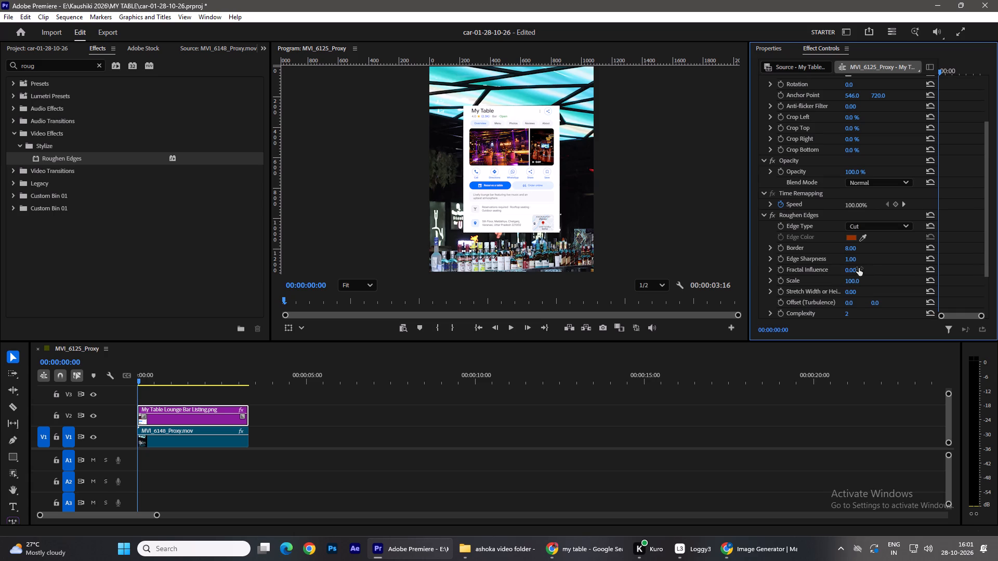
click(926, 267)
click(848, 265)
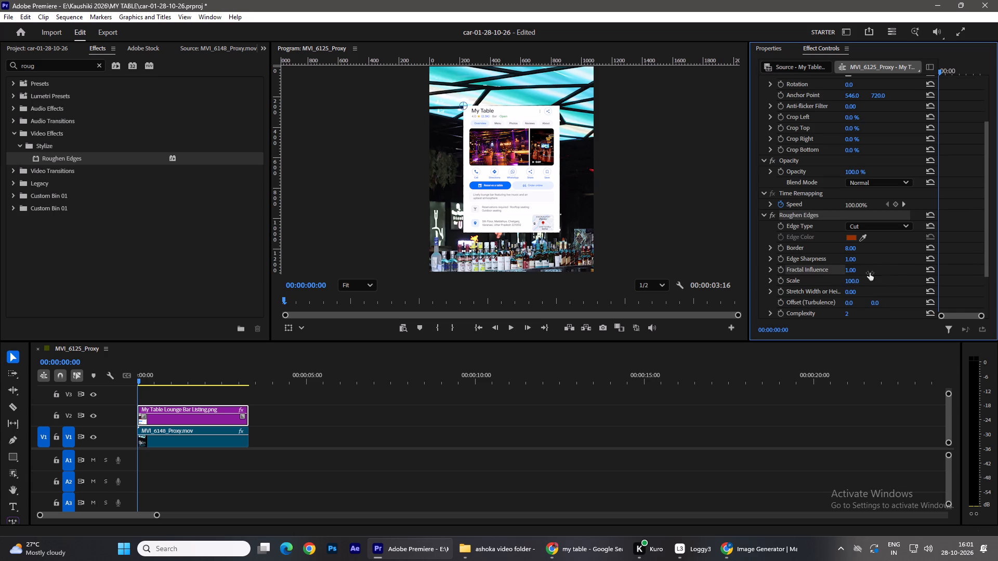
click(857, 268)
click(863, 275)
click(856, 266)
key(0)
click(908, 264)
scroll(899, 266, down, 3)
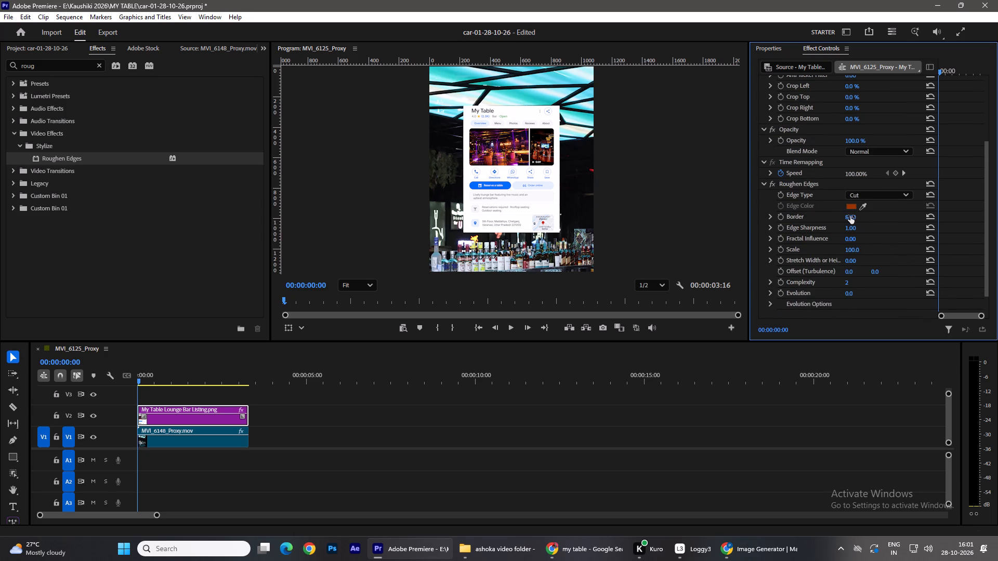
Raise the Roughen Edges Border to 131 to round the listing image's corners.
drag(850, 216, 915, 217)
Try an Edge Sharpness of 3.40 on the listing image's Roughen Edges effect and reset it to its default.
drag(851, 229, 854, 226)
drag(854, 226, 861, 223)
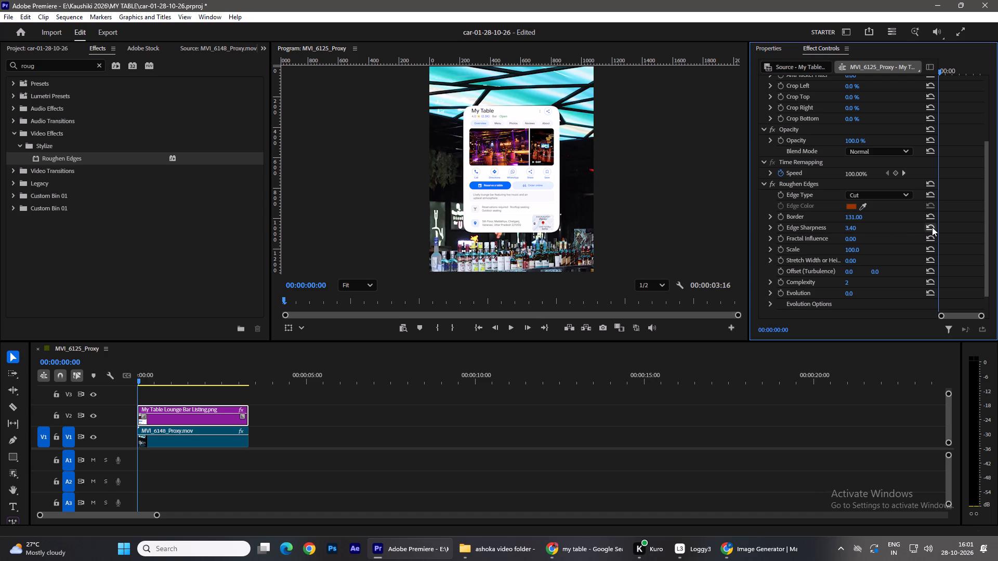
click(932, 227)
Set the Roughen Edges Border of the listing image to 136.
click(851, 219)
Raise the Roughen Edges Edge Sharpness to 10 while checking the listing image's rounded corners up close.
scroll(516, 108, up, 10)
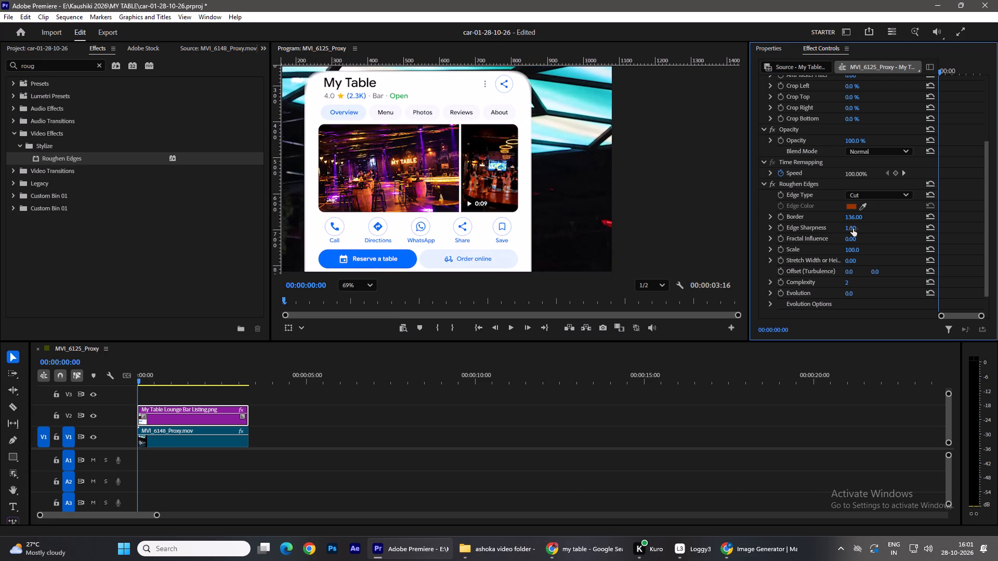
drag(853, 229, 914, 225)
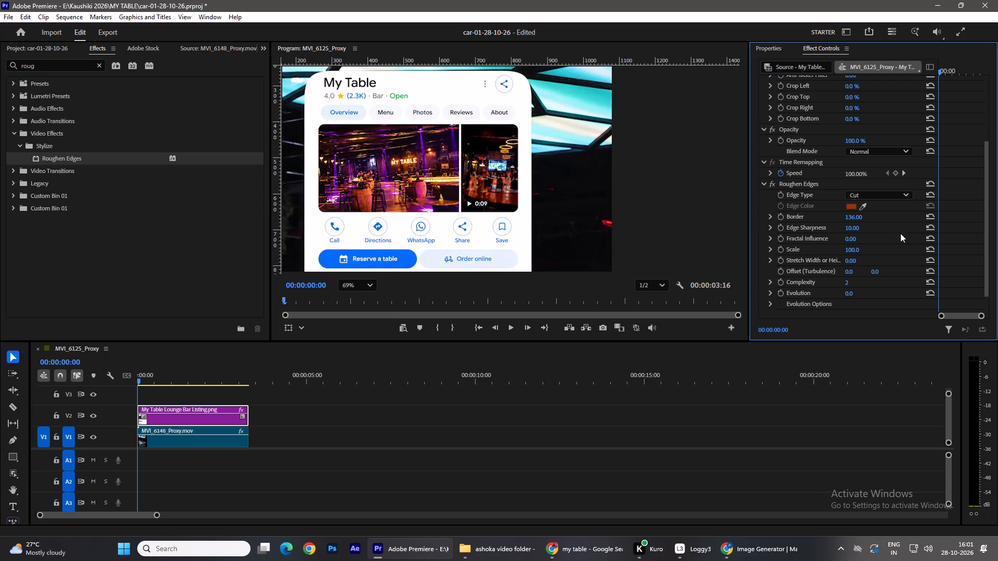
scroll(373, 239, down, 4)
click(353, 292)
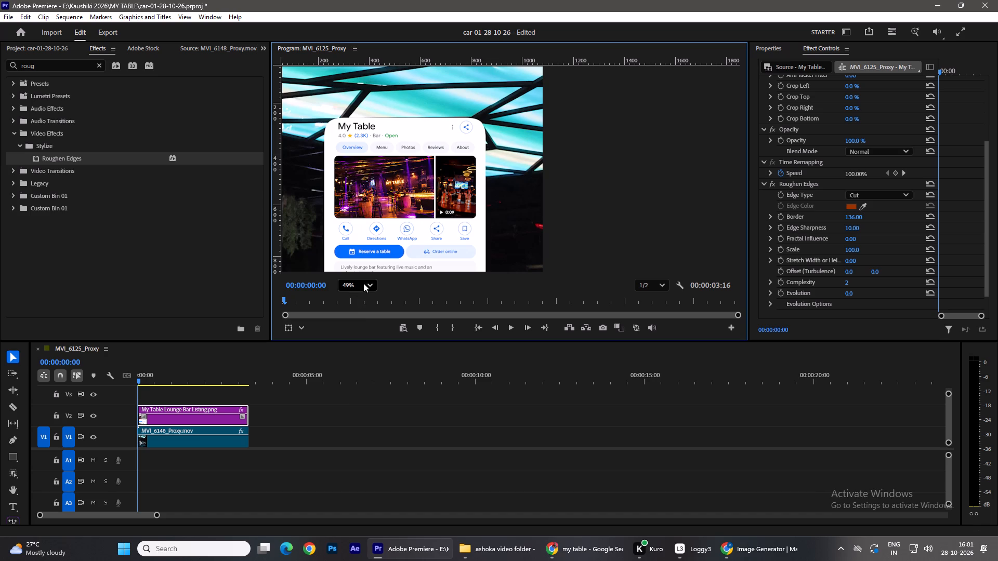
Fit the program preview to the full frame and play the sequence to review the listing image over the footage.
click(362, 280)
click(356, 300)
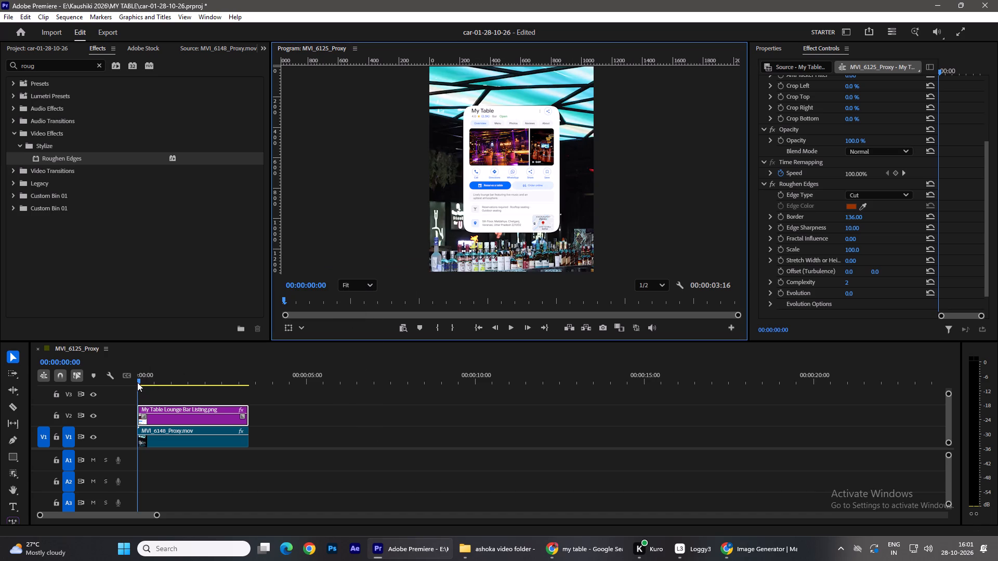
drag(137, 382, 71, 375)
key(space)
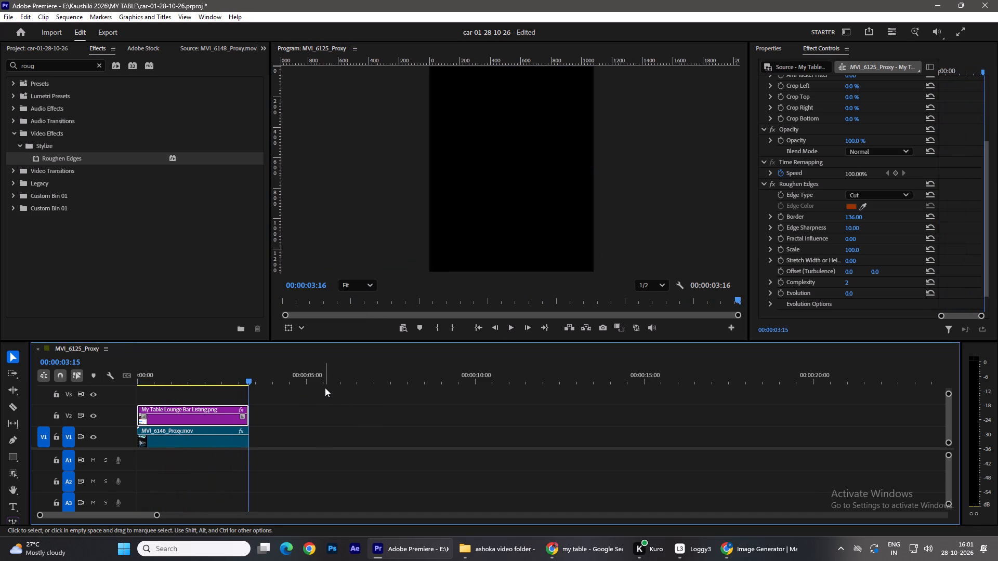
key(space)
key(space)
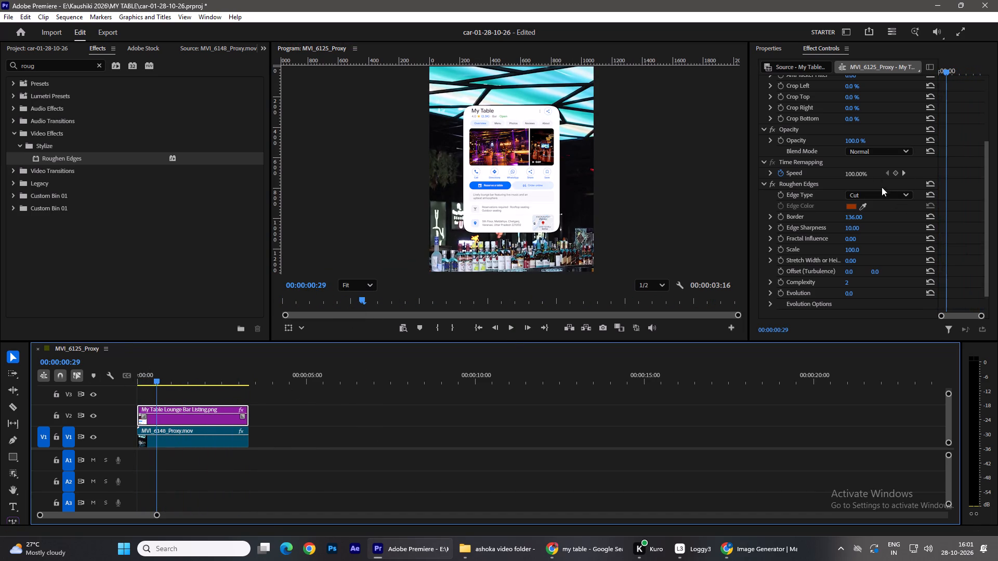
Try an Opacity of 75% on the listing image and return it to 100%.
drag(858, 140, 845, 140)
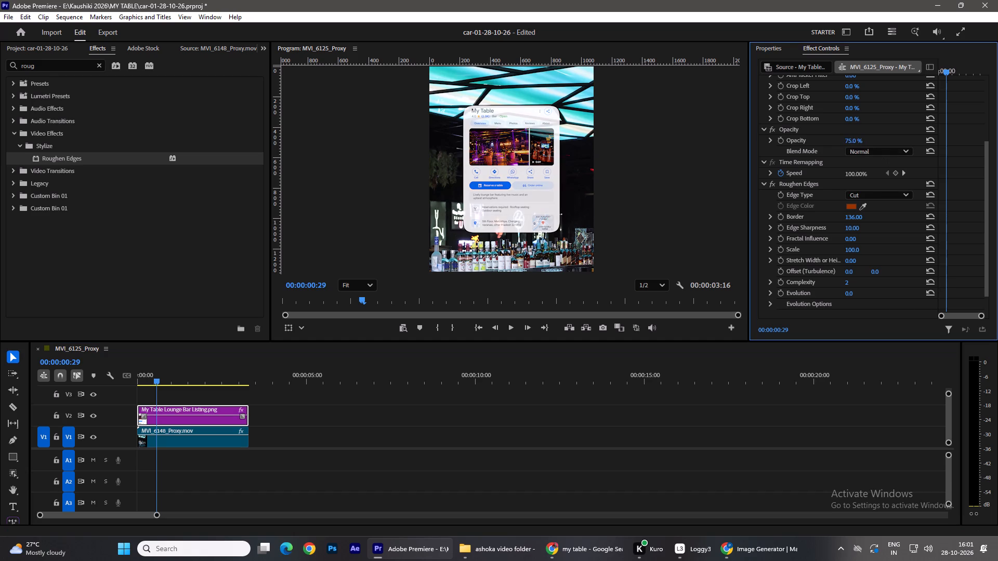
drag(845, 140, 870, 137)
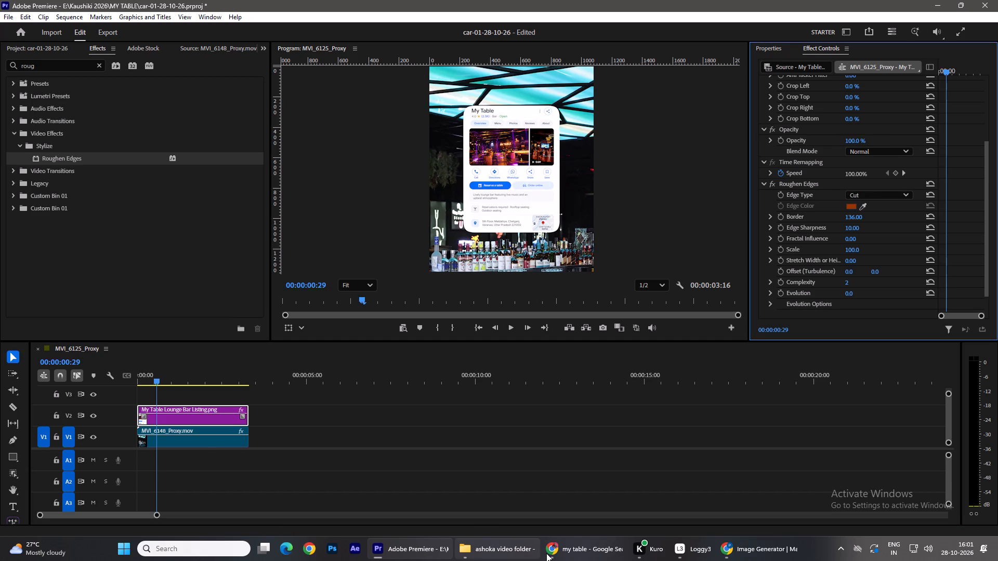
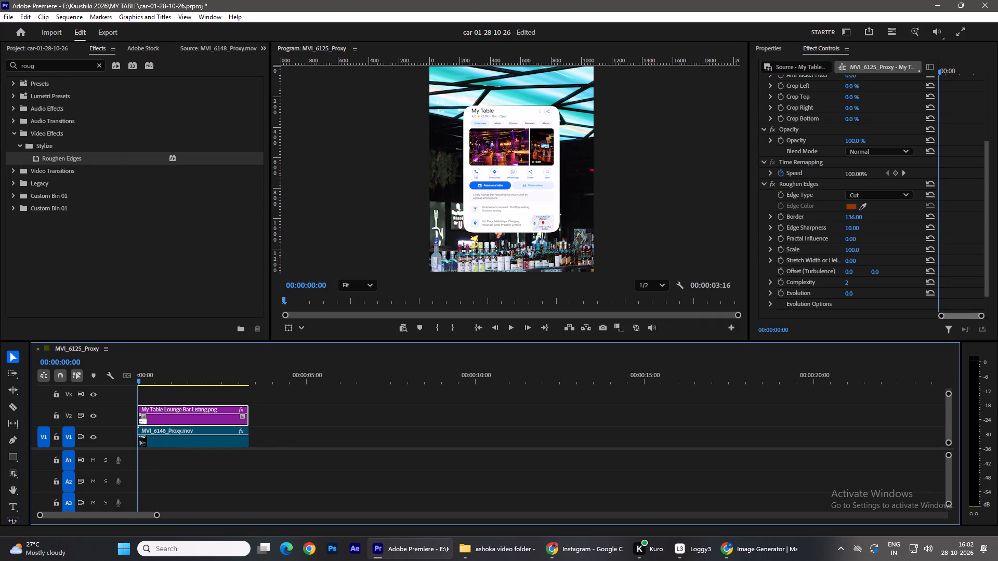
Draw a rectangle shape on the frame that covers the full photo area of the My Table listing image.
drag(946, 393, 946, 385)
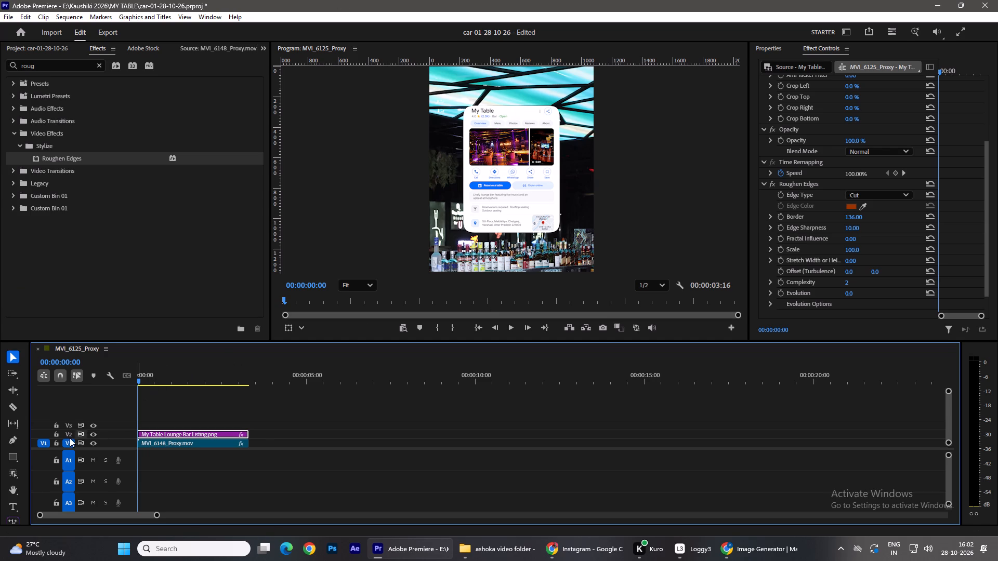
click(17, 454)
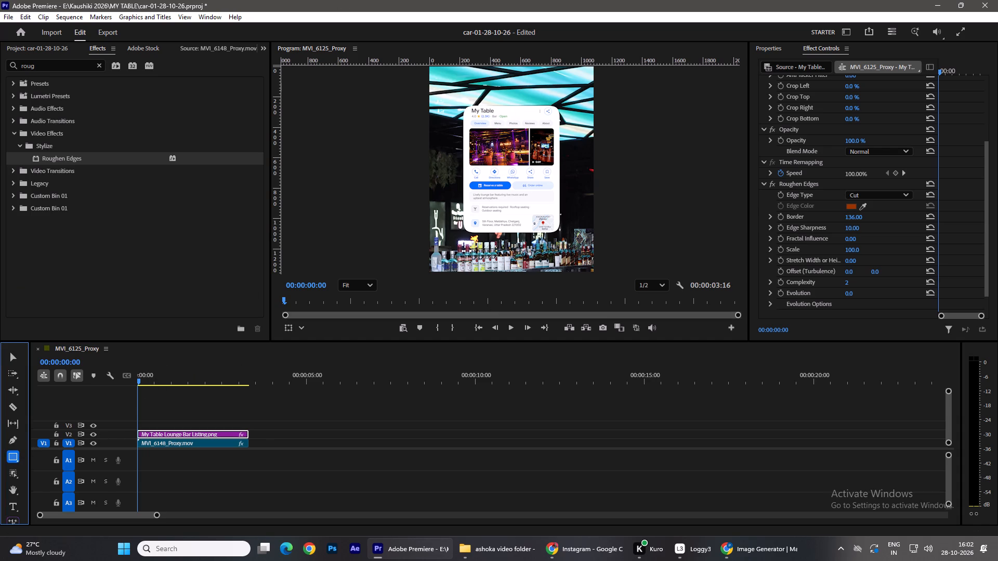
click(26, 46)
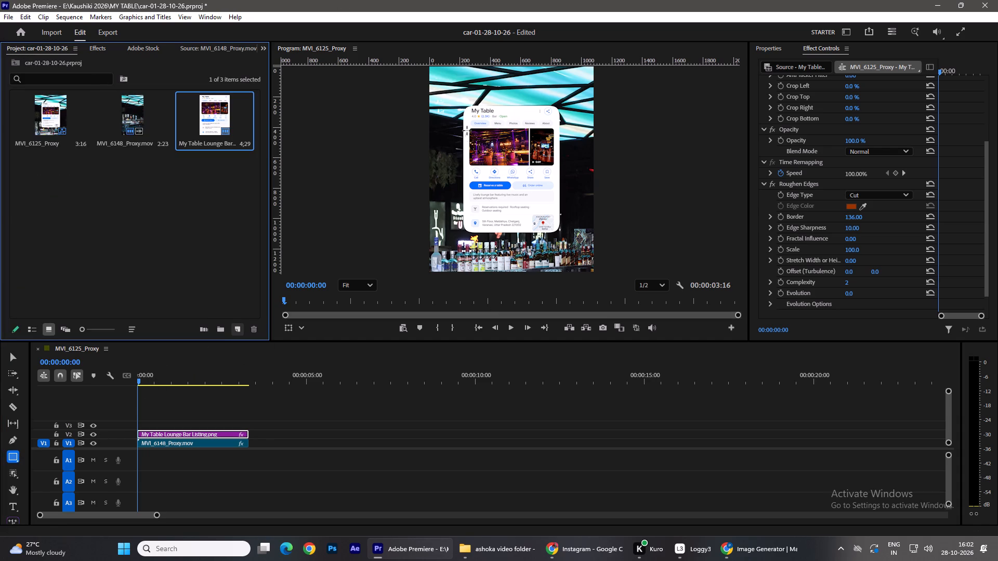
drag(469, 128, 544, 167)
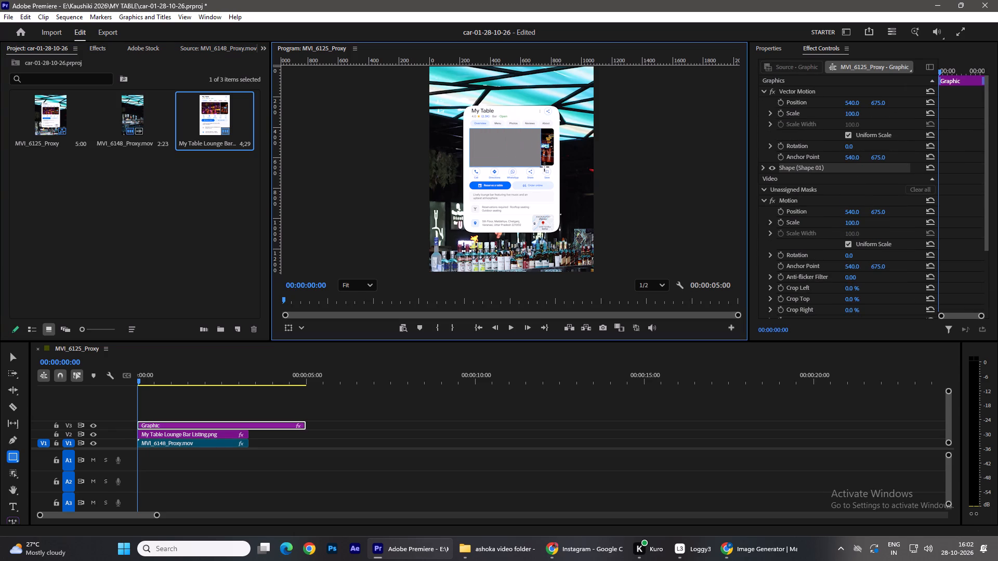
drag(544, 167, 553, 166)
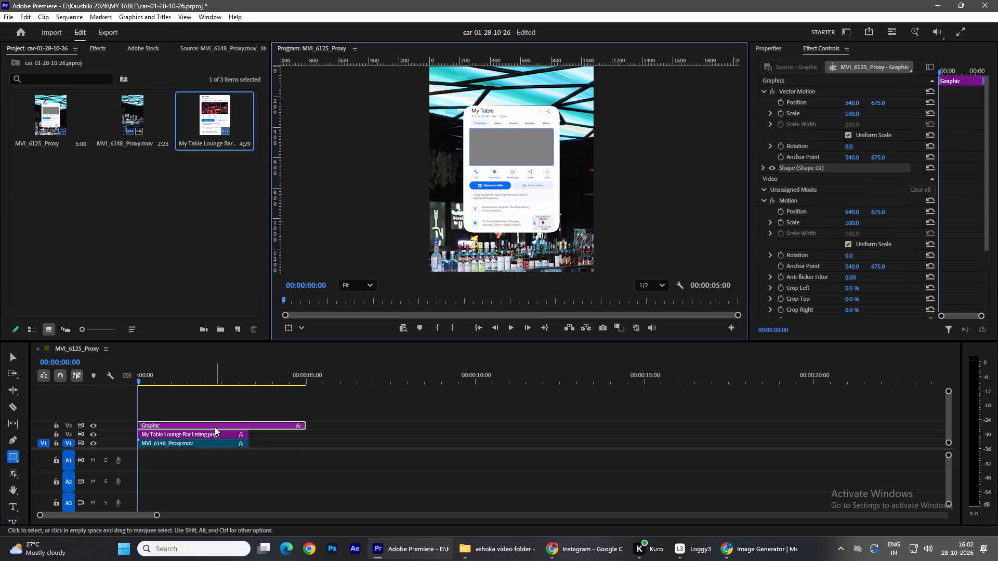
Open the fill colour of the rectangle over the listing photos for editing.
click(763, 167)
click(804, 217)
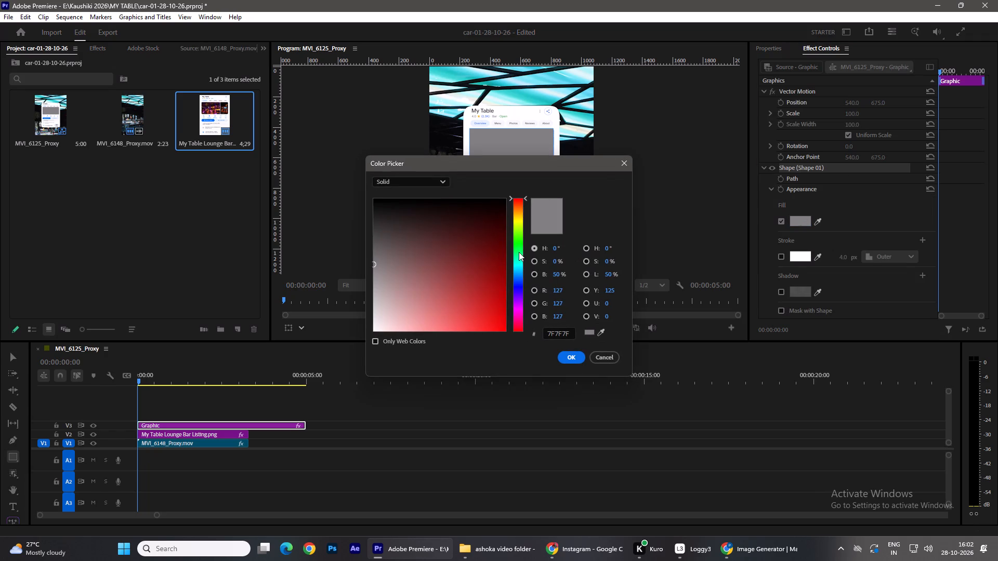
Set the rectangle shape's fill colour to bright green, 1CEC0C, and collapse its shape settings.
drag(522, 255, 518, 241)
drag(476, 298, 499, 321)
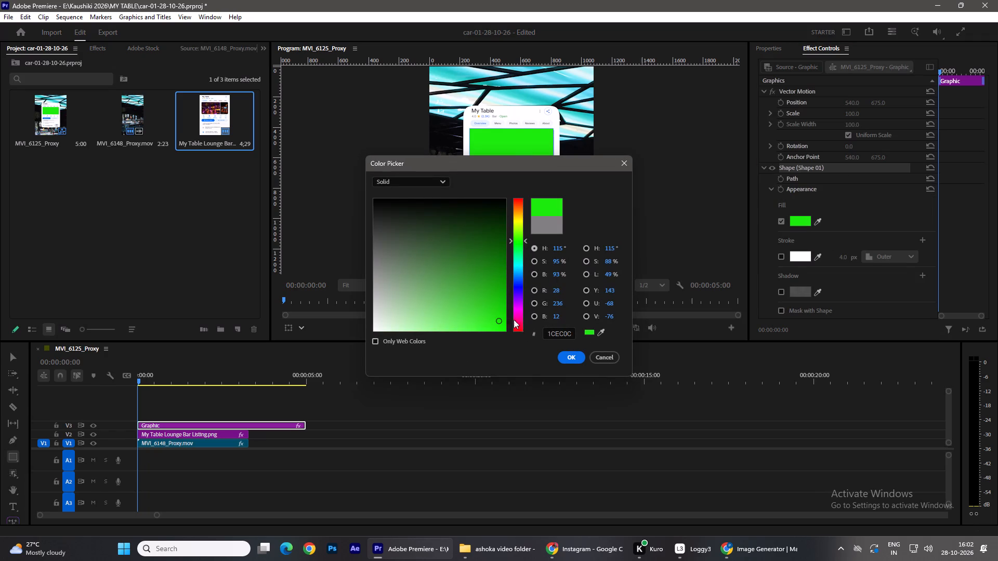
click(577, 358)
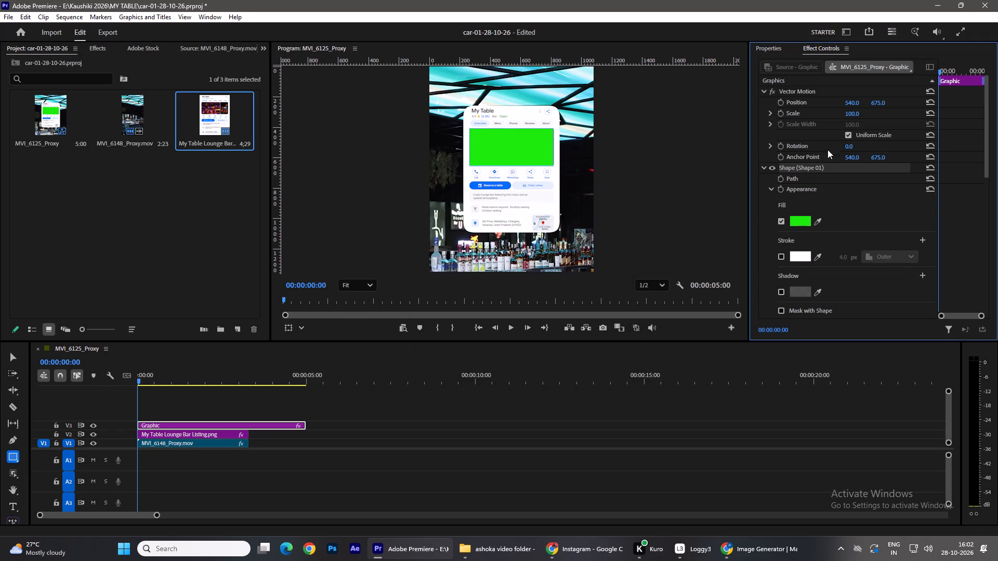
click(763, 165)
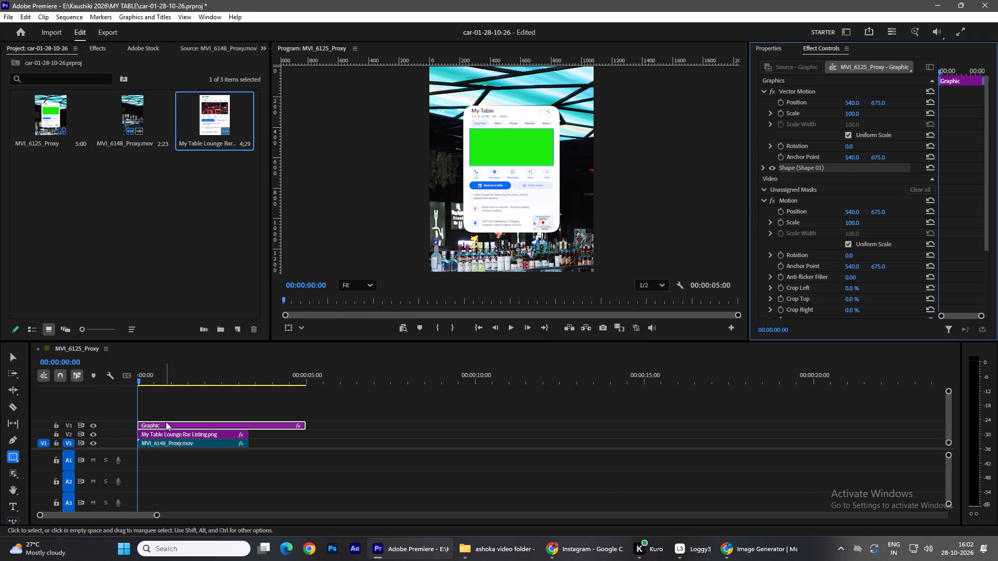
Copy the Roughen Edges effect from the My Table Lounge Bar Listing clip onto the green rectangle's Graphic clip.
click(179, 436)
click(812, 286)
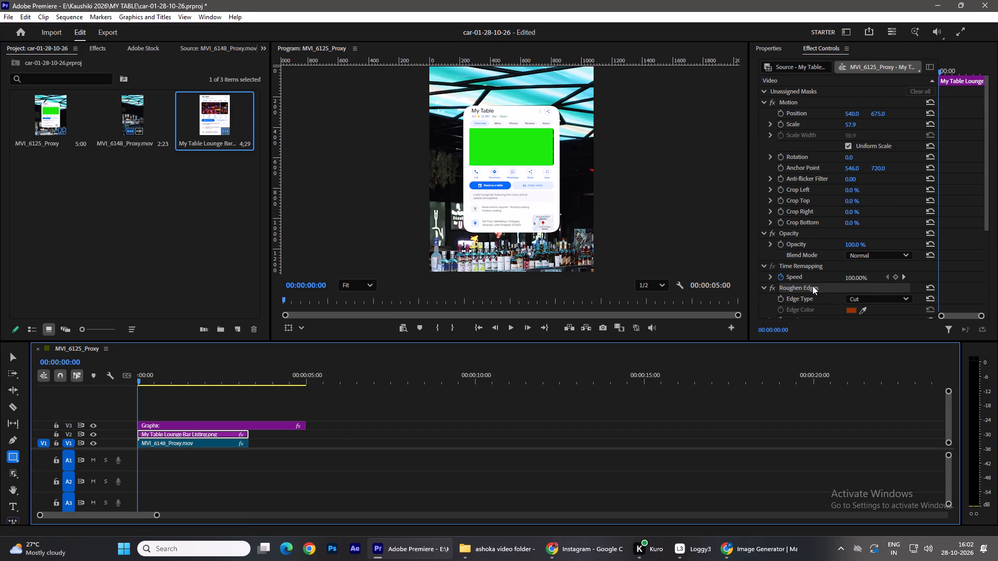
key(ctrl+c)
click(231, 422)
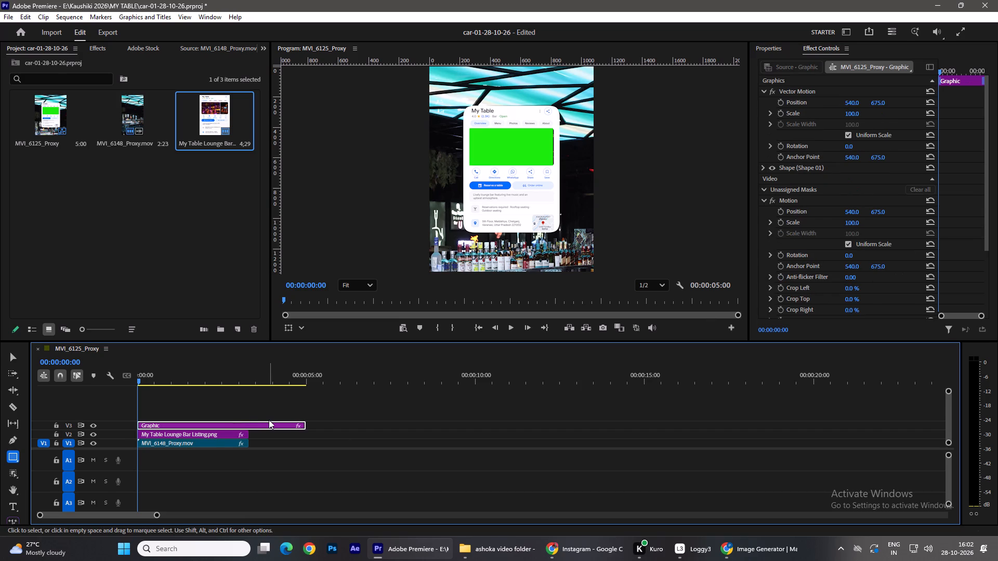
key(ctrl+v)
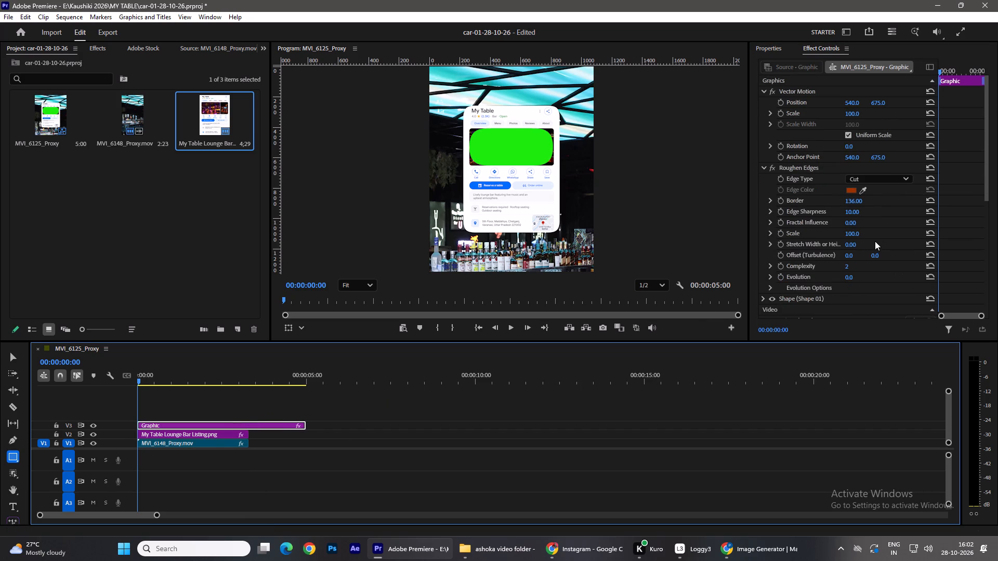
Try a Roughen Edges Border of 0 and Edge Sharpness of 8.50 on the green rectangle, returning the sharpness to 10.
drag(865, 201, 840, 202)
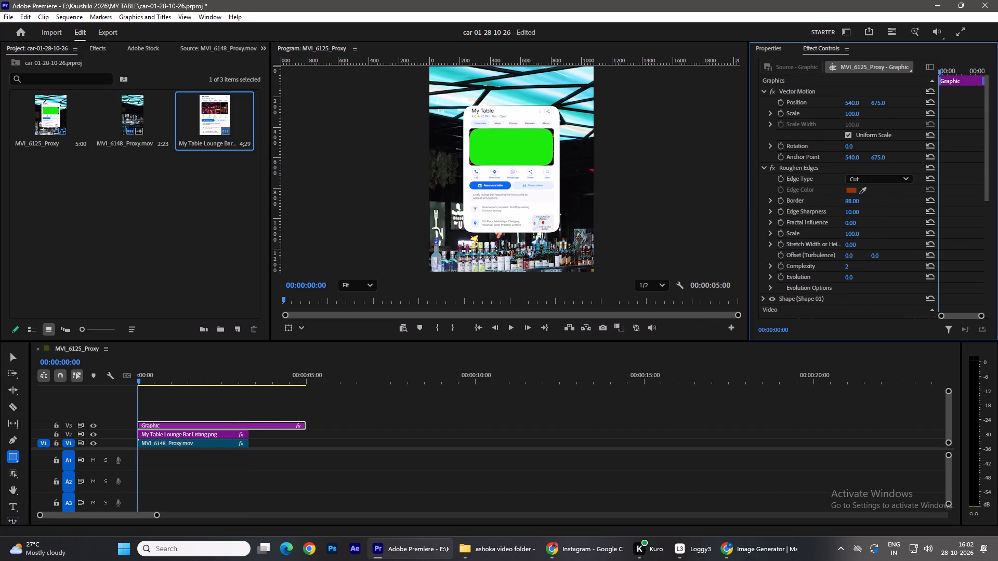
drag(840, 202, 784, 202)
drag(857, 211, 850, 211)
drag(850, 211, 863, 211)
Set the green rectangle's Vector Motion scale to 101 and its horizontal position to 544.
drag(849, 102, 854, 107)
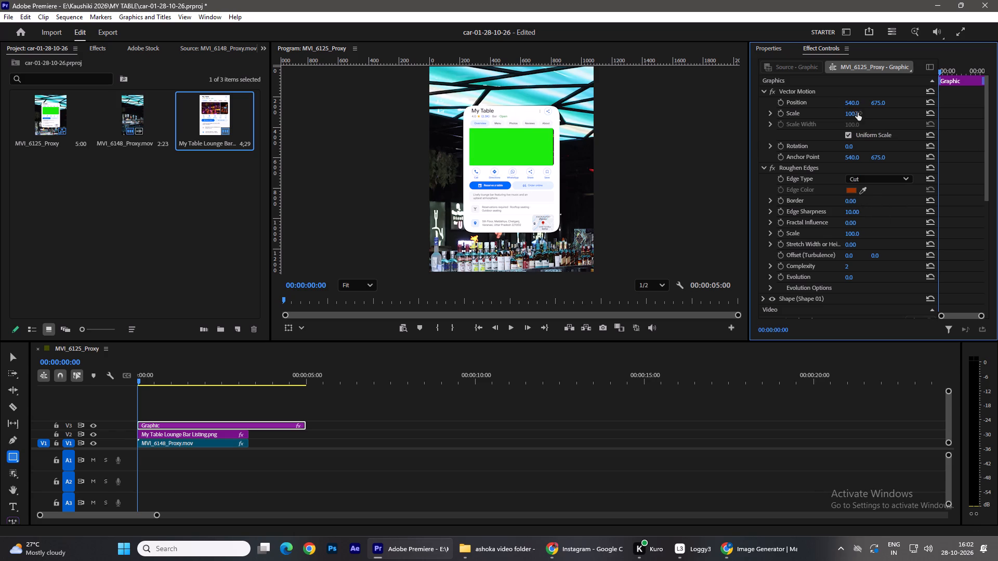
click(856, 113)
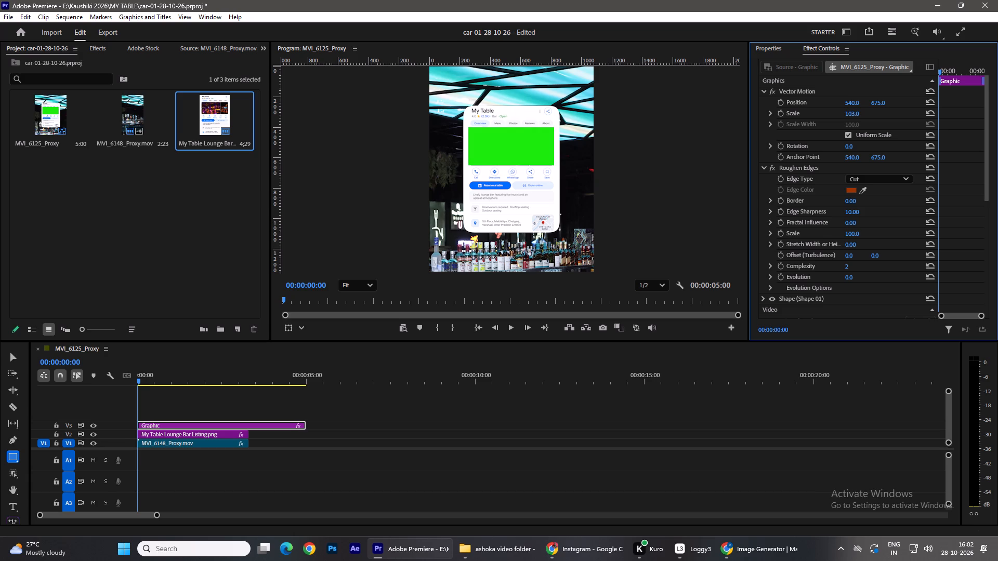
click(852, 103)
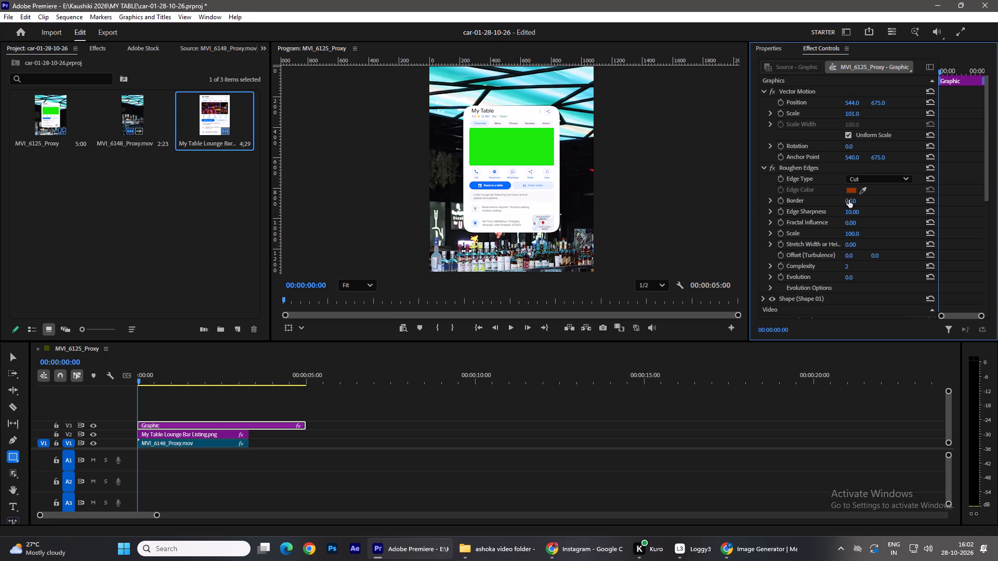
Set the Roughen Edges Border of the green rectangle to 35 to give it slightly rounded corners.
drag(849, 200, 852, 201)
drag(852, 201, 868, 201)
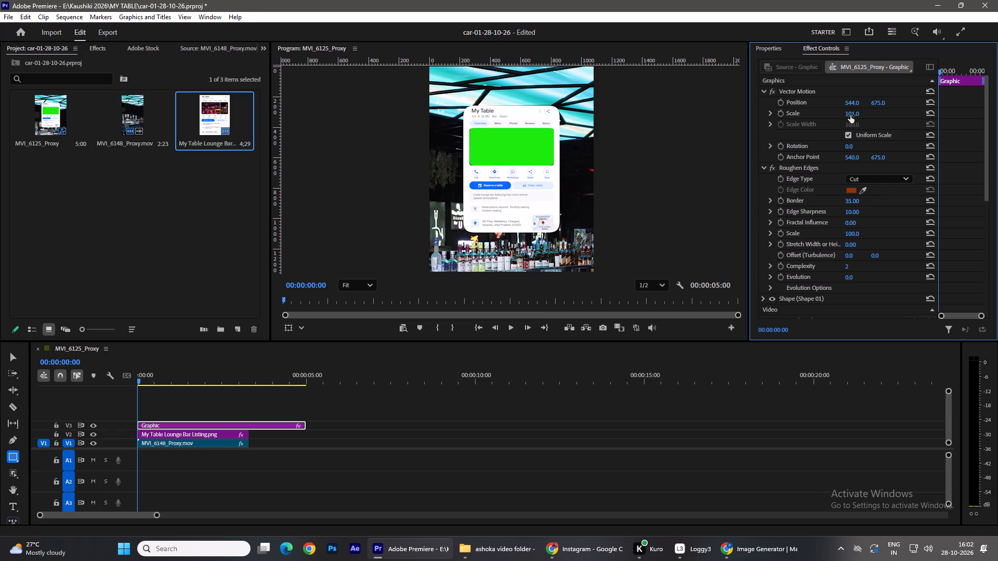
Set the green rectangle's Vector Motion scale to 103 and vertical position to 680 to cover the listing's photo area.
click(850, 115)
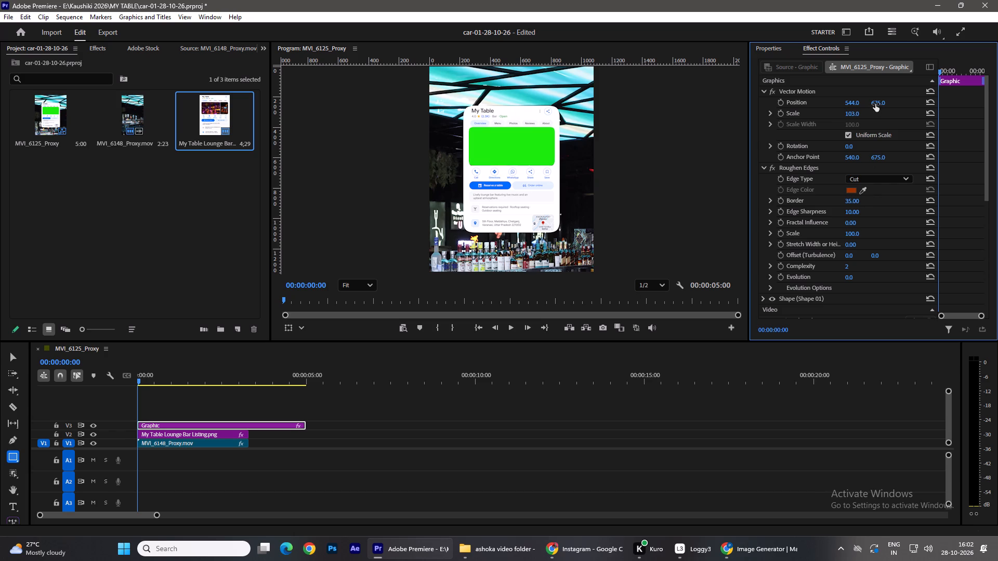
click(875, 104)
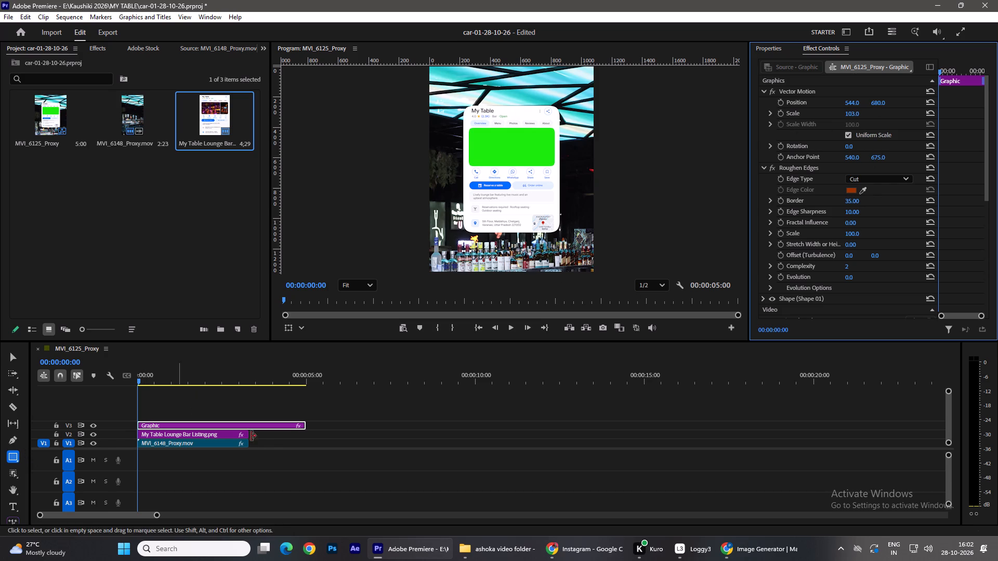
click(816, 90)
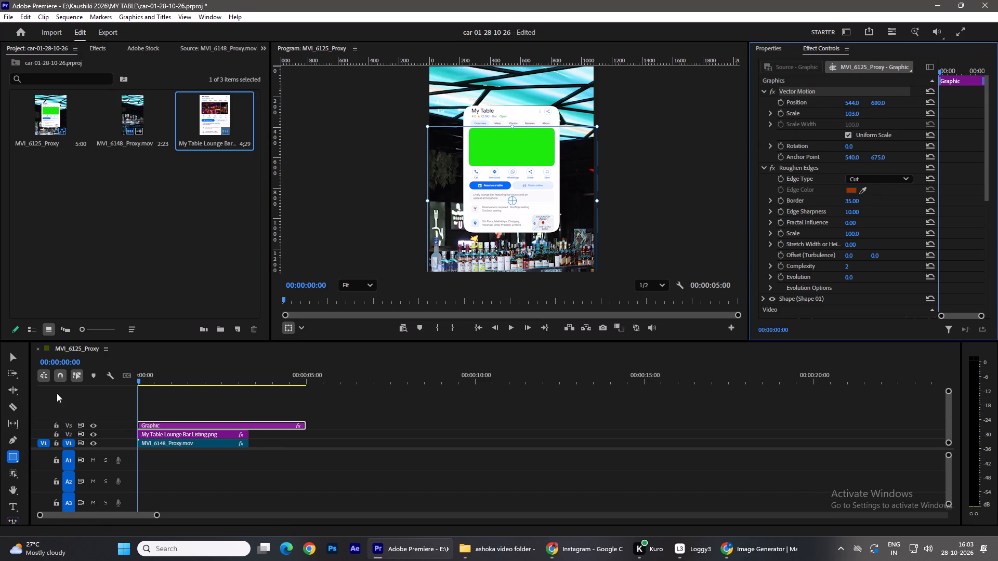
click(648, 161)
Switch from the Rectangle tool to the Selection tool.
drag(9, 350, 10, 355)
click(11, 356)
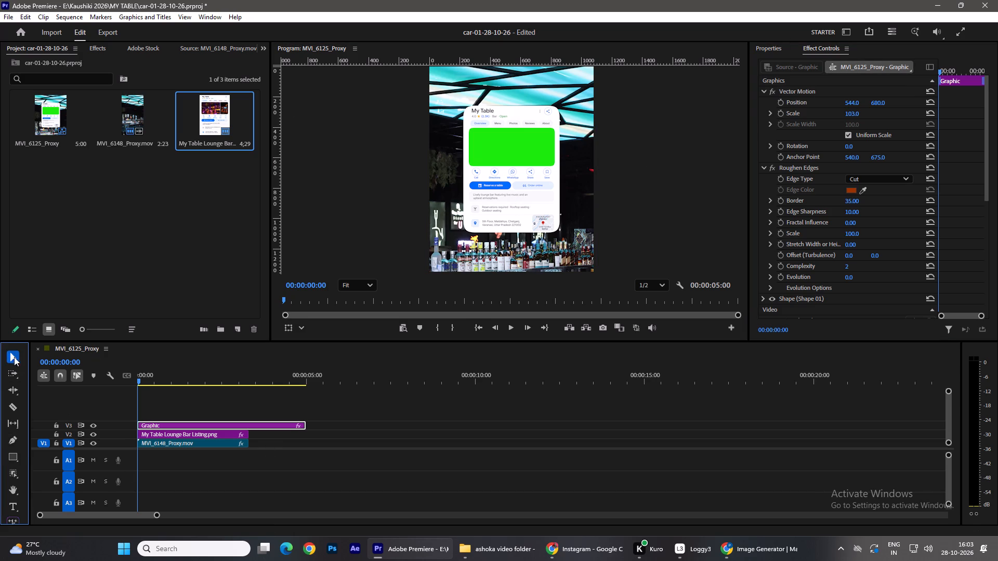
Move the green rectangle graphic up to track V4 and trim its end to match the clips below.
click(436, 428)
click(293, 428)
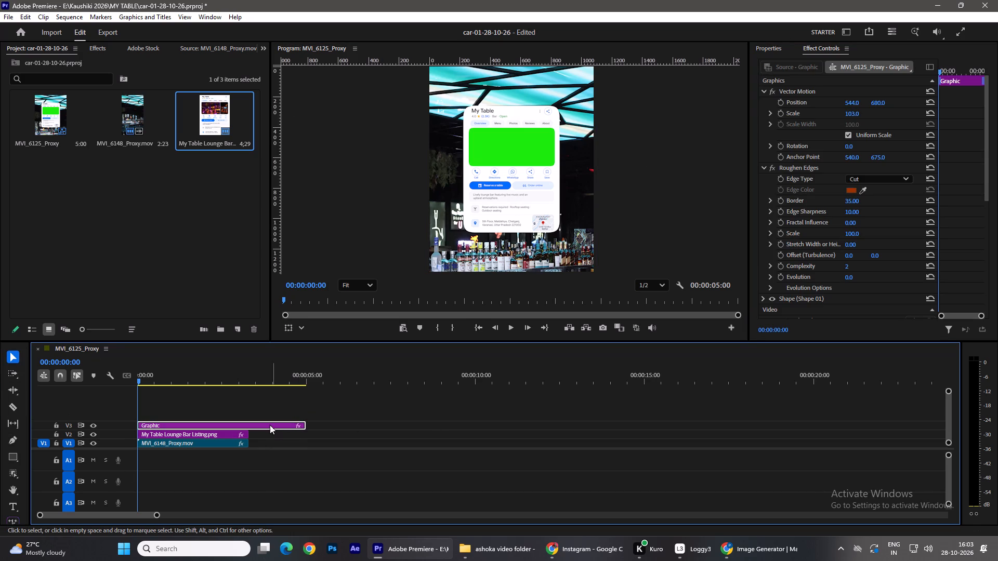
drag(270, 425, 271, 419)
drag(310, 405, 257, 405)
Import six stills from the Photu folder in Footages: instagram-media (44), MVI_6101, MVI_6105, MVI_6107, MVI_6109 and MVI_6169.
click(198, 245)
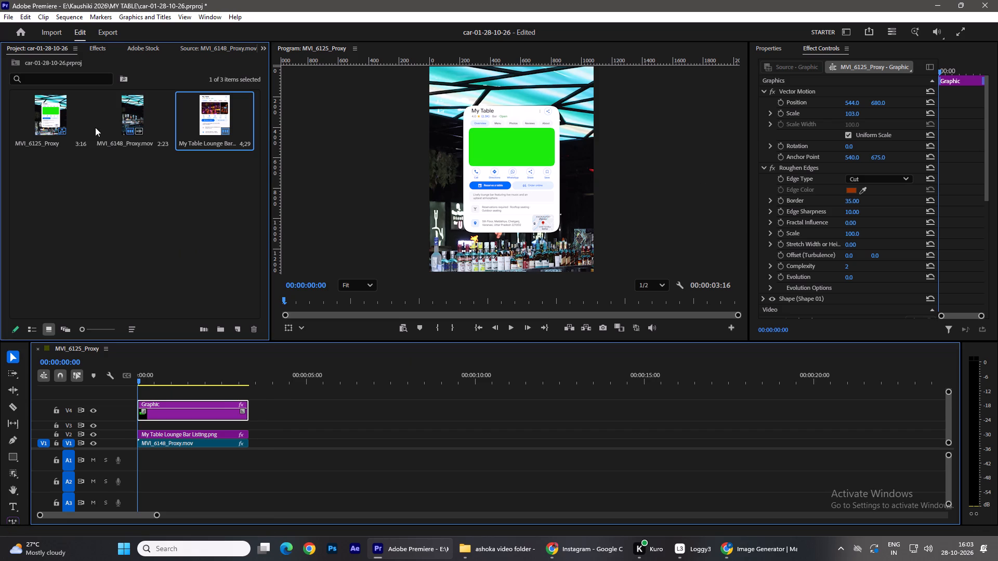
key(ctrl+i)
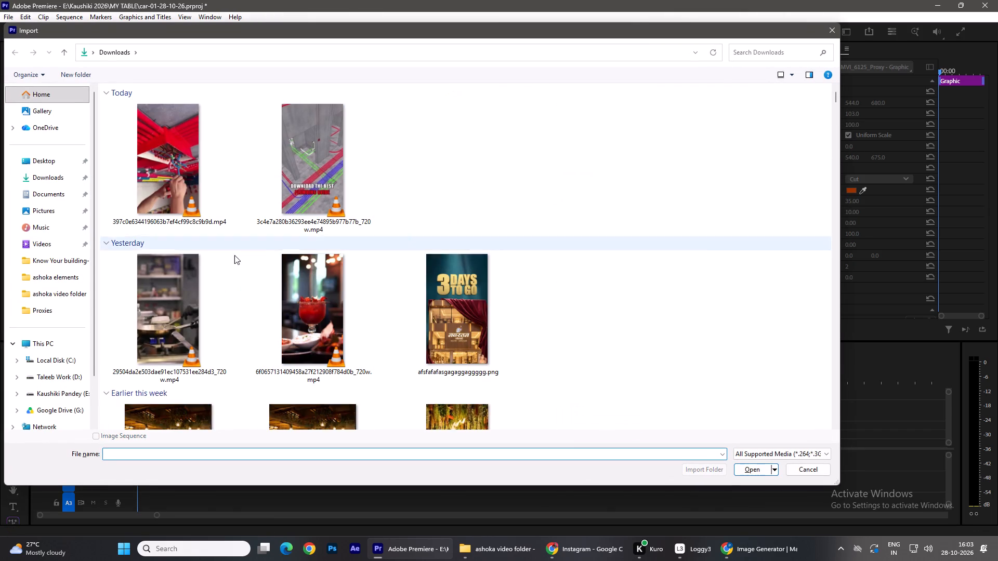
click(59, 309)
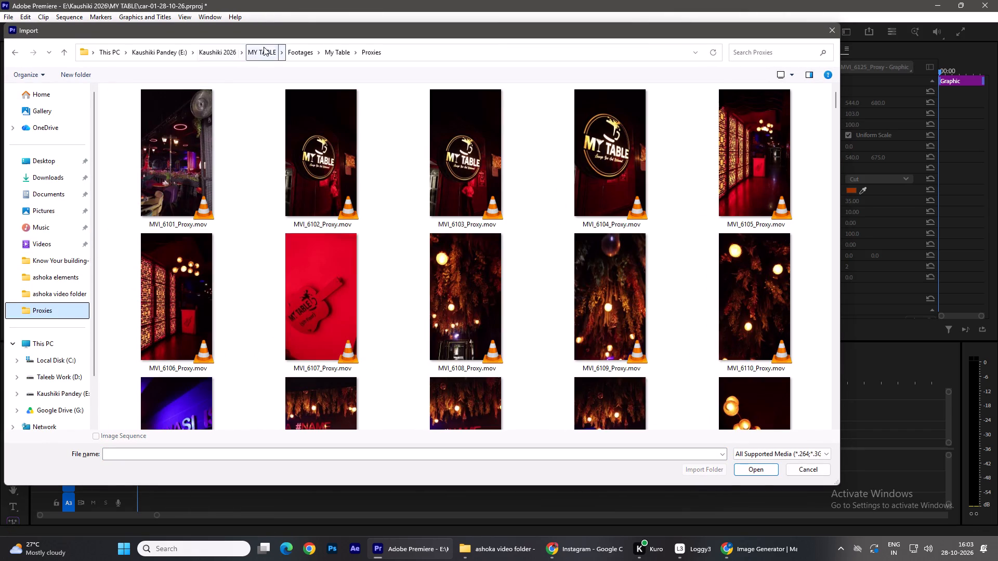
click(293, 55)
double_click(196, 118)
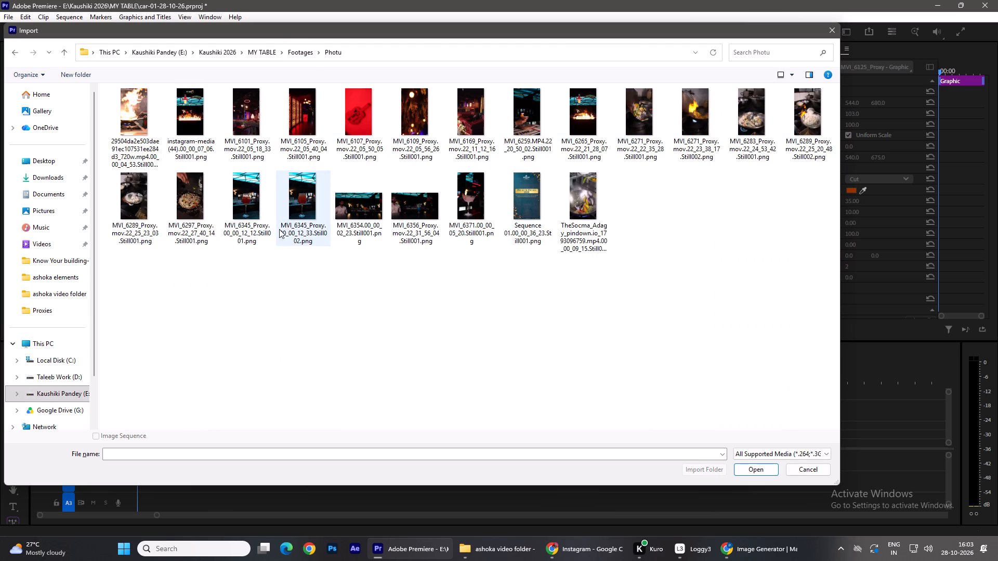
click(200, 121)
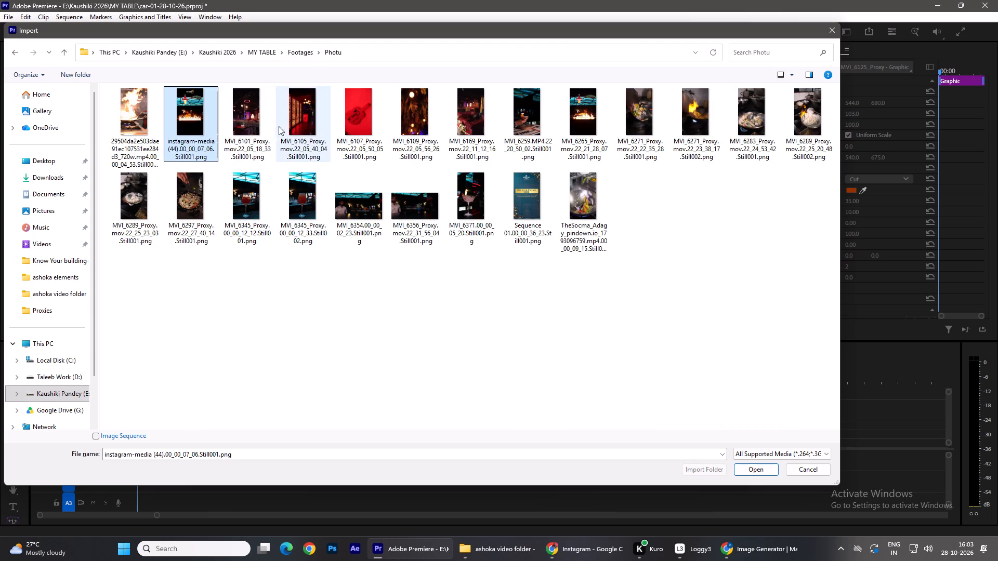
ctrl+click(250, 126)
ctrl+click(304, 127)
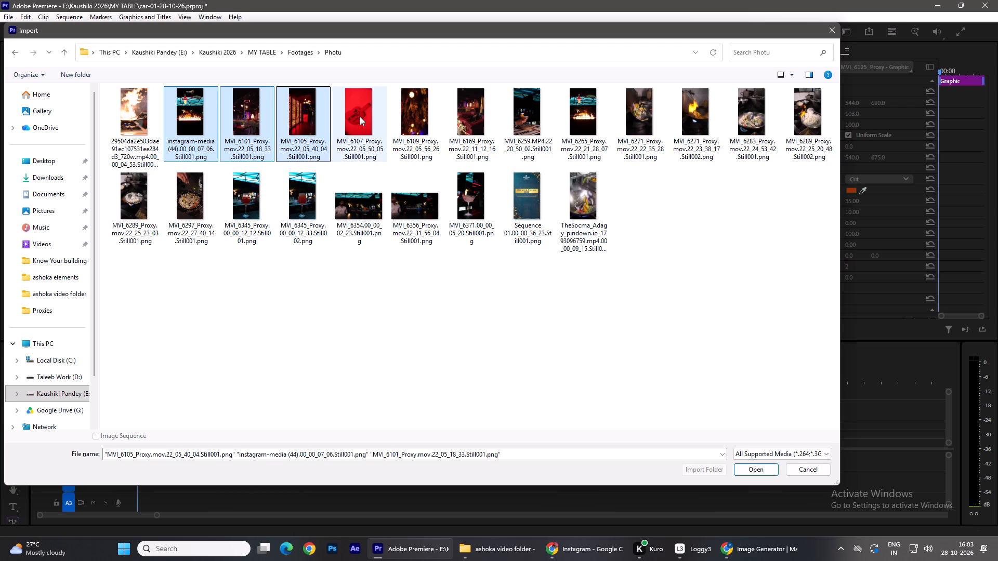
ctrl+click(360, 116)
ctrl+click(418, 112)
ctrl+click(466, 120)
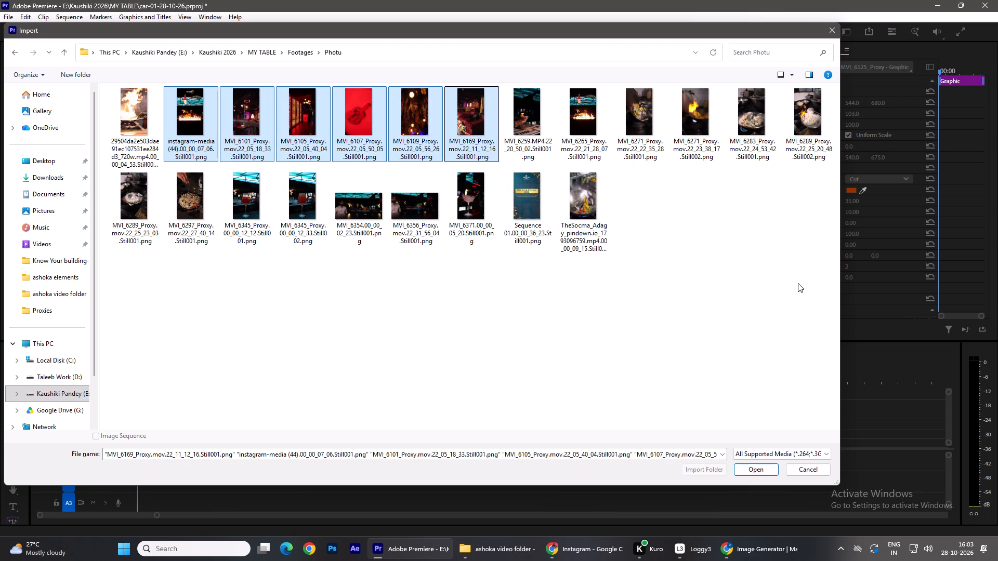
click(763, 473)
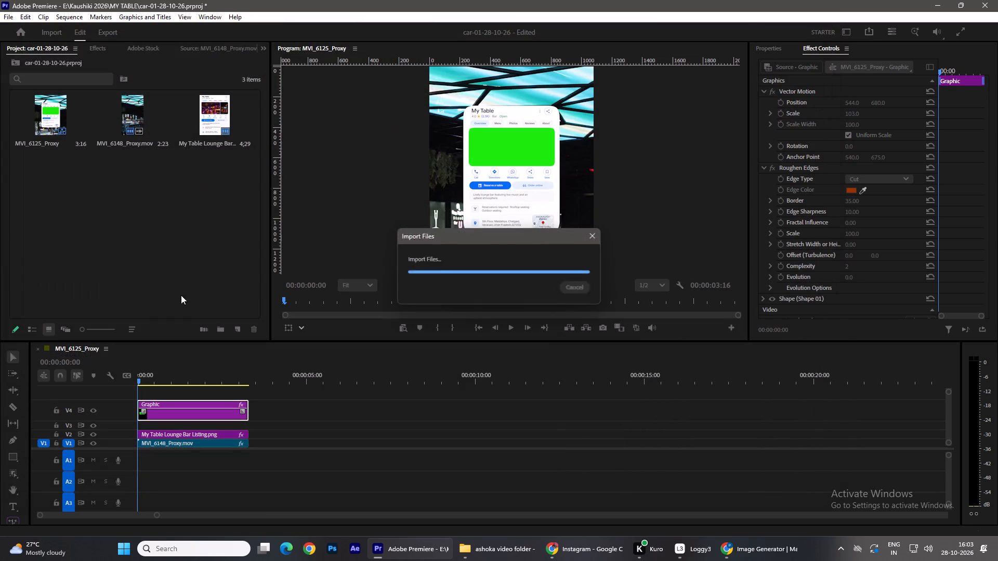
Place the MVI_6109 still on track V3 at the sequence start, between the listing image and the green graphic.
click(114, 284)
drag(57, 180, 126, 360)
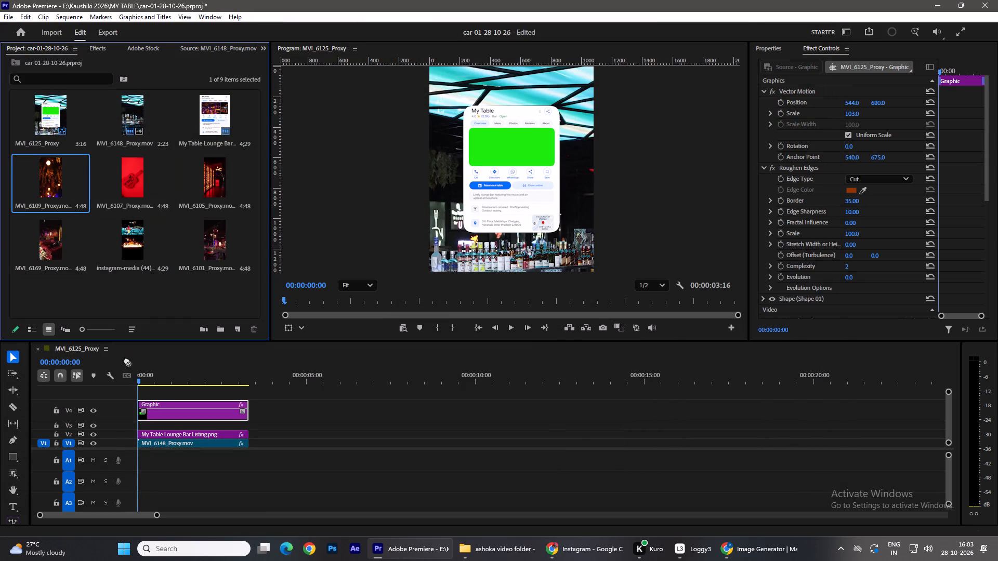
drag(126, 360, 139, 425)
Fit the MVI_6109 still to the frame and reduce its Motion scale to about 47.3.
drag(159, 514, 154, 515)
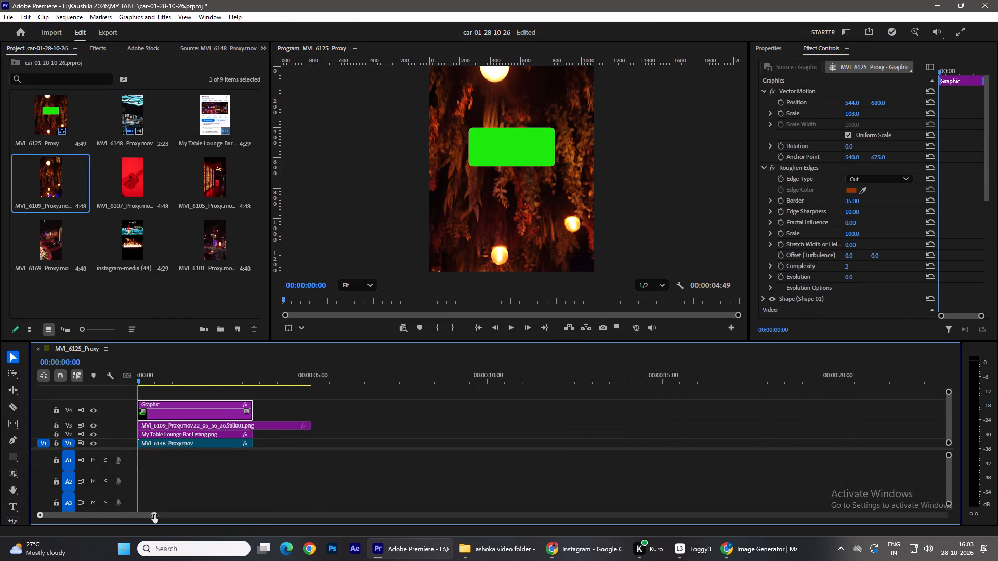
drag(154, 515, 146, 515)
click(163, 426)
right_click(163, 426)
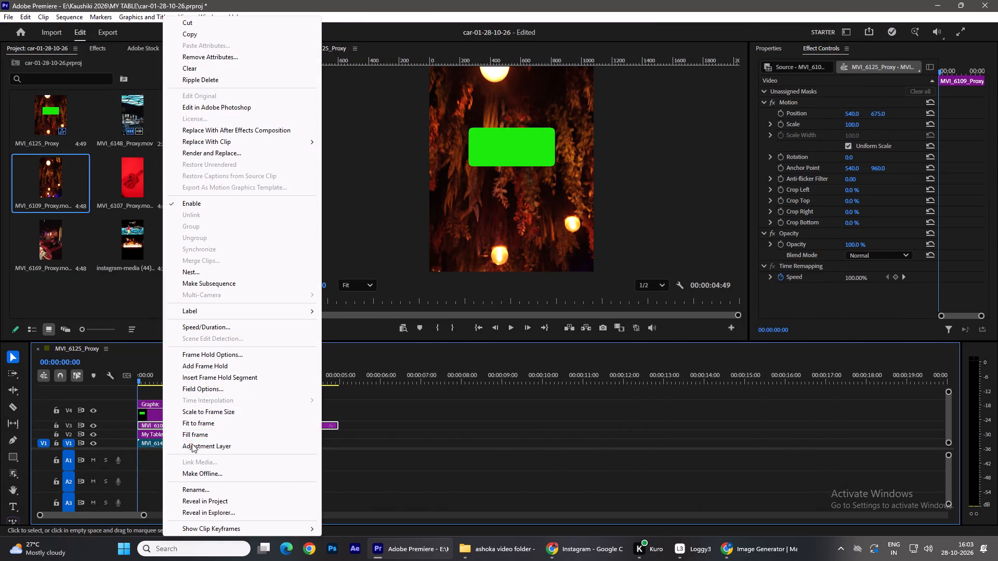
click(200, 424)
drag(861, 125, 856, 125)
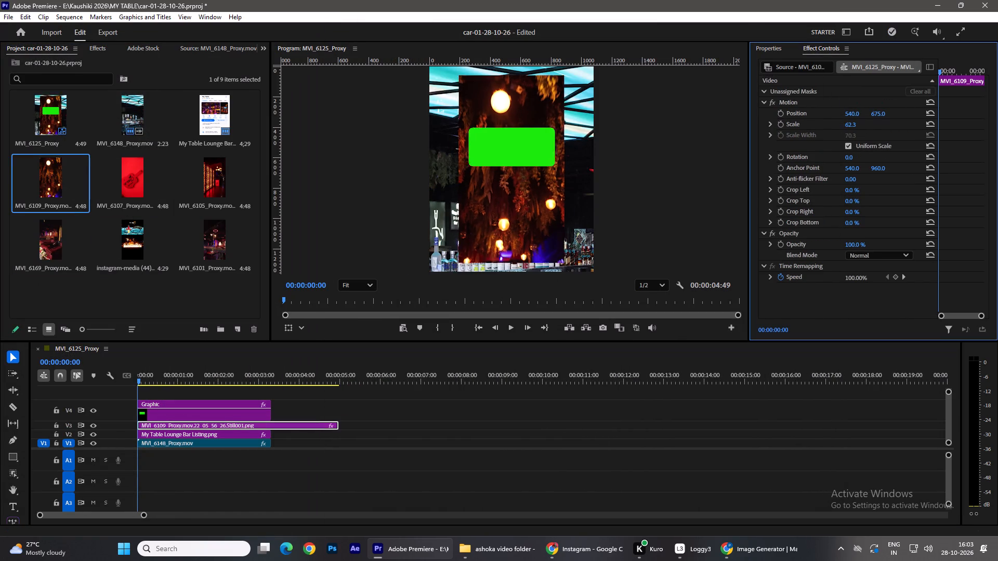
drag(856, 125, 849, 126)
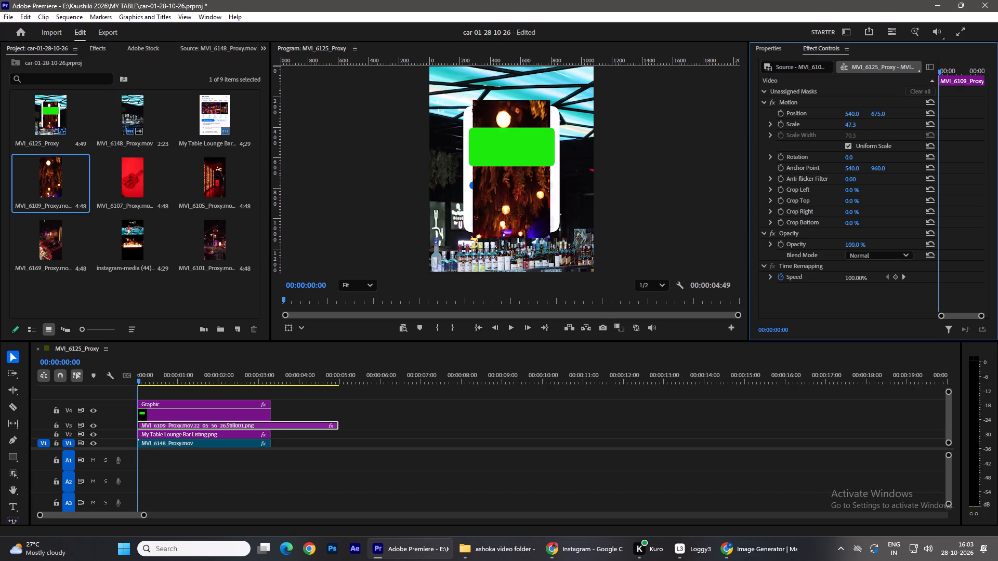
Scale the MVI_6109 still on V3 down to 20.3.
drag(849, 126, 823, 118)
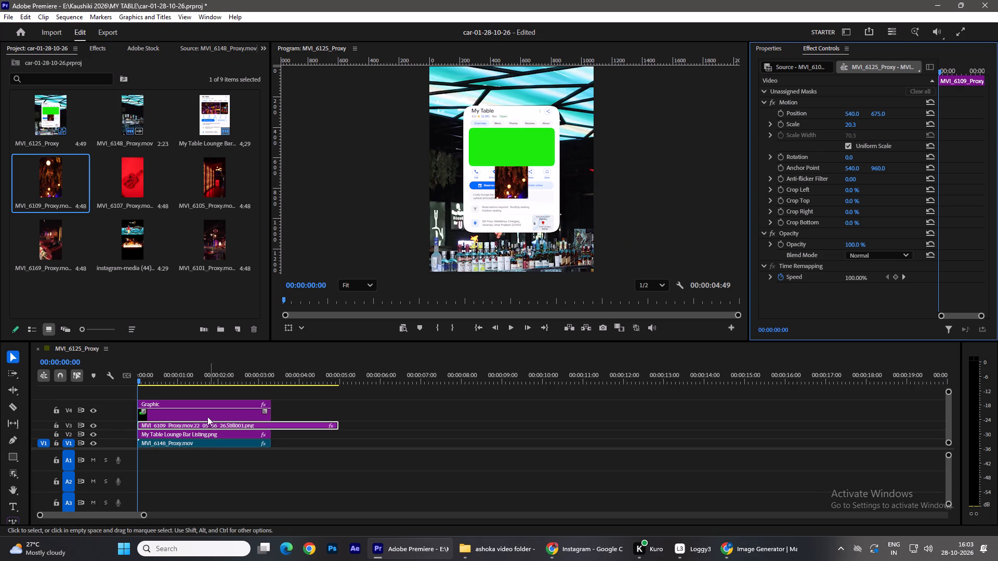
Lower the green rectangle's opacity to make it semi-transparent over the listing's photo area.
click(179, 417)
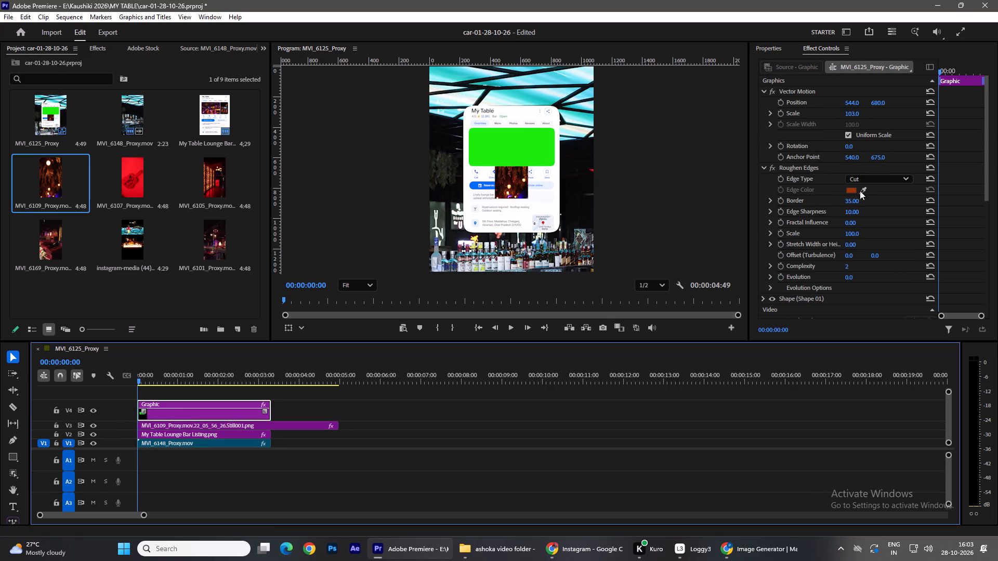
scroll(854, 283, down, 5)
scroll(860, 285, down, 17)
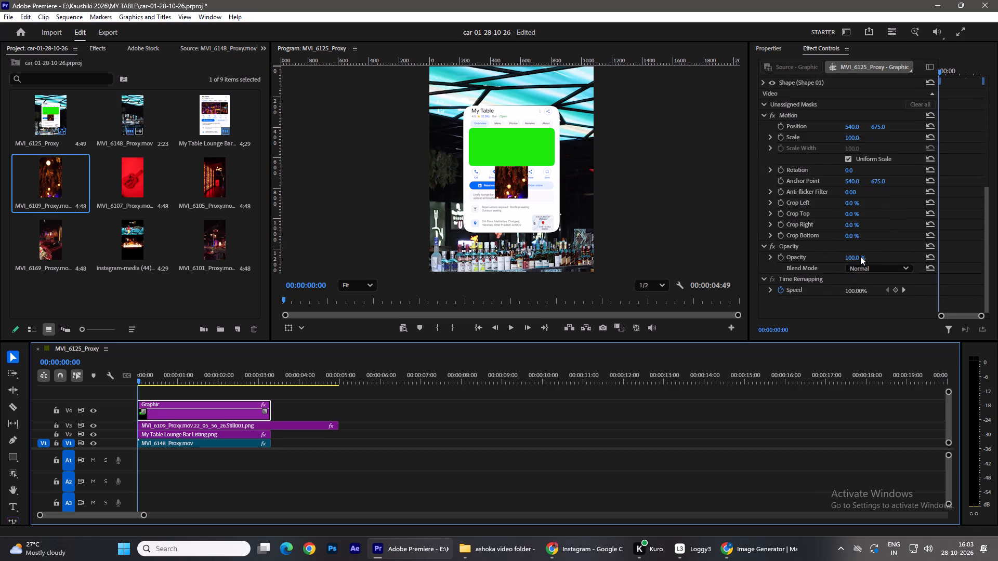
drag(862, 257, 836, 253)
scroll(890, 142, up, 7)
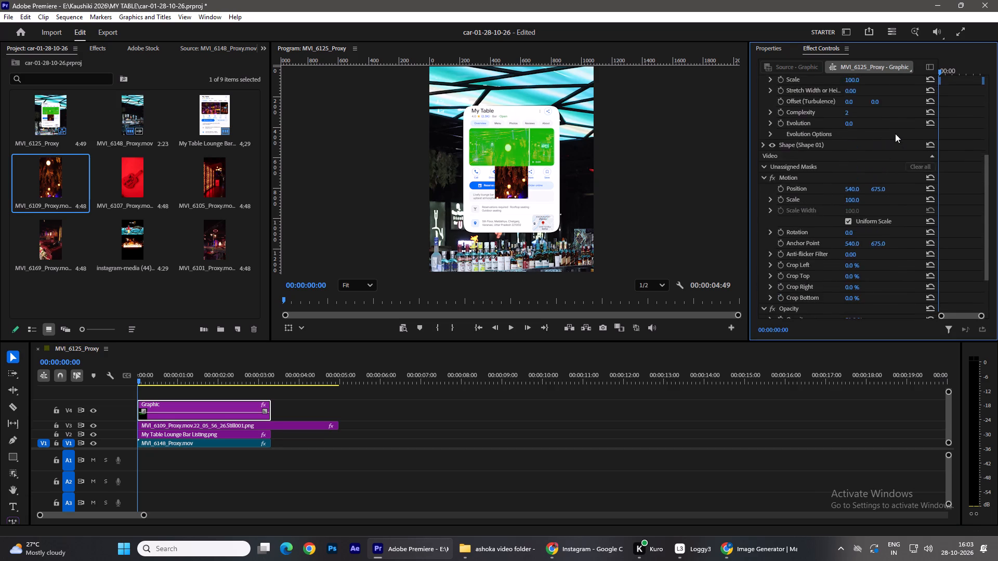
scroll(895, 133, up, 10)
Place the MVI_6109 still over the listing's large photo at position 376, 537 with a scale of 21.3.
click(207, 429)
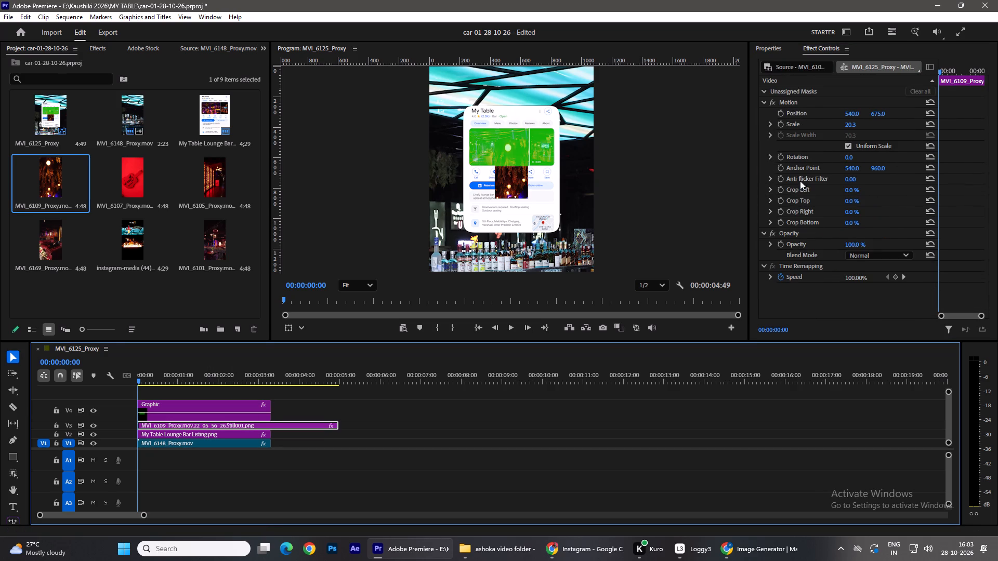
drag(878, 113, 870, 162)
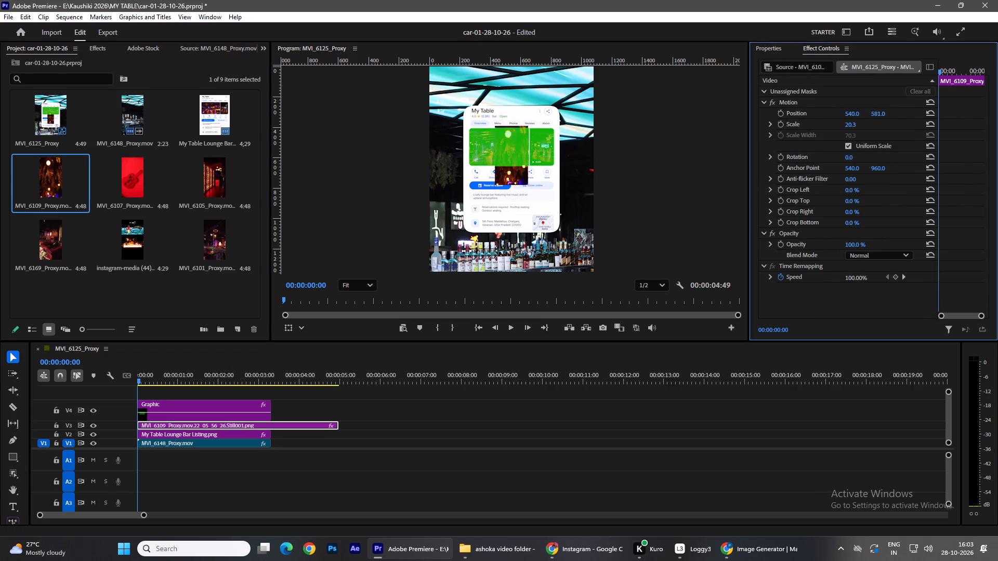
drag(870, 162, 871, 143)
click(859, 126)
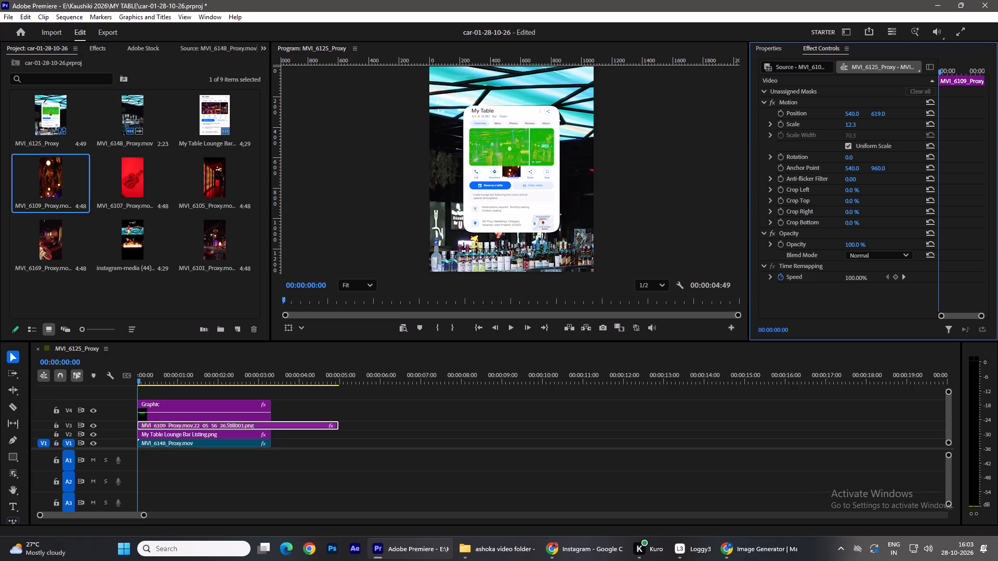
drag(853, 115, 755, 110)
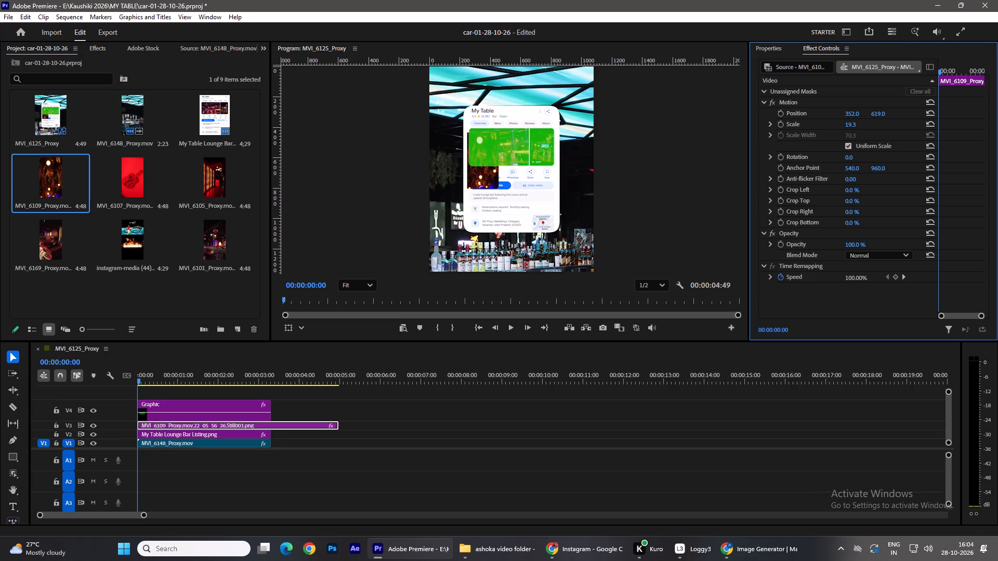
drag(755, 110, 767, 109)
drag(882, 113, 882, 128)
click(857, 125)
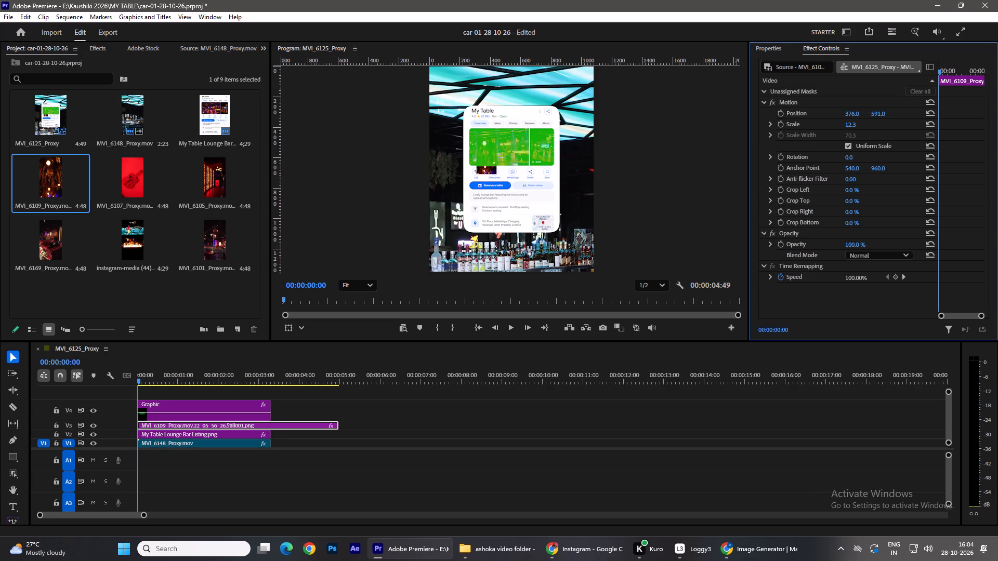
drag(880, 113, 878, 141)
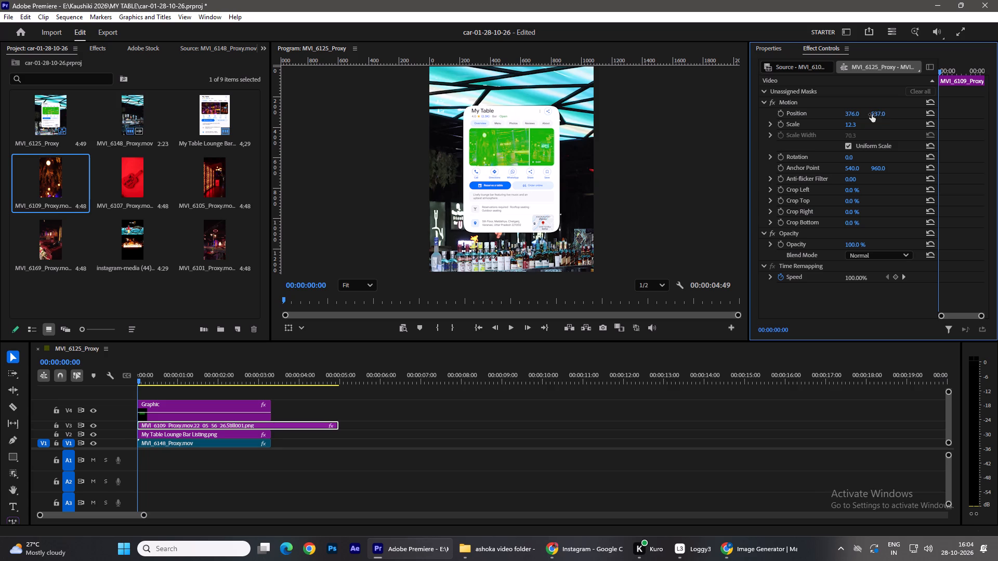
drag(854, 124, 859, 124)
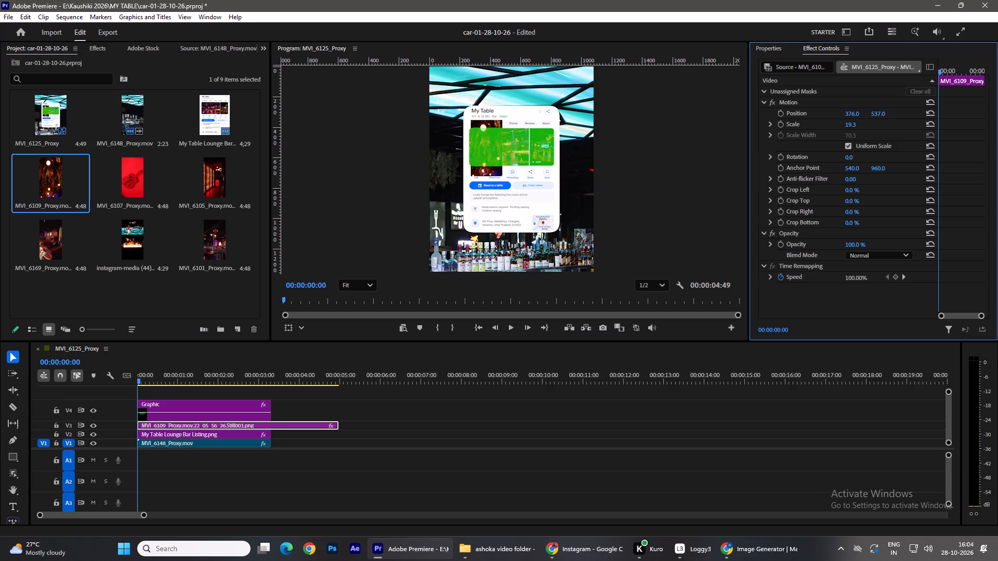
drag(859, 124, 860, 124)
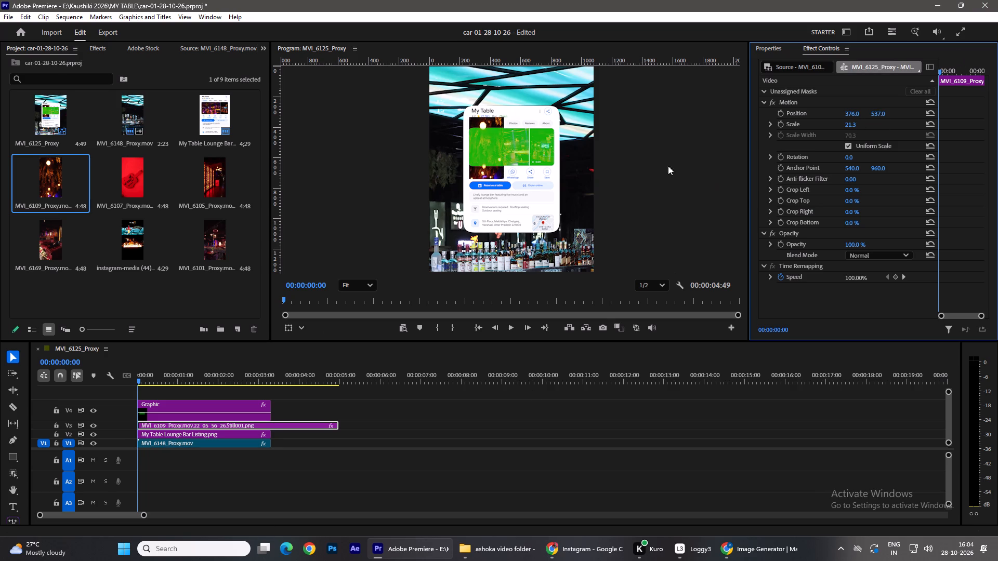
Crop the MVI_6109 still by 21% at the top and 22% at the bottom to fit the photo area.
drag(855, 201, 855, 202)
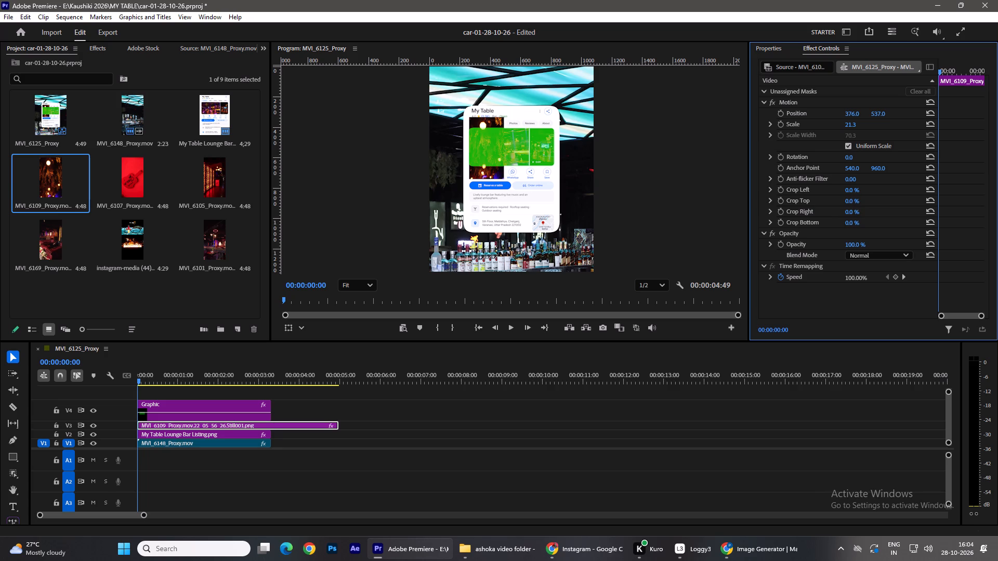
drag(855, 202, 870, 205)
drag(850, 223, 860, 224)
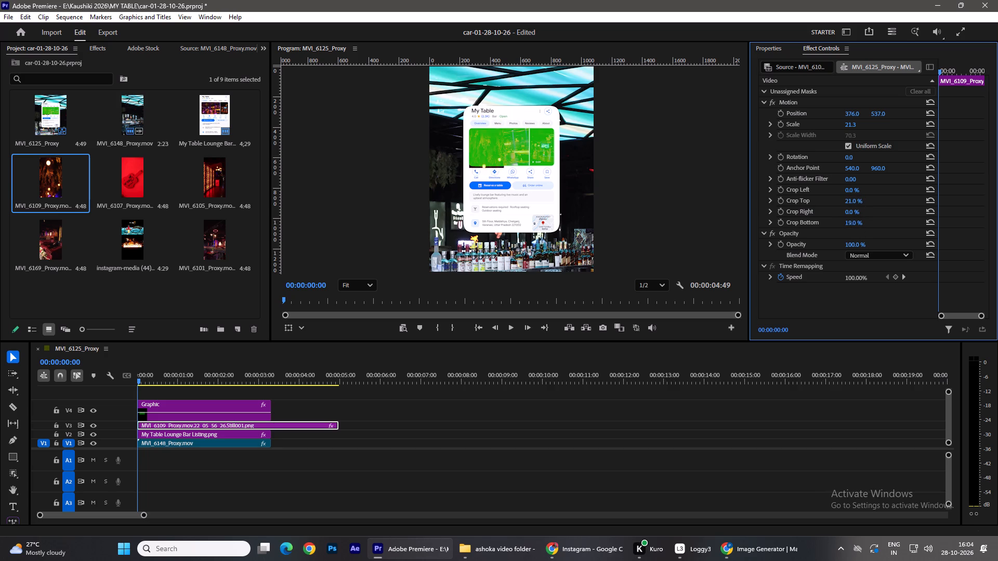
drag(860, 224, 862, 224)
Nudge the MVI_6109 still's horizontal position to 383.
drag(848, 113, 857, 118)
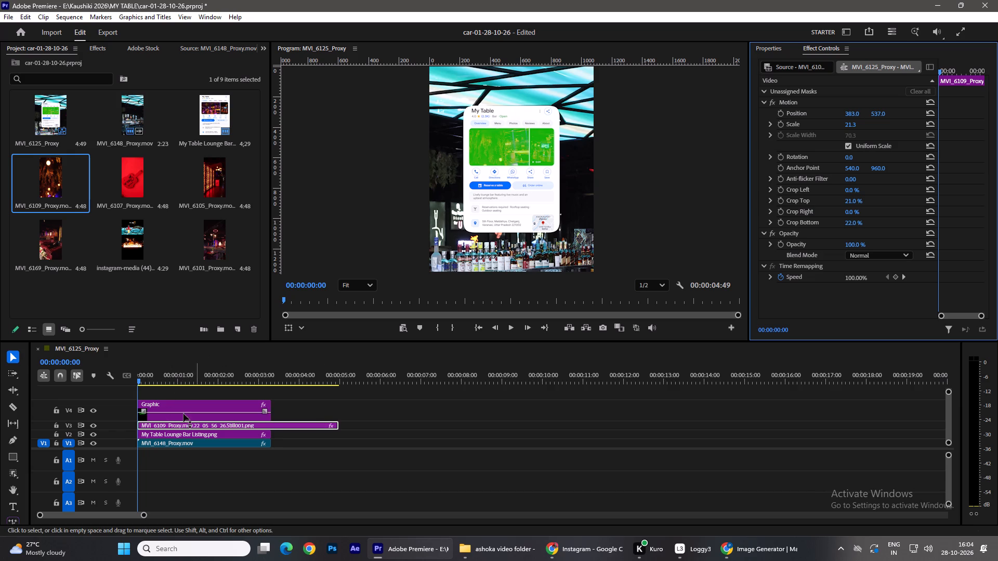
Reduce the green rectangle graphic's opacity to 10% so the photos beneath show through clearly.
drag(145, 379, 154, 382)
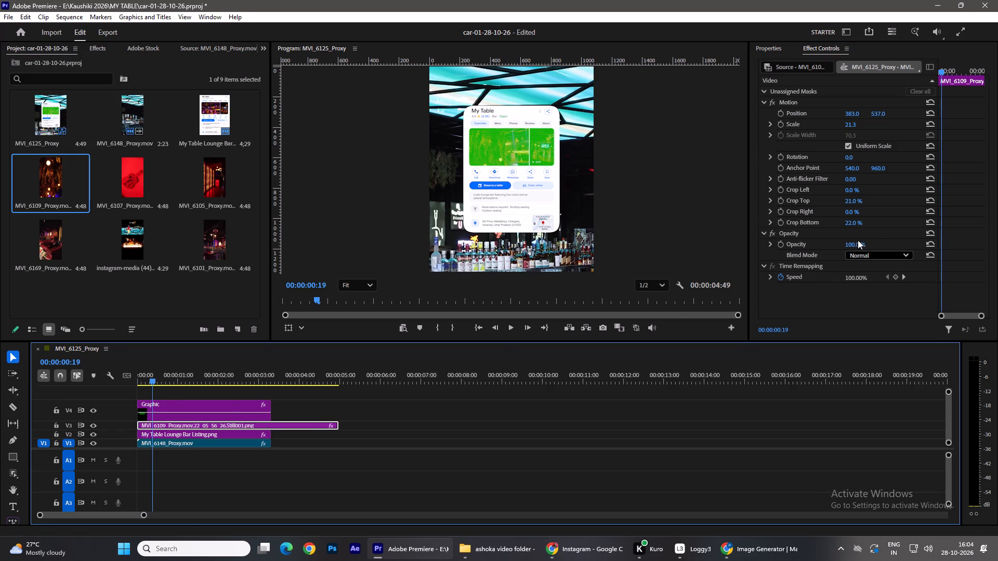
click(226, 402)
scroll(844, 290, down, 7)
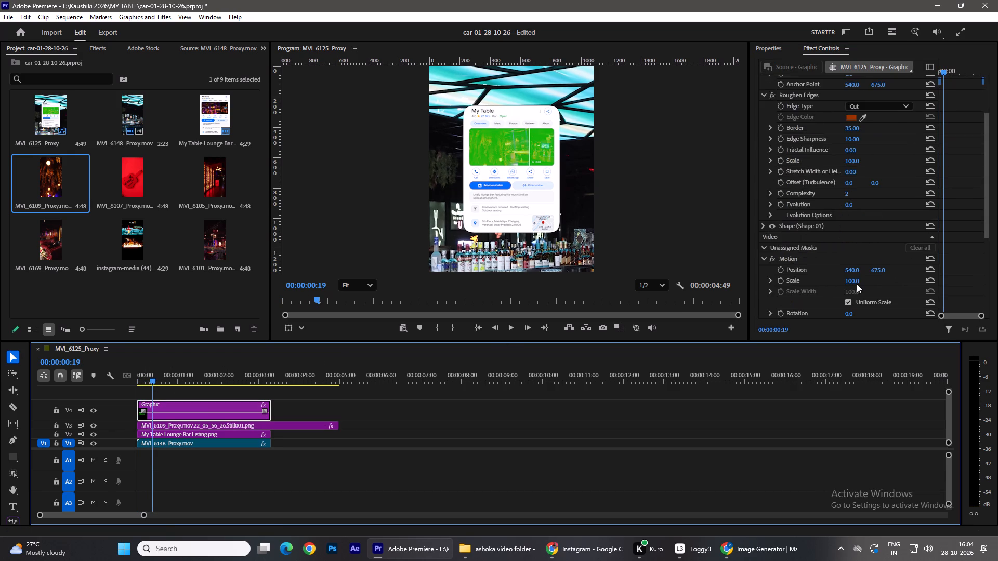
scroll(858, 284, down, 17)
drag(859, 258, 847, 259)
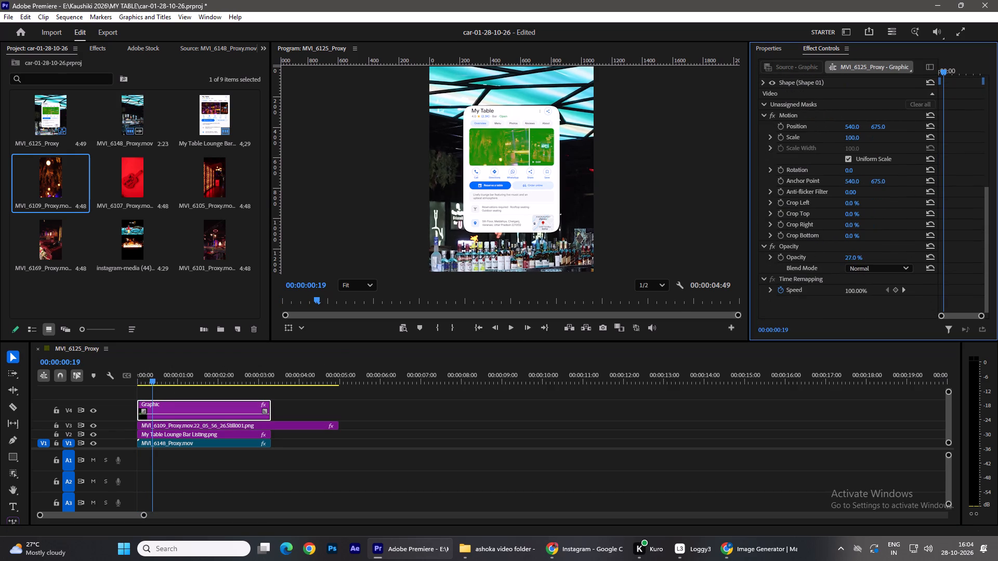
drag(847, 259, 838, 260)
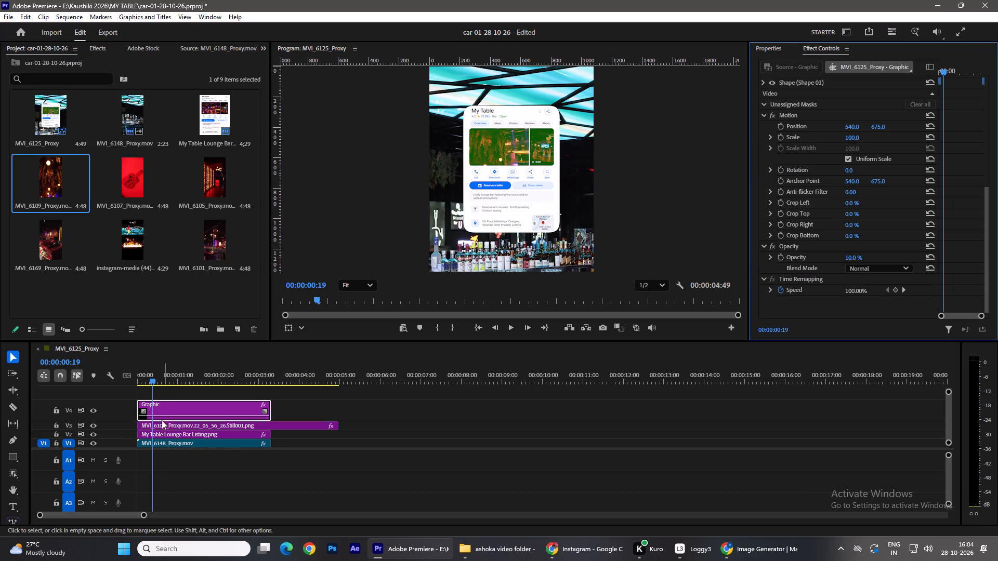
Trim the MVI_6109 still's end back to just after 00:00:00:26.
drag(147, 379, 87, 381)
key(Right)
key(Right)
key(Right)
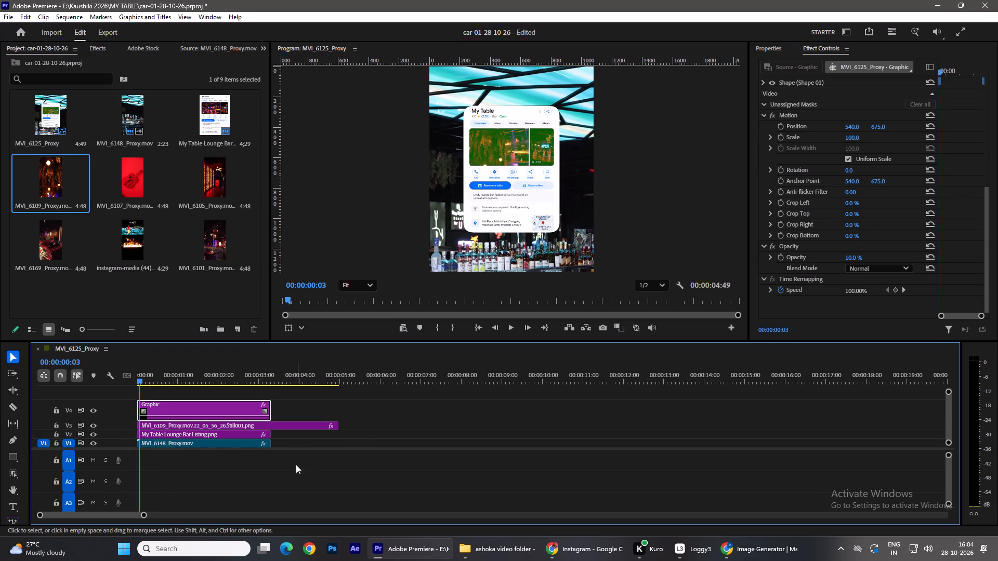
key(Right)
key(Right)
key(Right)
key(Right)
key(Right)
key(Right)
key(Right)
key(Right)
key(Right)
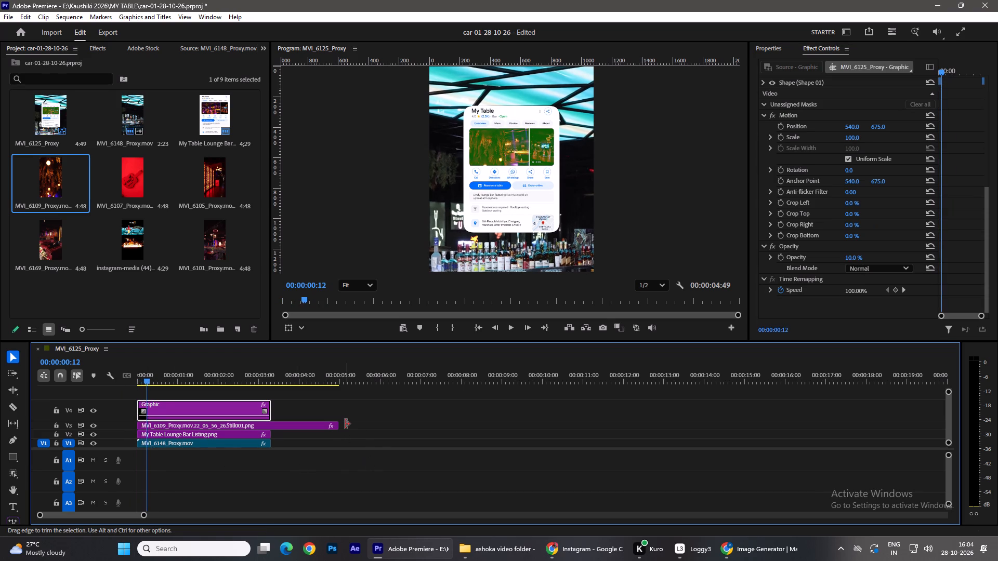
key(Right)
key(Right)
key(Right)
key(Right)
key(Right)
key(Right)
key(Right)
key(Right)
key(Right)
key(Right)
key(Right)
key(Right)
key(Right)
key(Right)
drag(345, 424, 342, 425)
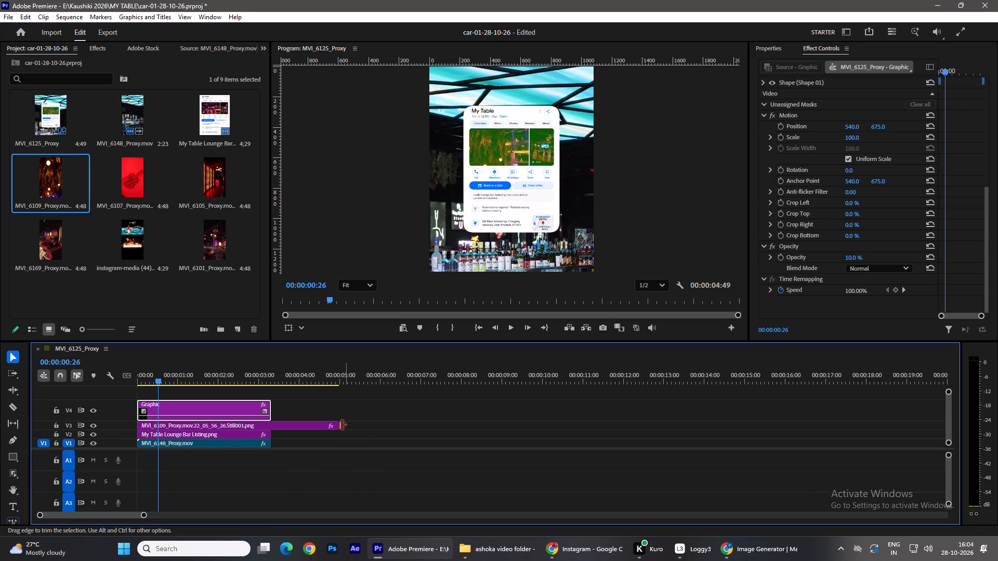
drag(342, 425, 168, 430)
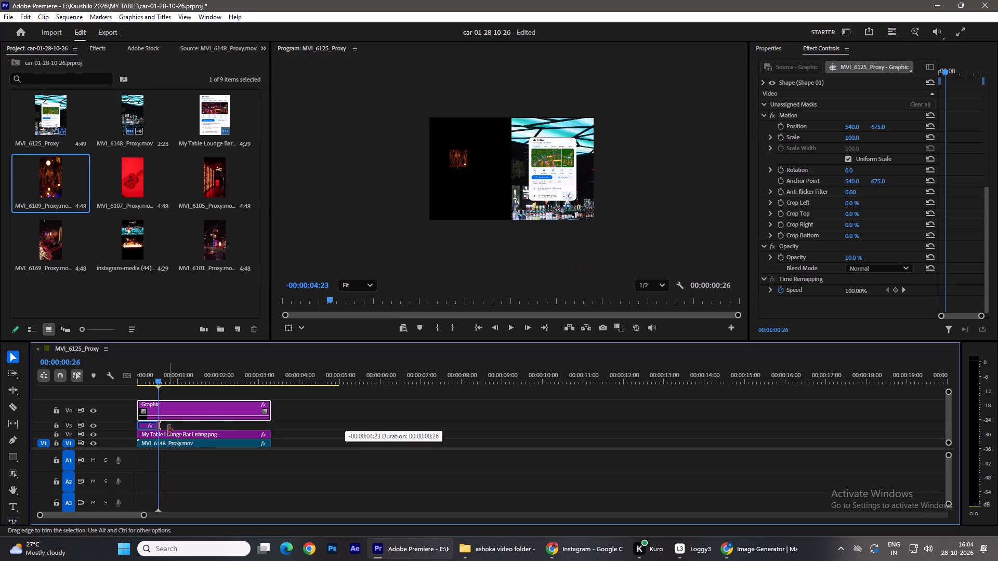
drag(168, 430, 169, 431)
Add the MVI_6107 still to V3 directly after the shortened MVI_6109 still.
drag(158, 379, 150, 393)
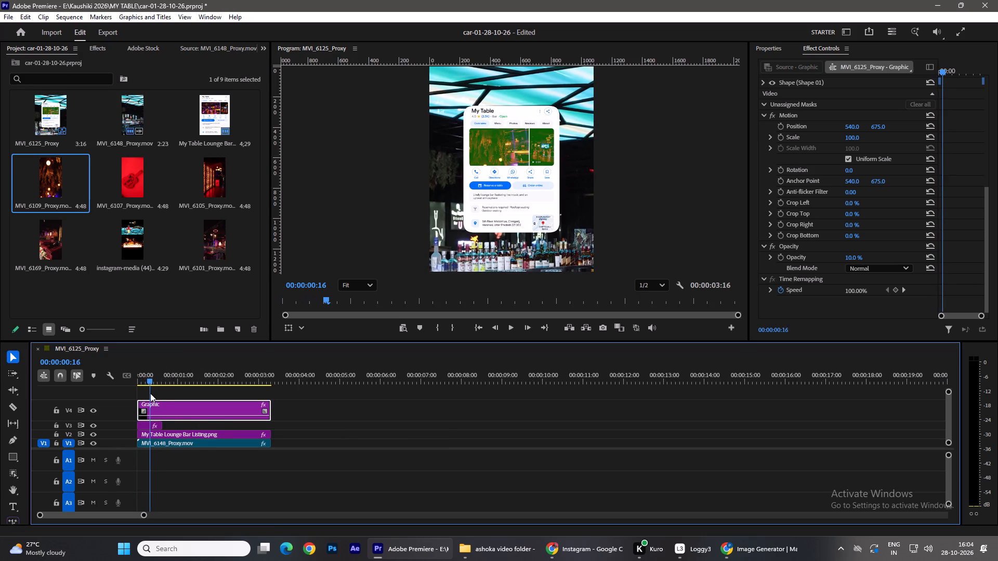
drag(150, 393, 156, 394)
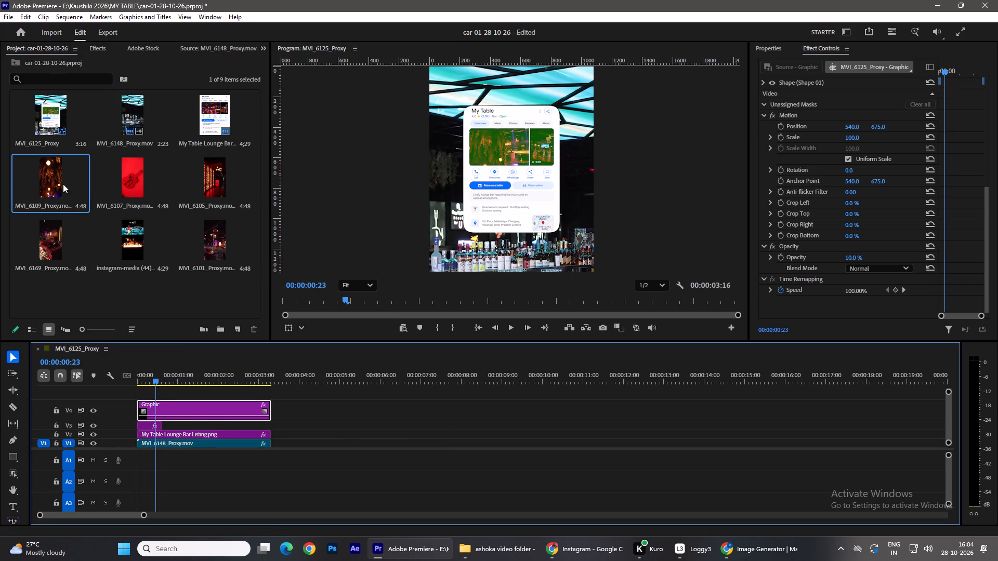
drag(136, 182, 168, 428)
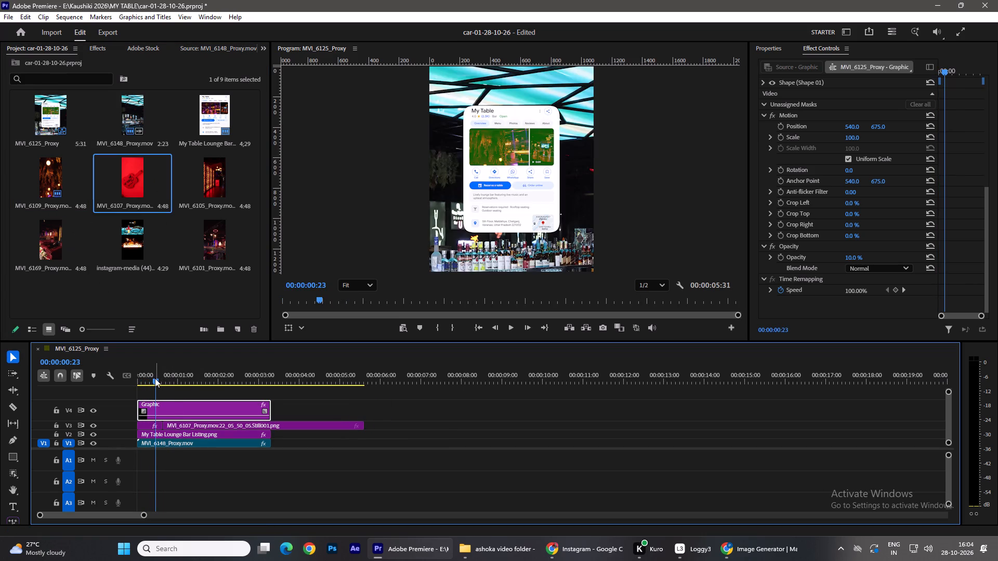
Copy the Motion settings from the MVI_6109 still and paste them onto the MVI_6107 still.
drag(155, 378, 188, 392)
click(148, 425)
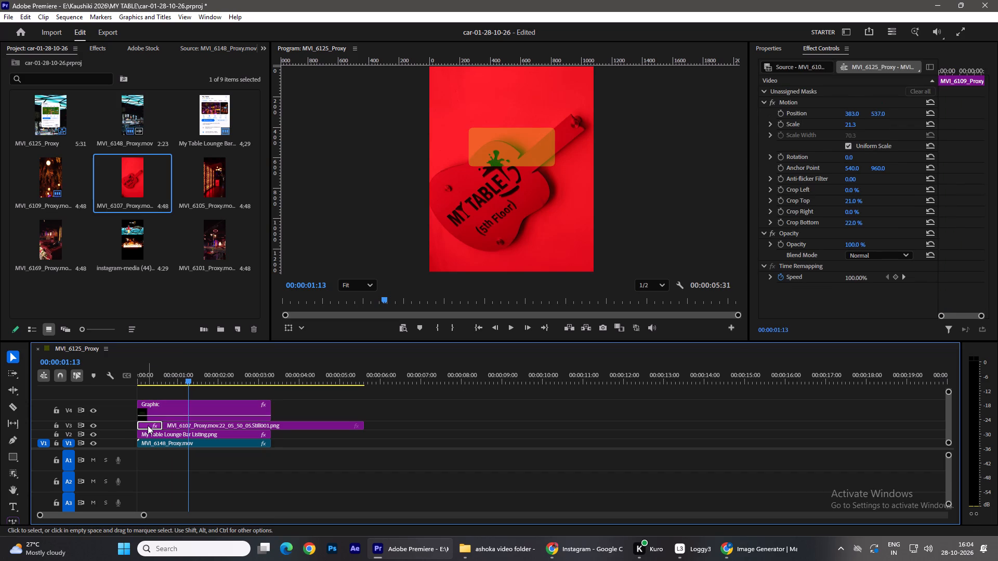
click(798, 104)
key(ctrl+c)
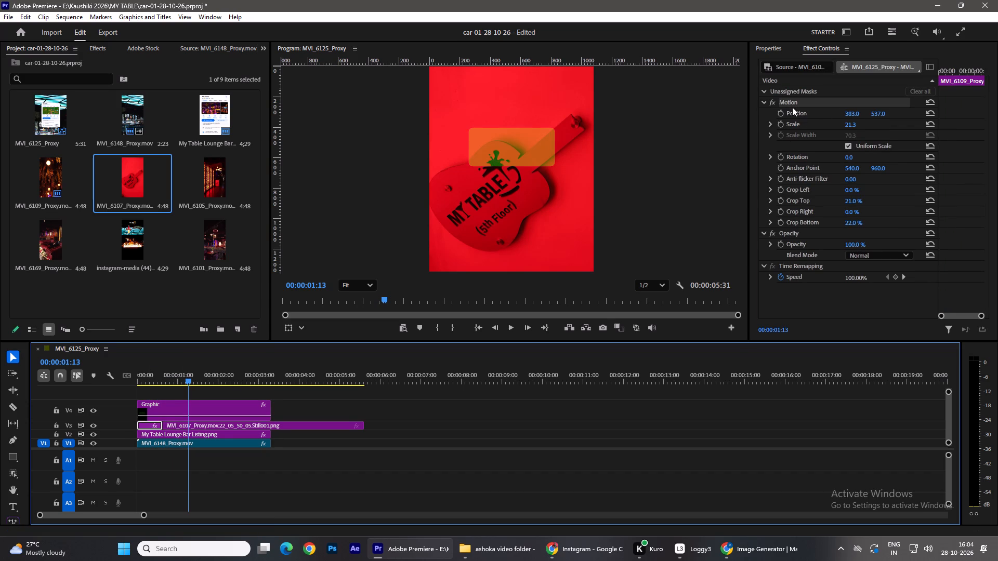
click(189, 421)
key(ctrl+v)
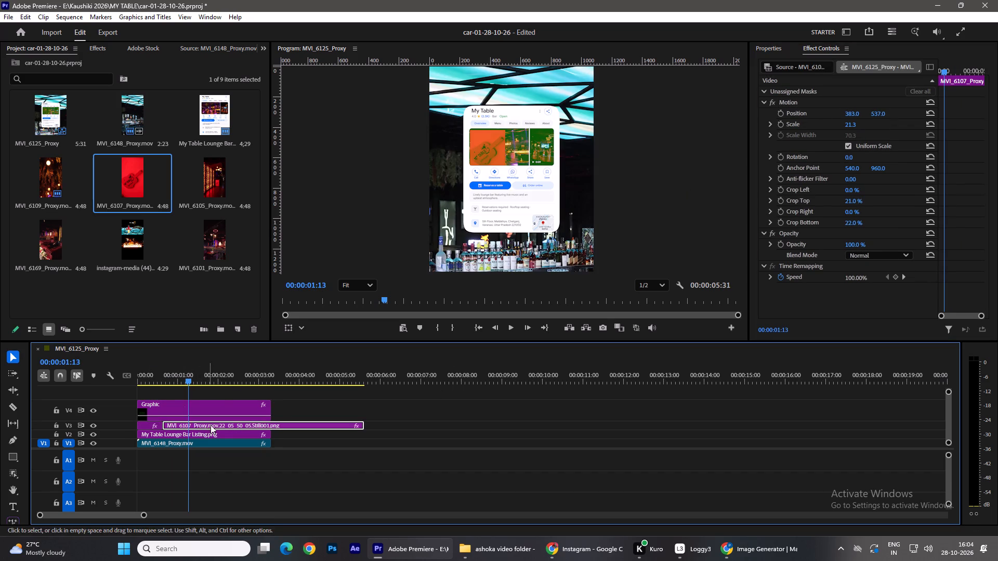
Move the MVI_6107 still across the listing's photo area to horizontal position 570.
drag(847, 112, 942, 111)
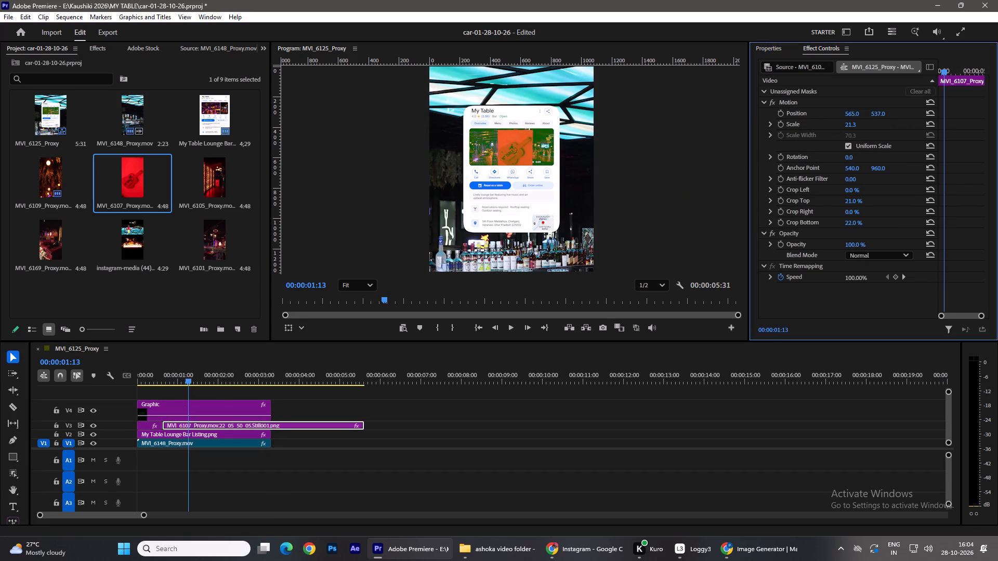
drag(942, 111, 954, 112)
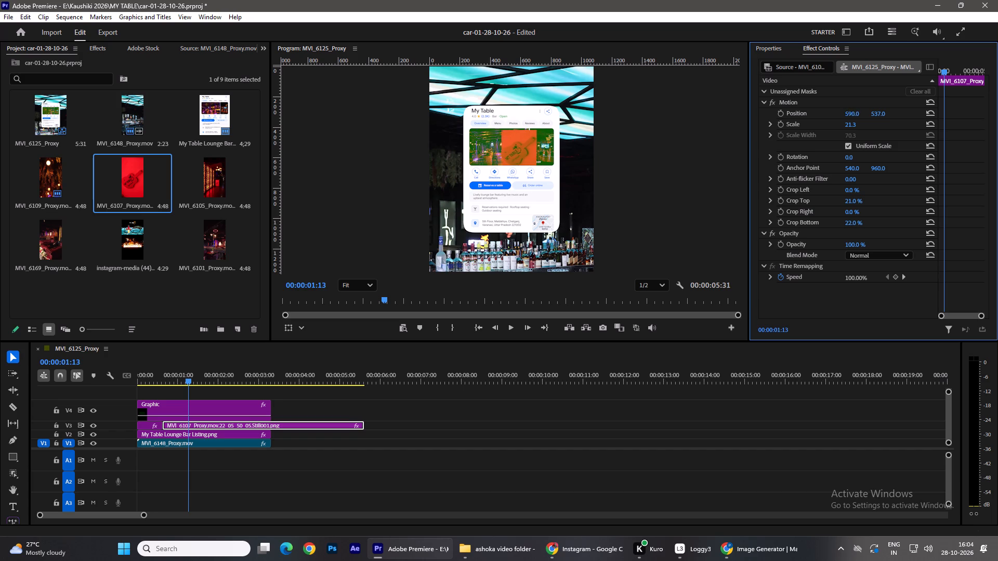
drag(954, 112, 943, 121)
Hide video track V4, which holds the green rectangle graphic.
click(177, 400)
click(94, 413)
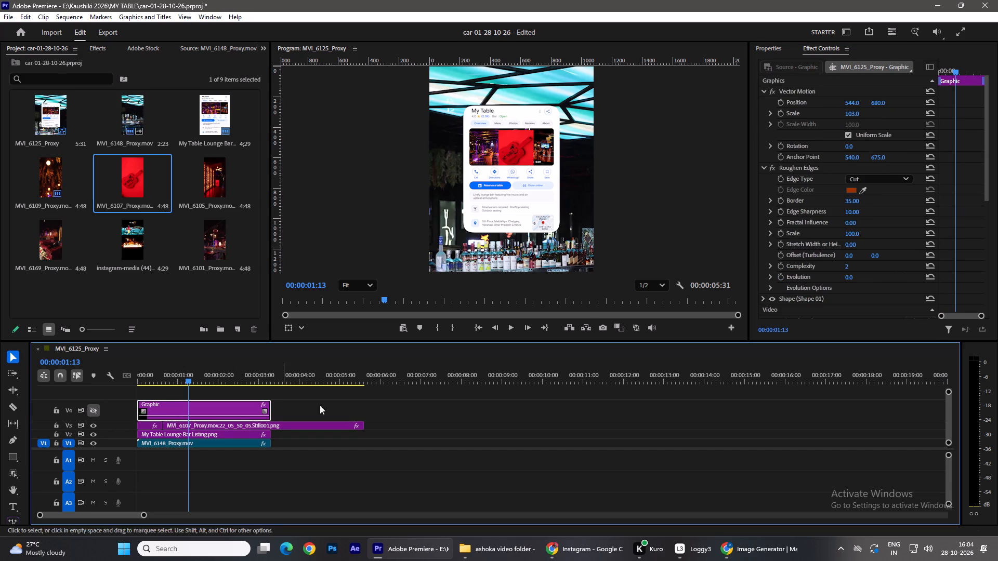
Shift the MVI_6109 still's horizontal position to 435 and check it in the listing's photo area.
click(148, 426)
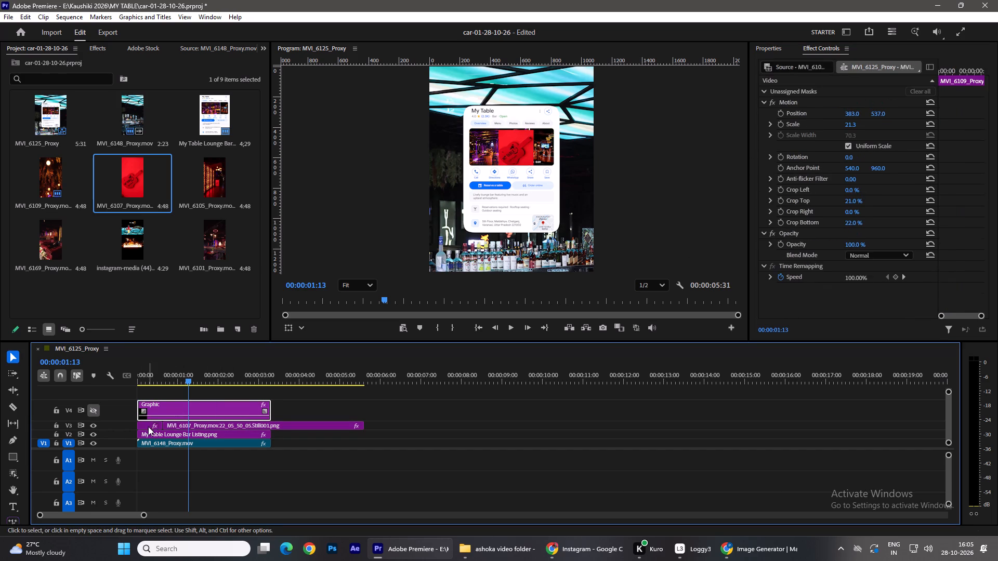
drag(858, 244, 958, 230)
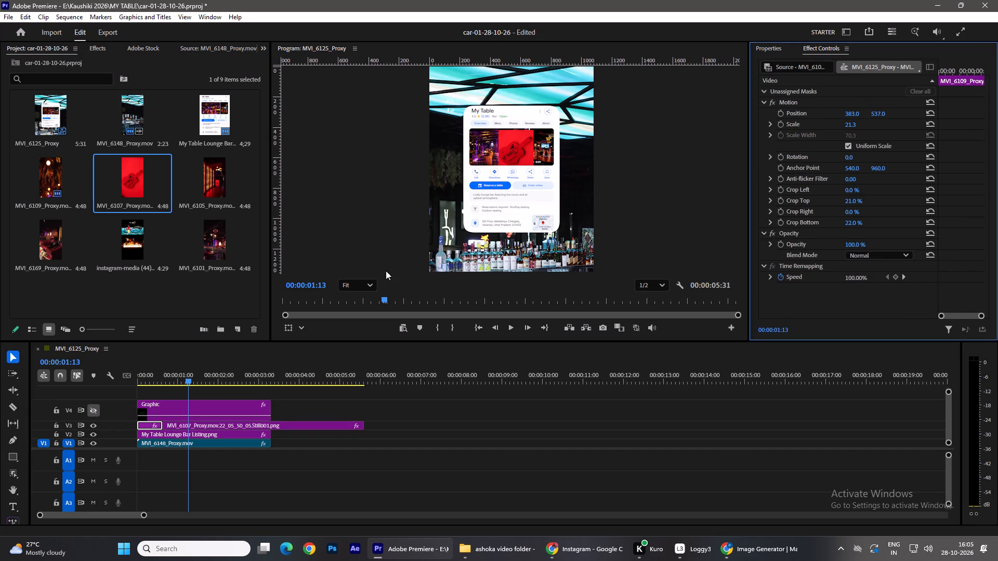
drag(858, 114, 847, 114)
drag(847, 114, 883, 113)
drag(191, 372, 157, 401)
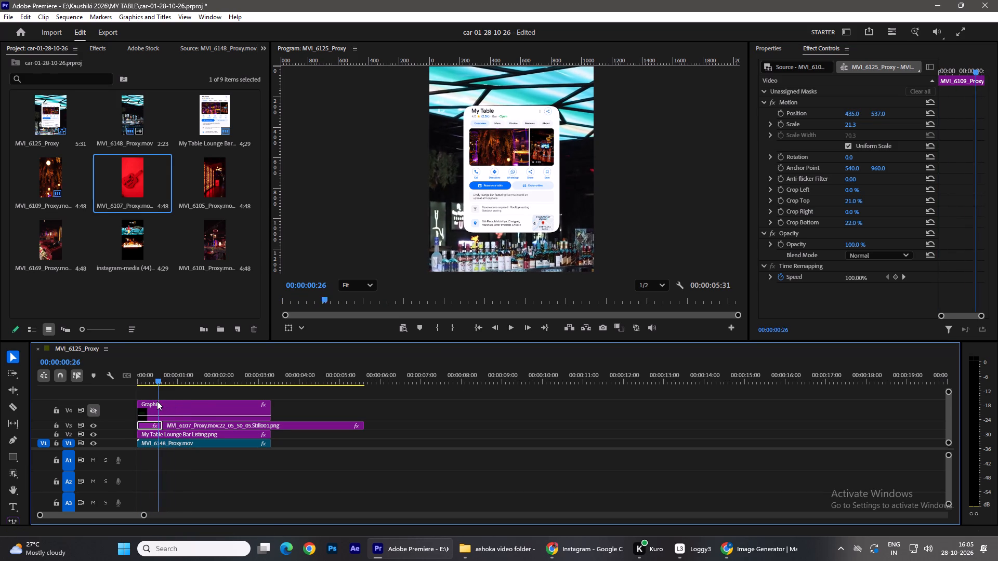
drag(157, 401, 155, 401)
Stack the MVI_6107 still on a visible V4 track with the green graphic above it on V5.
drag(174, 403, 174, 394)
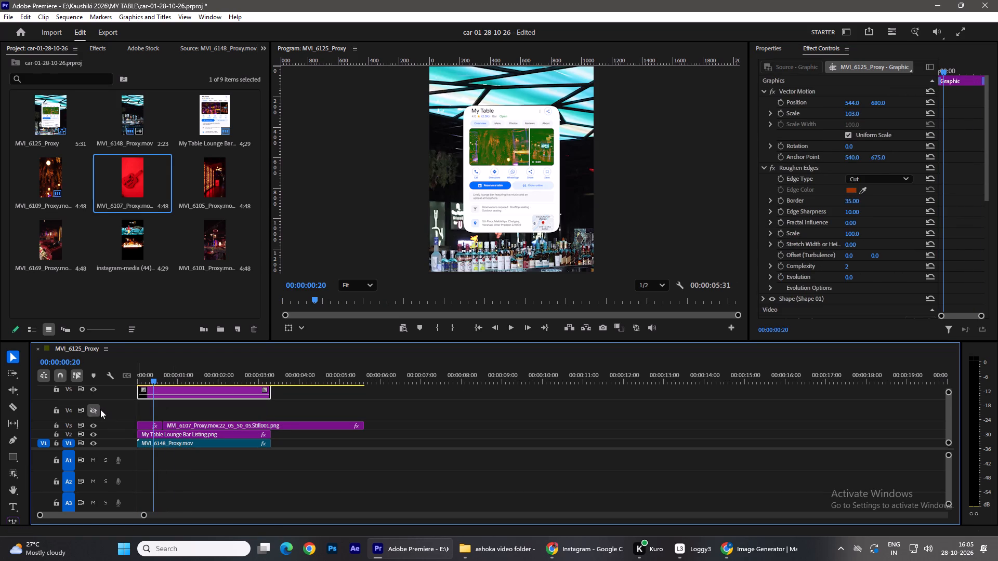
click(96, 410)
drag(174, 426, 176, 413)
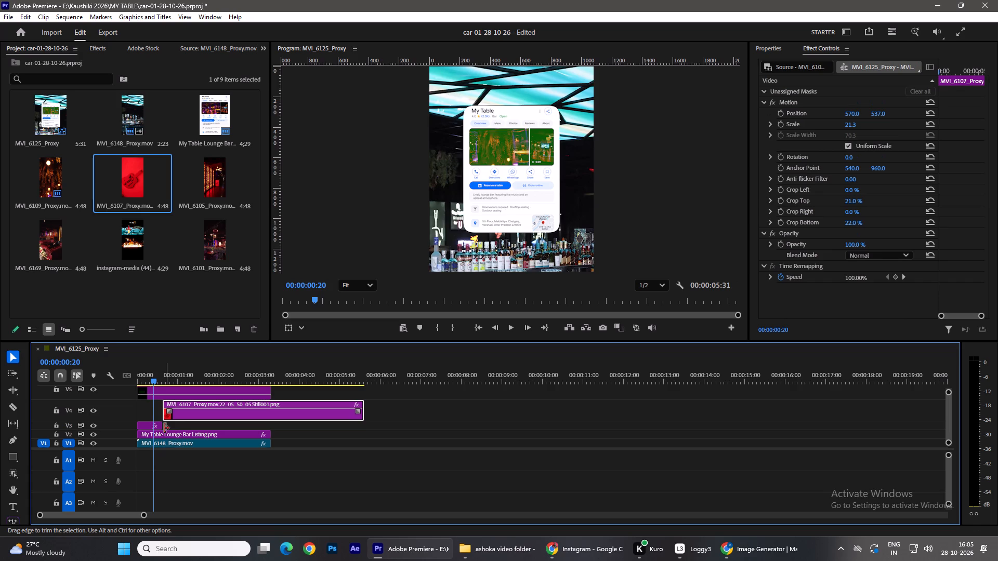
Extend the MVI_6109 still on V3 to end with the listing image and background clip.
drag(164, 428, 270, 433)
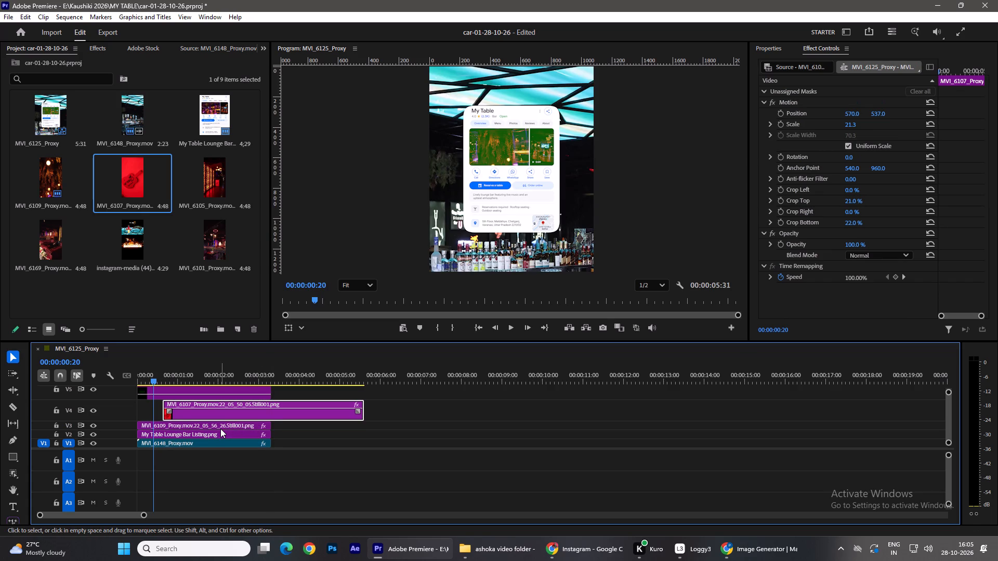
Reposition the MVI_6109 still in the listing's photo area to 379, 539.
click(185, 425)
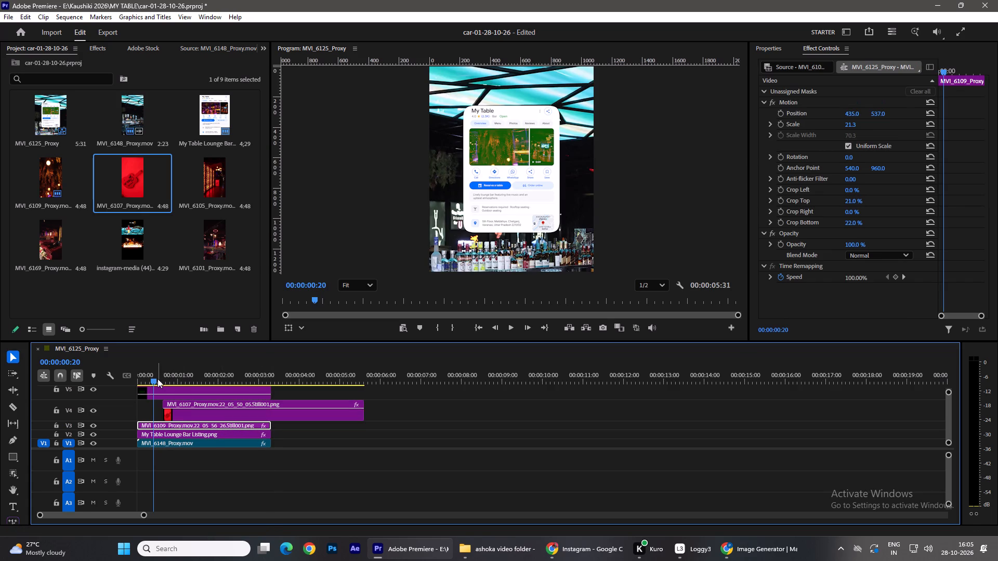
drag(157, 379, 160, 385)
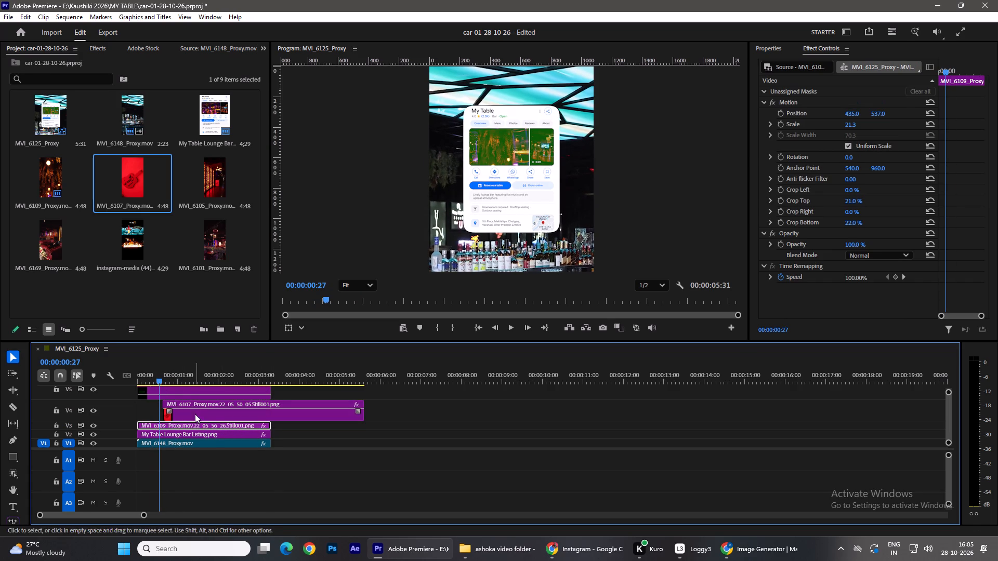
drag(851, 112, 821, 116)
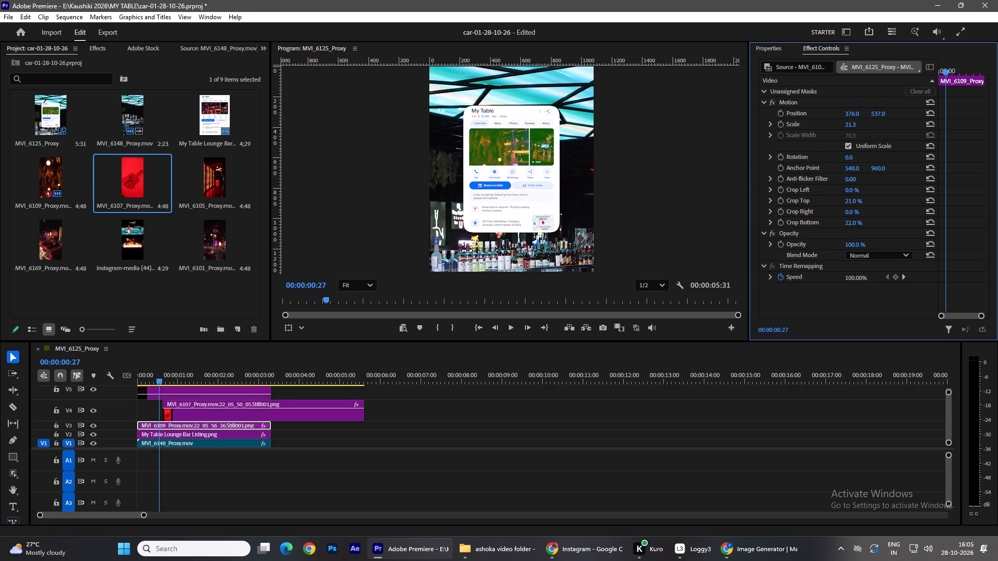
drag(821, 116, 825, 119)
click(879, 113)
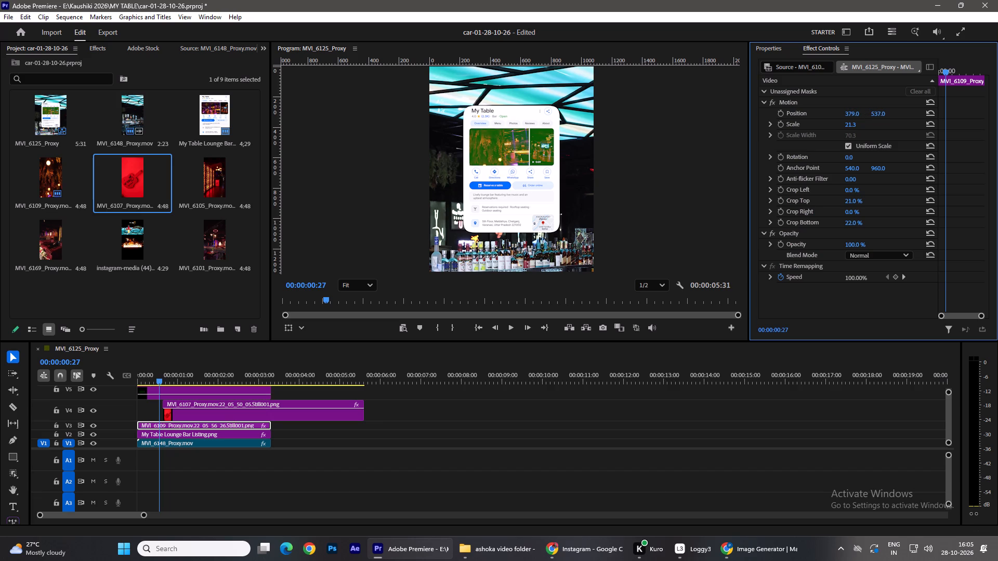
click(879, 114)
Move the MVI_6107 still on V4 back to the sequence start, so it overlaps the MVI_6109 still.
click(211, 410)
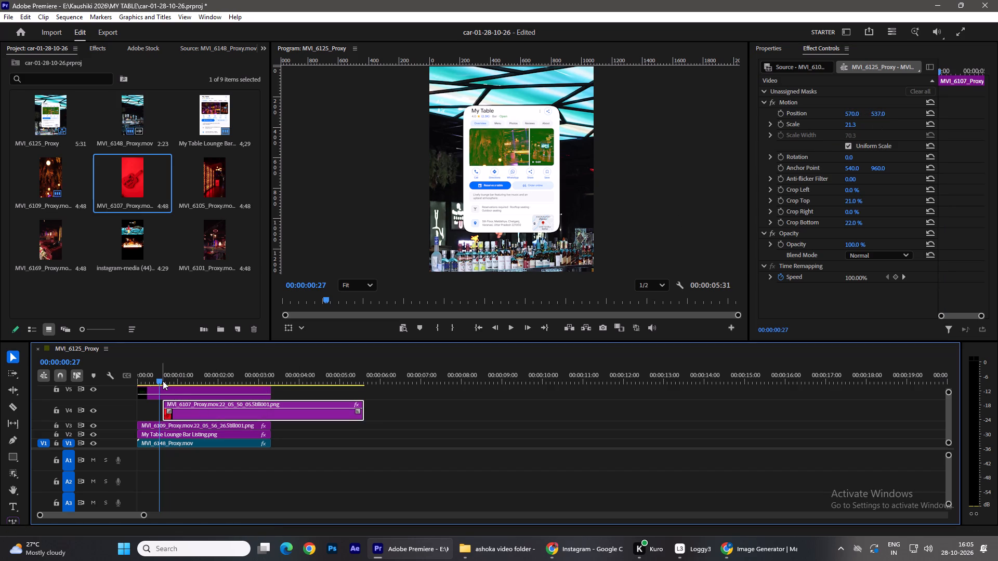
drag(163, 381, 183, 378)
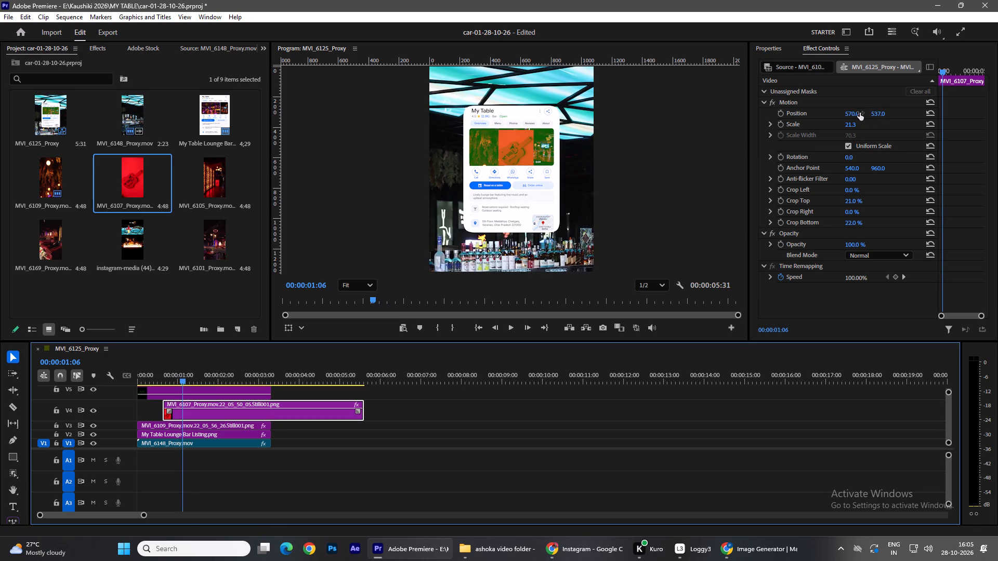
drag(187, 404, 160, 407)
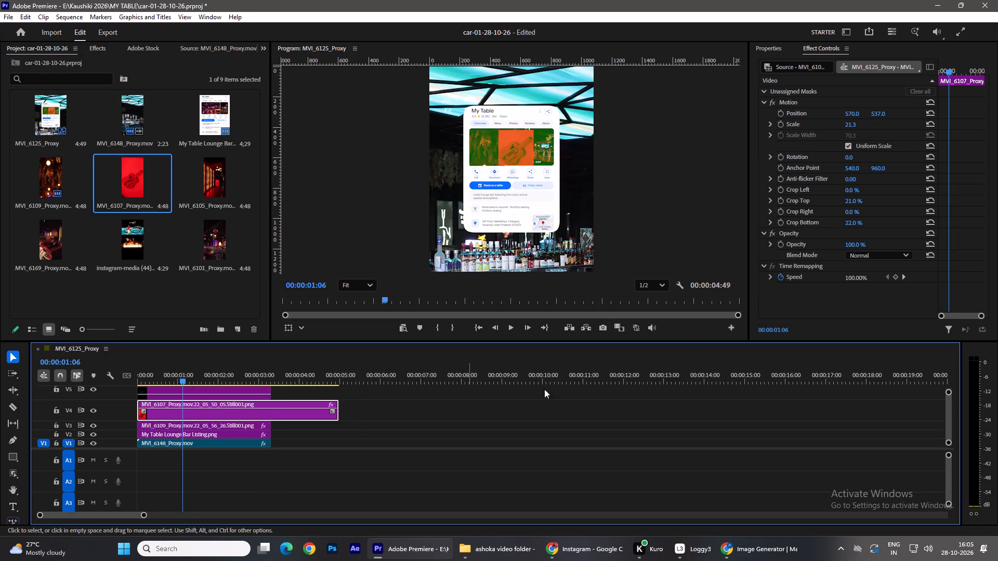
Move the green graphic up to V6, leaving V5 free above the MVI_6107 still.
drag(947, 390, 938, 349)
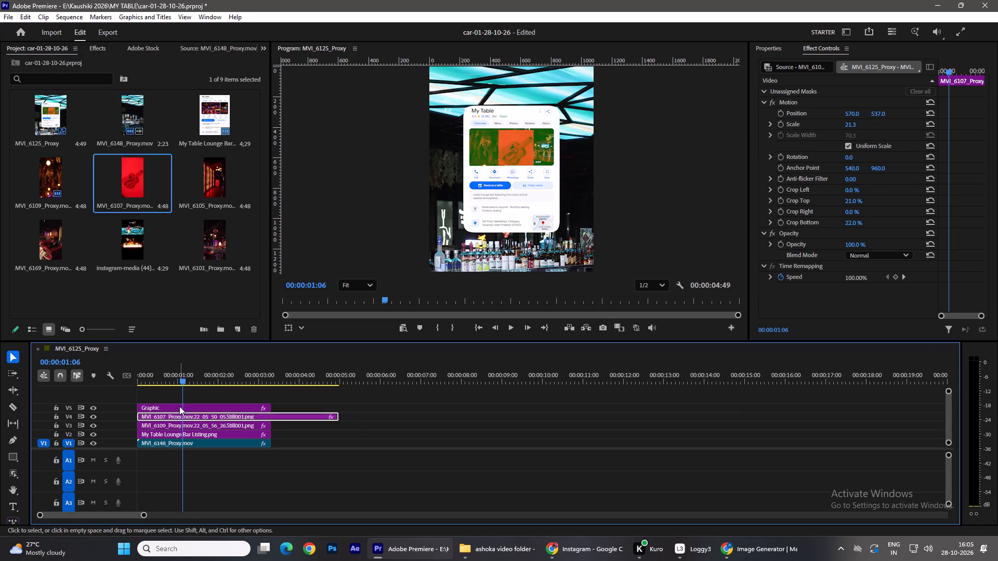
drag(179, 406, 179, 397)
Adjust the MVI_6107 still on V4 to a vertical position of 535 and a scale of 23.3.
drag(186, 374, 151, 385)
click(162, 417)
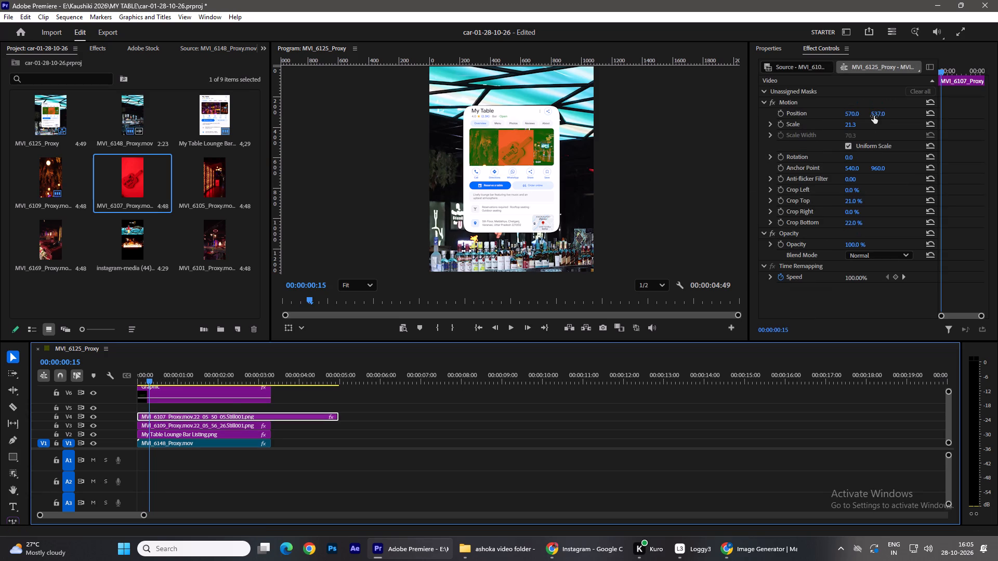
click(877, 114)
click(855, 125)
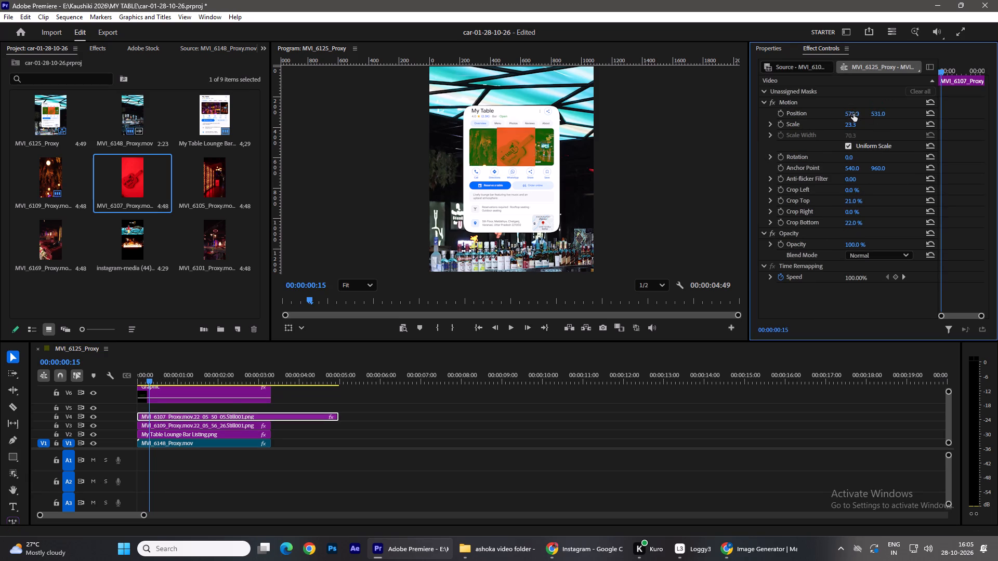
Reposition the MVI_6107 still on V4 to 604, 535 and set its bottom crop to 24%.
drag(853, 114, 928, 125)
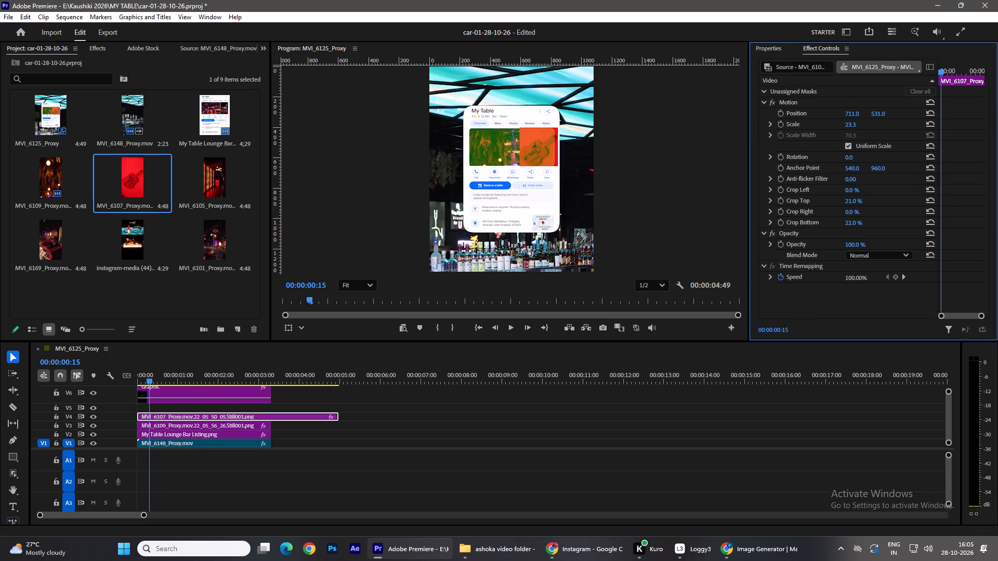
drag(928, 125, 877, 144)
click(851, 221)
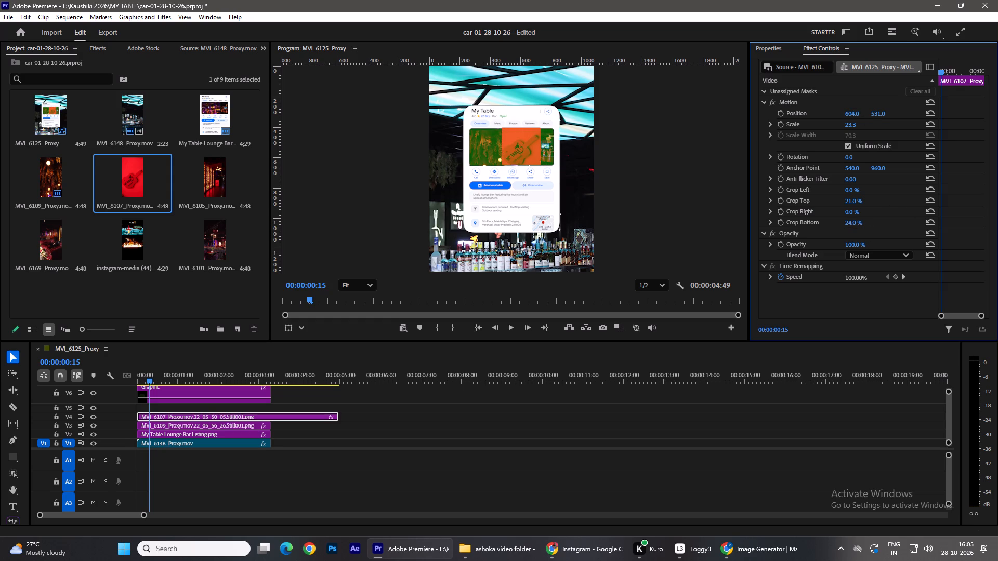
click(878, 113)
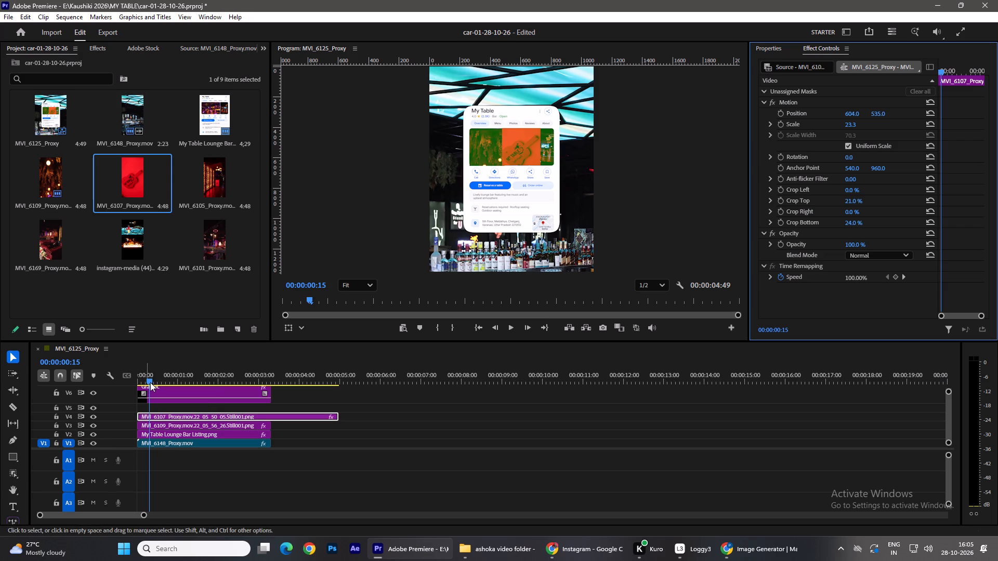
Place the instagram-media (44) still on V5 at the sequence start, above the MVI_6107 still.
drag(150, 379, 73, 392)
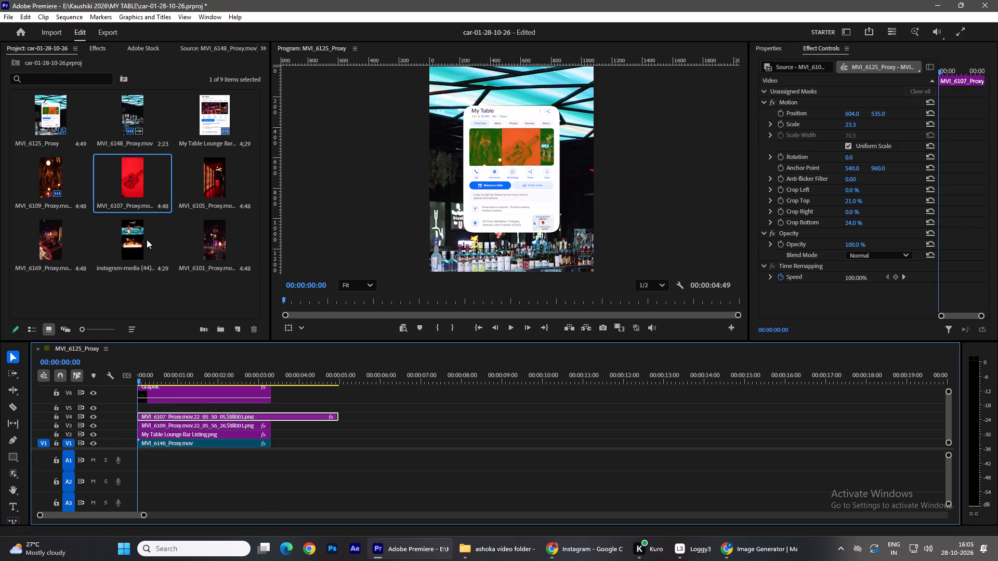
drag(132, 239, 124, 409)
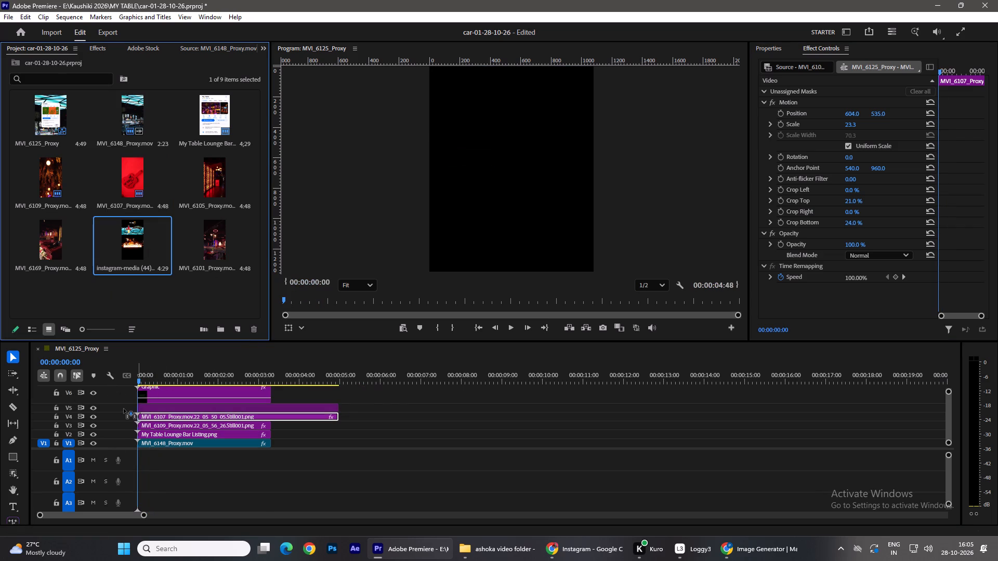
drag(124, 409, 126, 408)
click(150, 409)
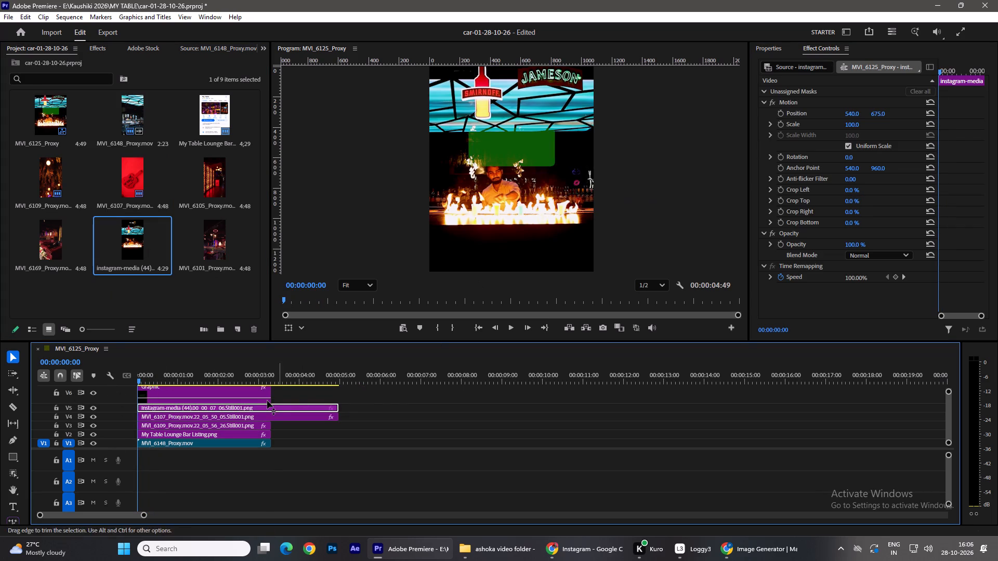
Paste the copied motion and crop attributes onto the instagram-media (44) still on V5.
right_click(258, 407)
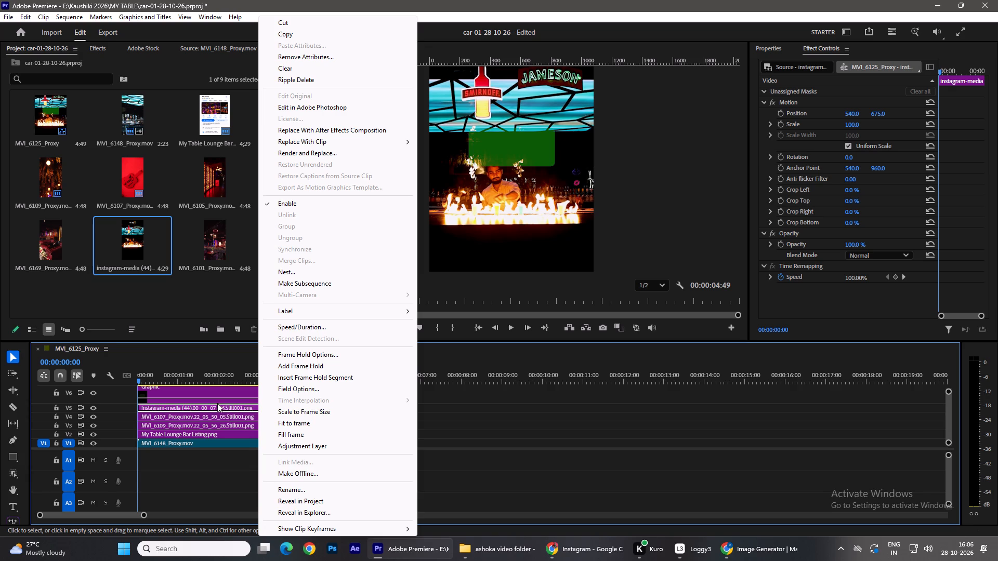
key(ctrl+v)
click(205, 408)
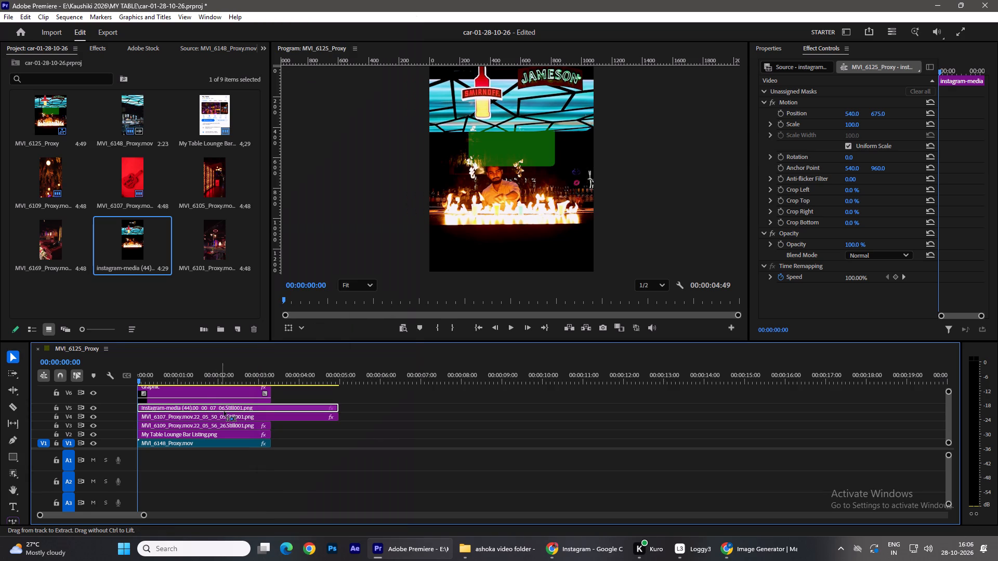
key(ctrl+v)
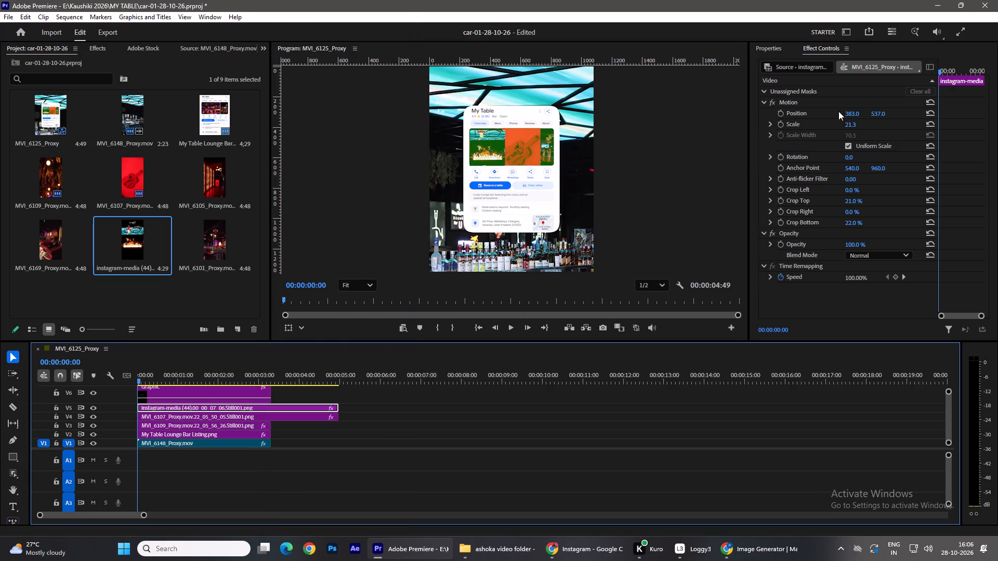
Set the instagram-media (44) still's horizontal position to 840, scale to 23.3 and bottom crop to 24%.
drag(851, 112, 896, 113)
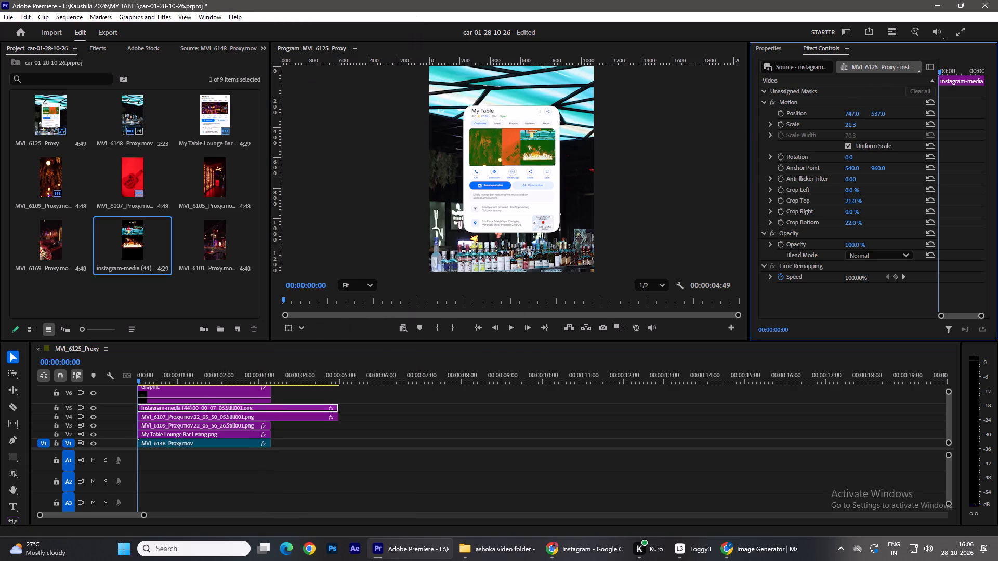
drag(896, 113, 928, 111)
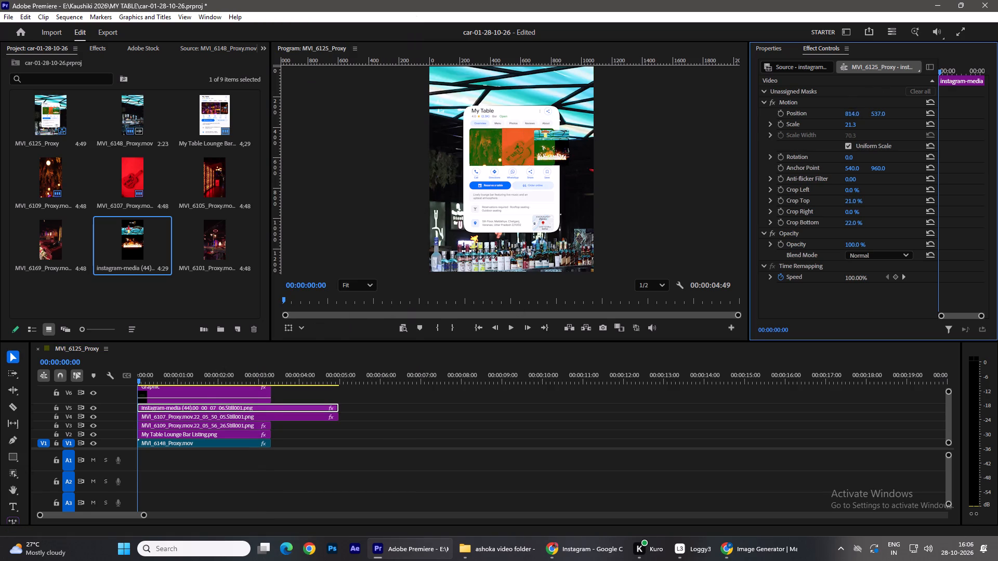
drag(928, 111, 940, 108)
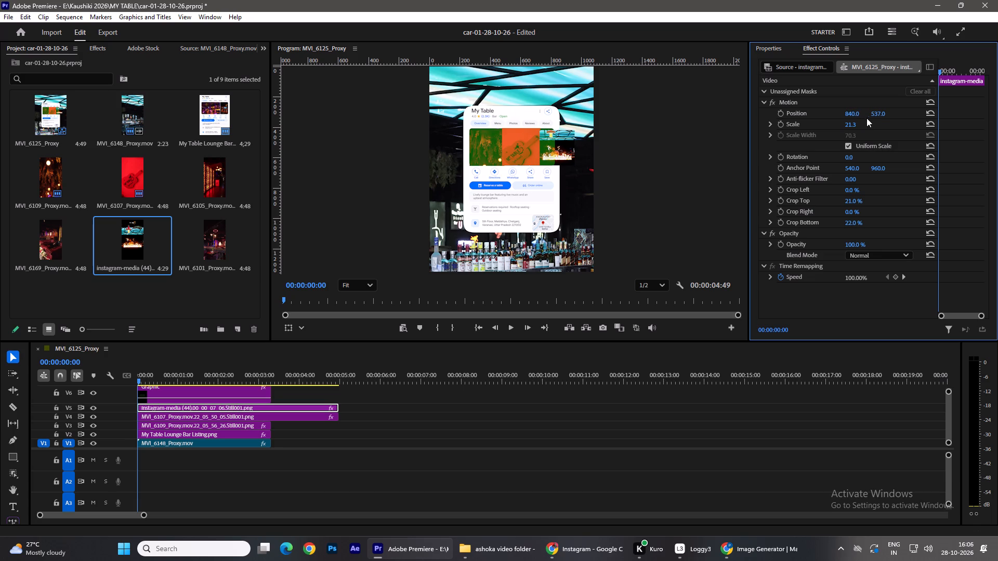
click(850, 125)
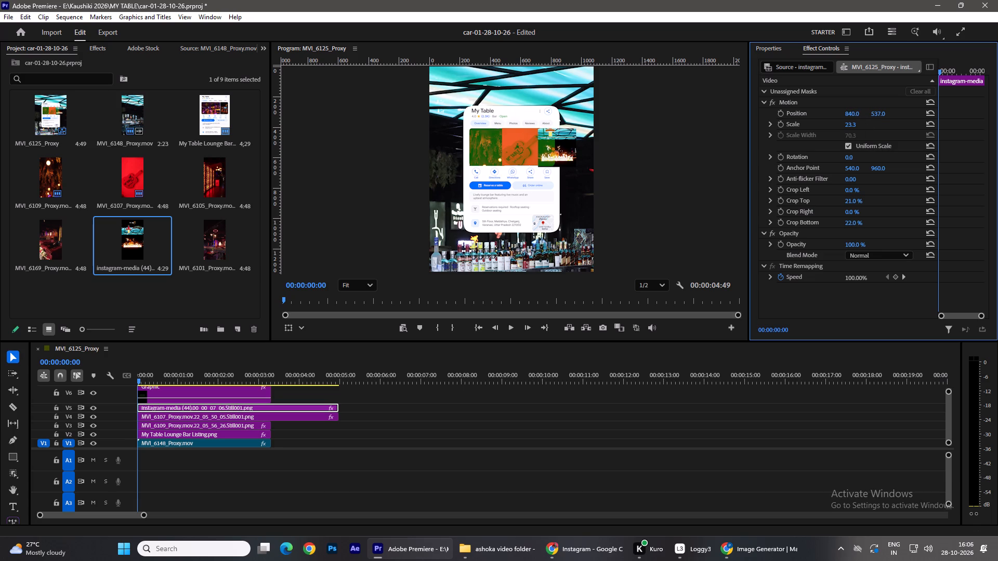
click(852, 224)
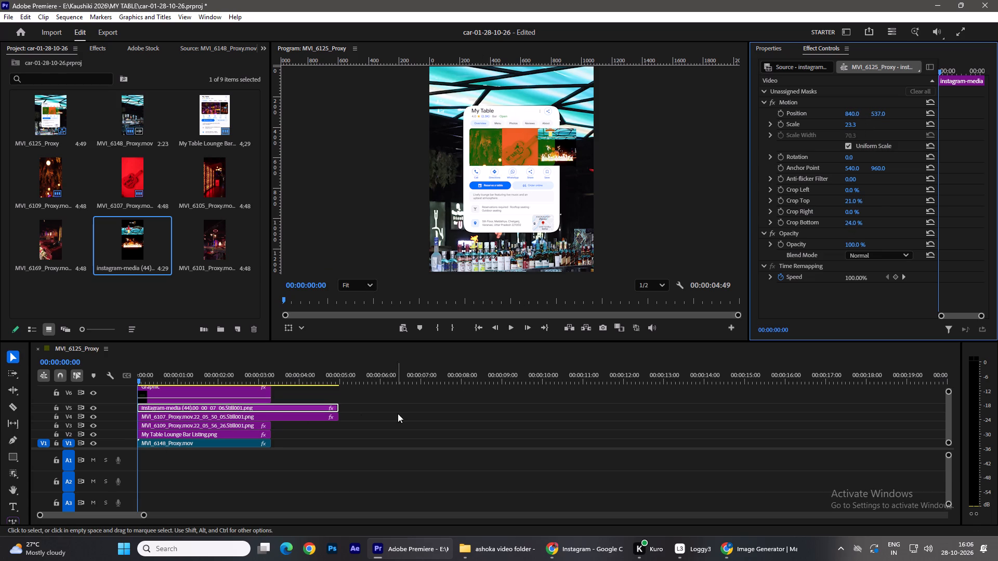
Trim the ends of the V4 and V5 stills back to match the end of the other clips.
drag(362, 403, 333, 417)
drag(340, 410, 273, 421)
Nest the three photo stills on V3, V4 and V5 into one sequence, keeping the default name.
drag(318, 405, 267, 428)
right_click(237, 424)
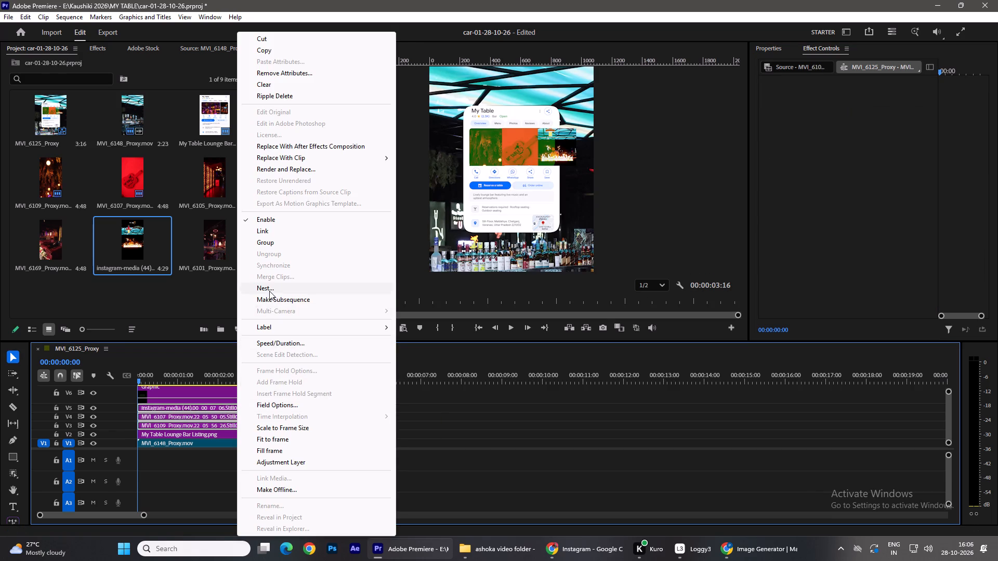
click(269, 291)
click(513, 286)
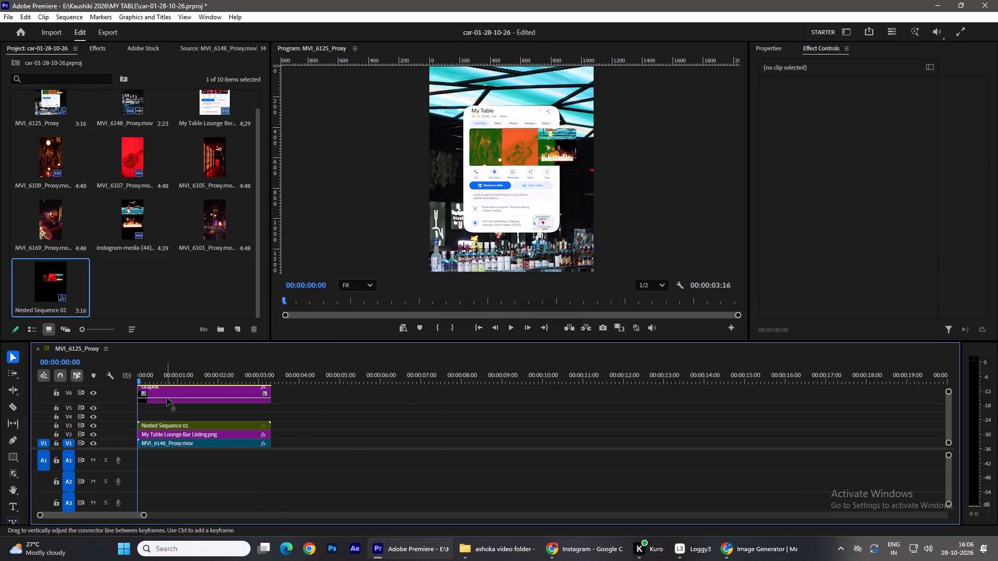
Move the graphic down from V6 to V4, directly above Nested Sequence 01.
click(167, 397)
drag(175, 392, 175, 408)
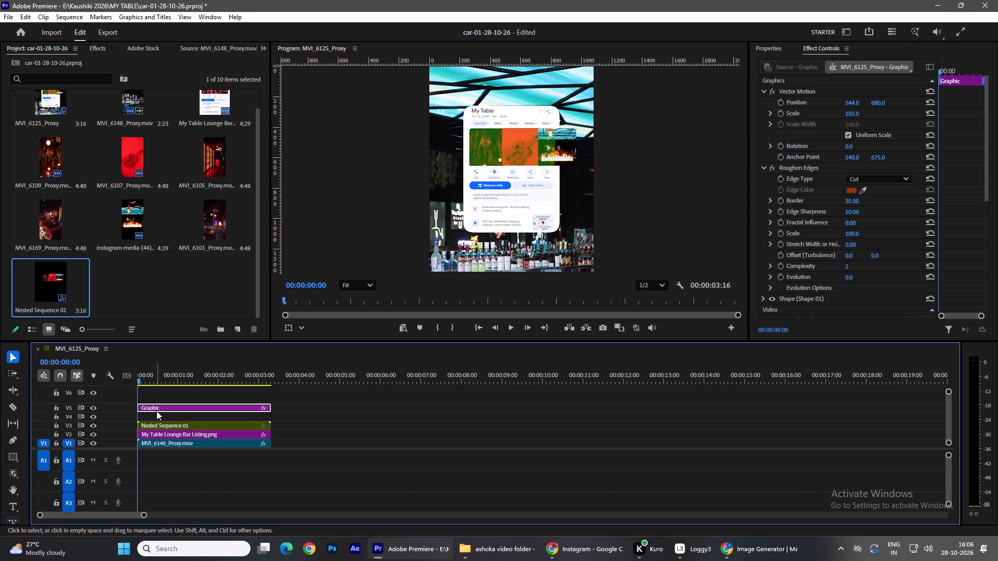
drag(159, 408, 160, 413)
click(162, 412)
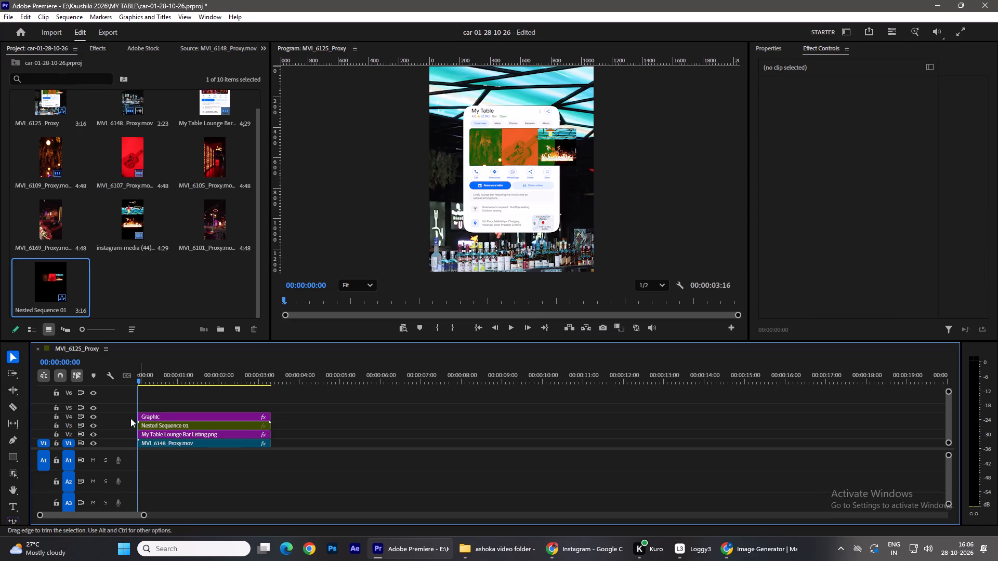
Raise the opacity of the graphic on V4 to 100%.
click(173, 416)
scroll(863, 275, down, 10)
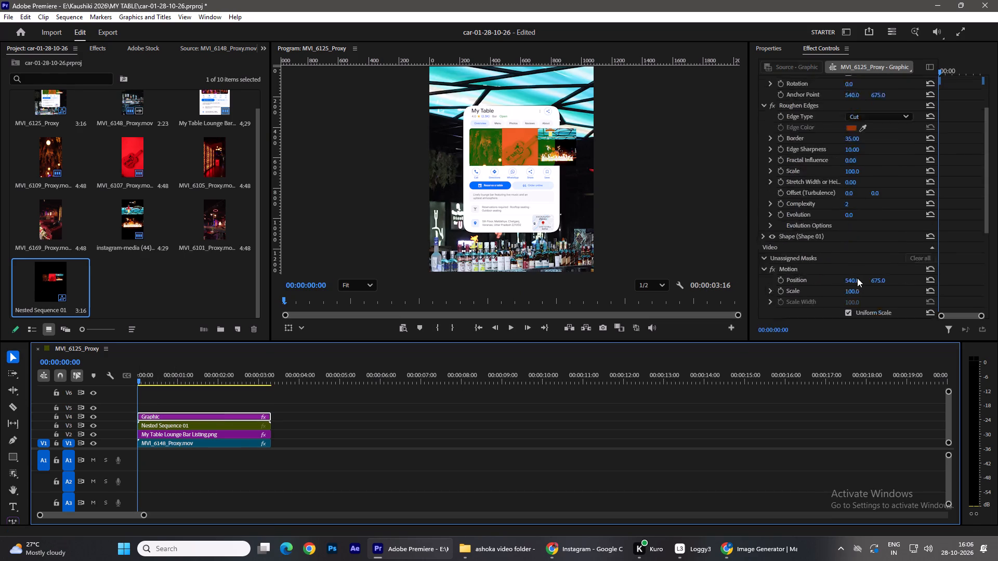
scroll(857, 278, down, 17)
drag(850, 258, 866, 254)
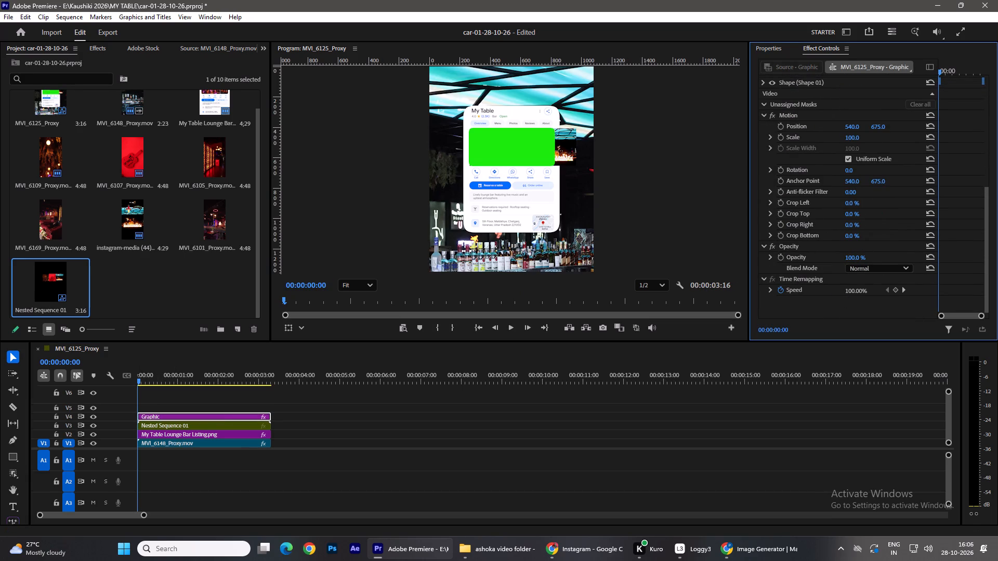
drag(866, 254, 880, 249)
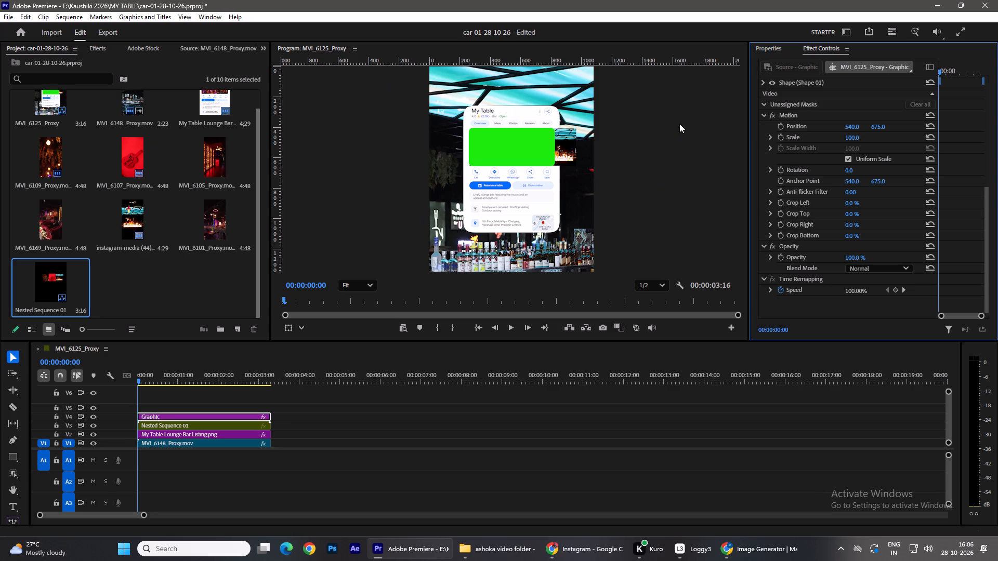
Find the Ultra Key effect and apply it to the green graphic on V4.
click(96, 46)
double_click(62, 65)
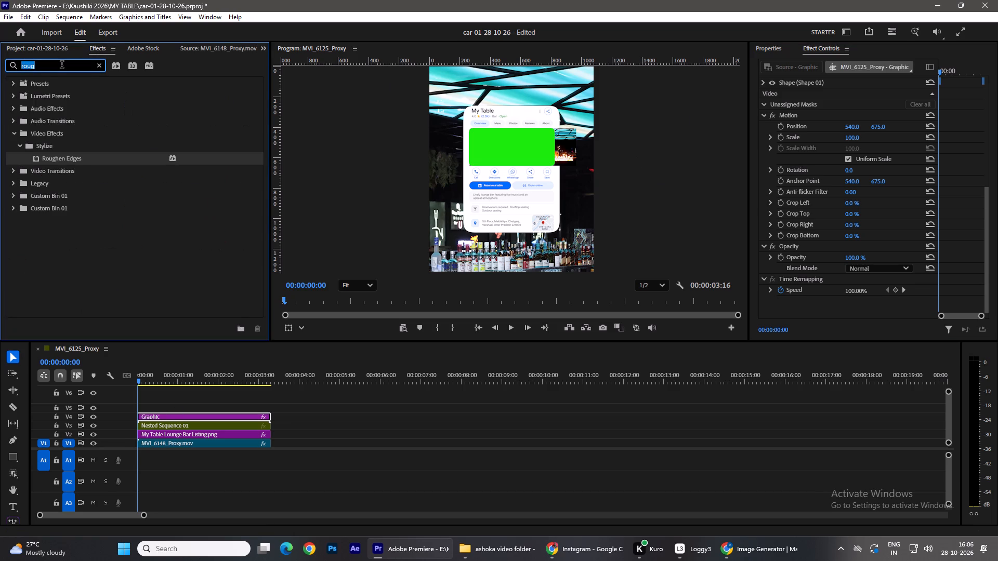
text(sc)
key(BackSpace)
key(BackSpace)
key(BackSpace)
key(BackSpace)
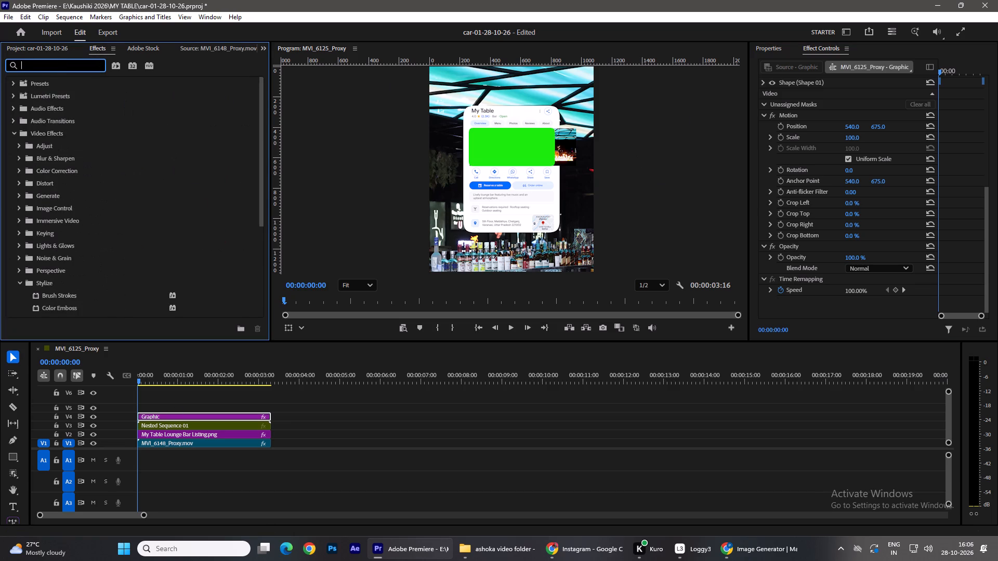
text(ultr)
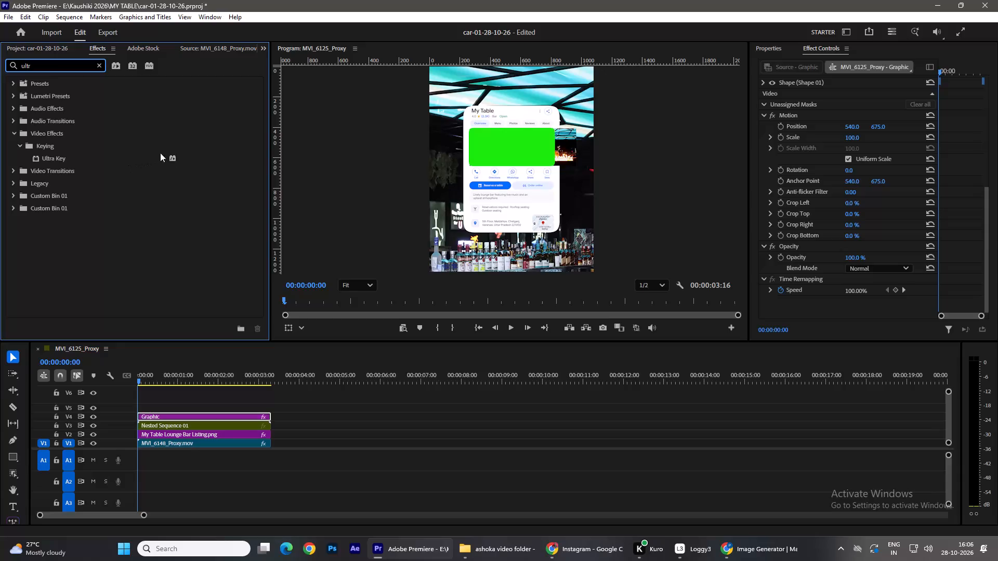
drag(173, 158, 170, 417)
Set the graphic's Ultra Key key color by sampling the green placeholder in the listing's photo area.
scroll(813, 231, down, 4)
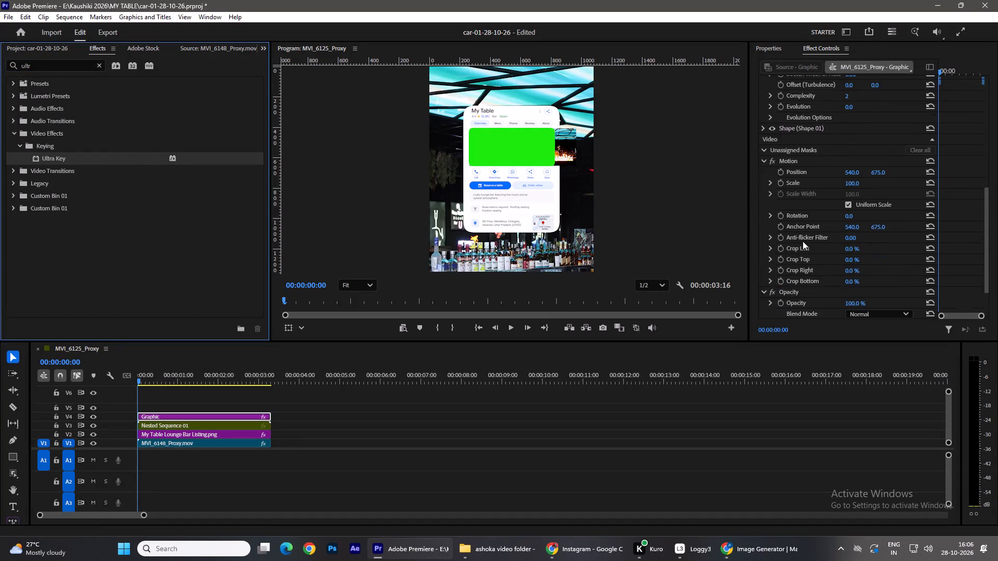
scroll(803, 241, down, 14)
scroll(832, 222, up, 20)
scroll(778, 161, up, 6)
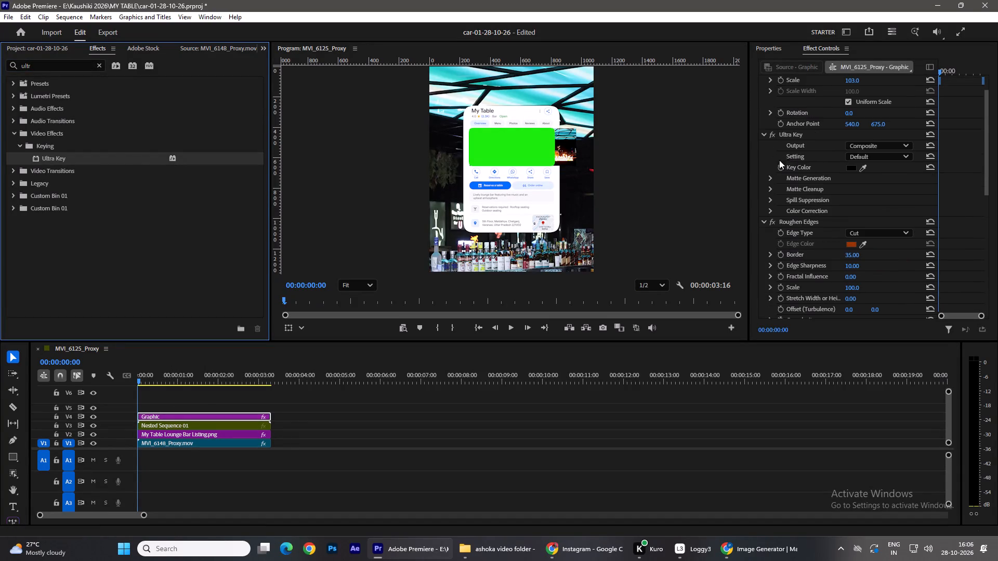
click(864, 169)
click(521, 145)
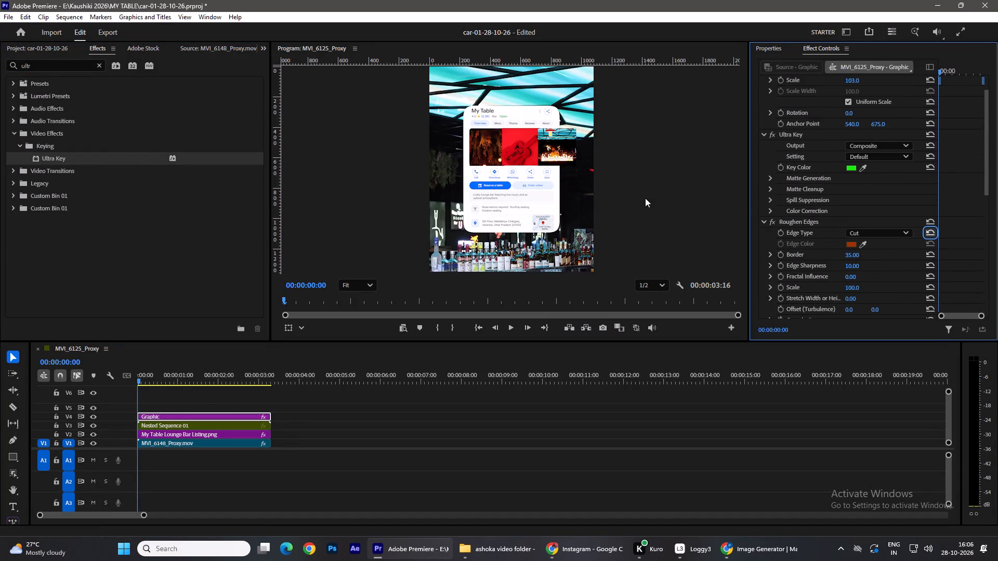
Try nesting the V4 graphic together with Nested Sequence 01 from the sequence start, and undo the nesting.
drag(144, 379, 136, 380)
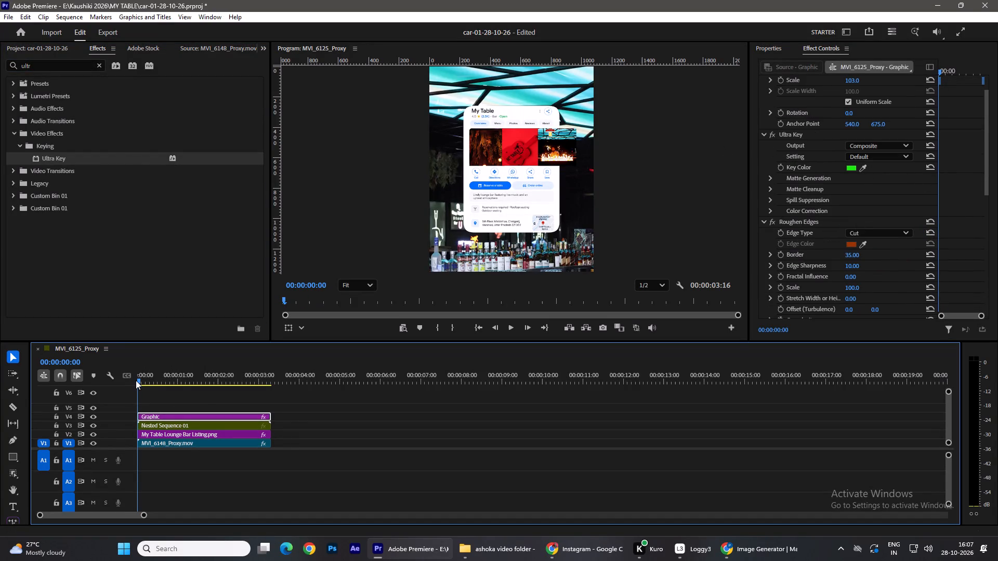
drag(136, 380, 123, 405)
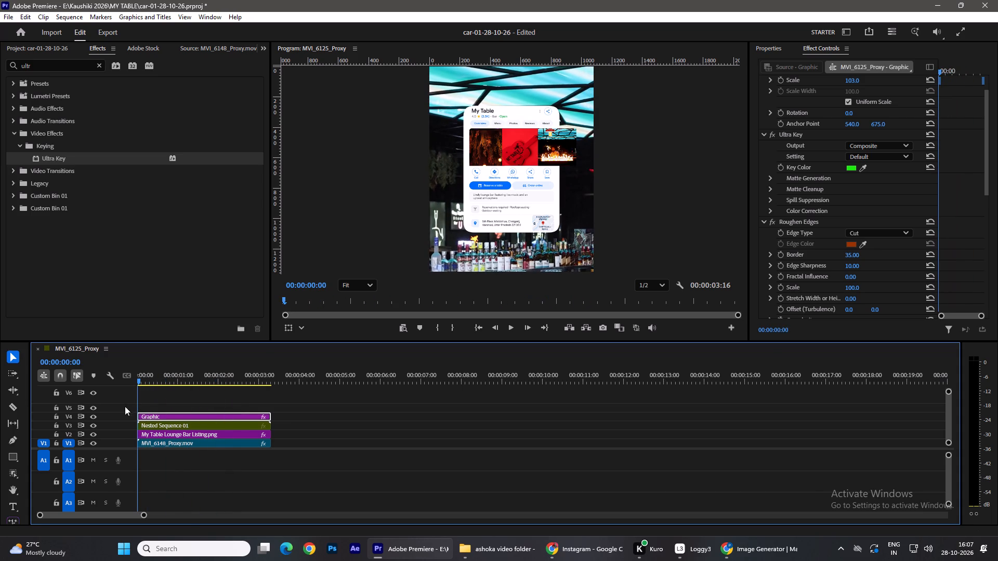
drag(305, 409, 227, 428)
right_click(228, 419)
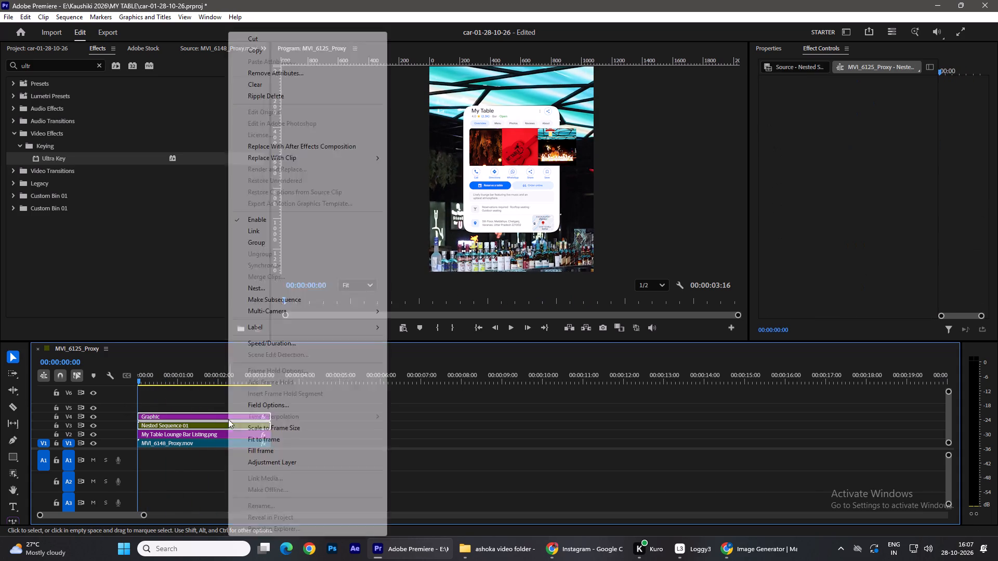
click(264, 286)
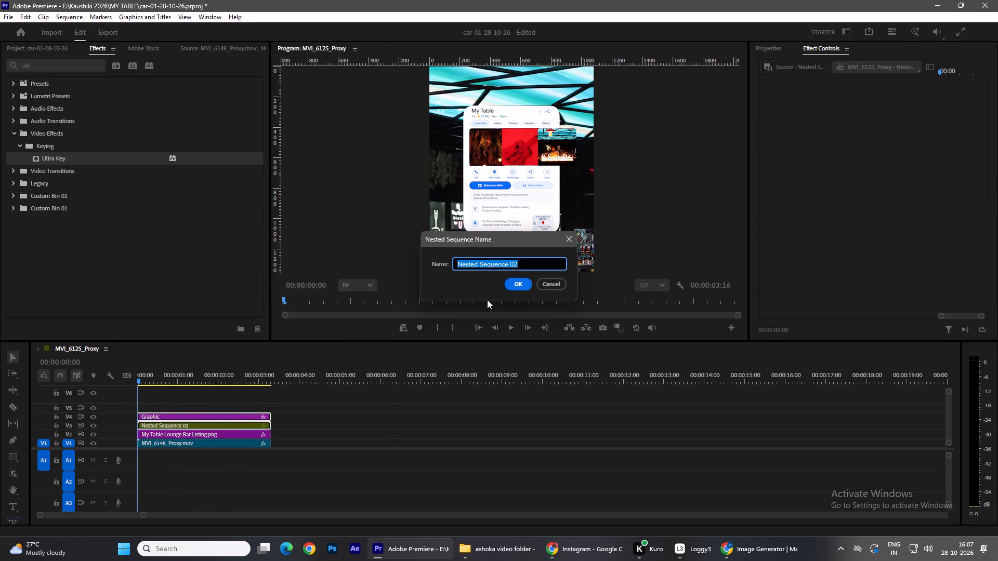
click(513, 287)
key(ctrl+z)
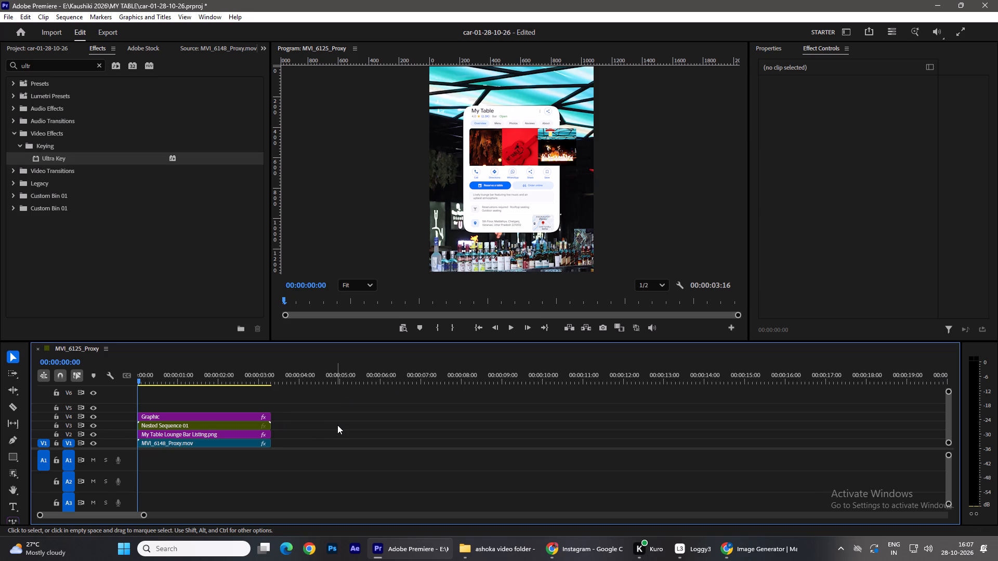
Preview the start of the sequence, and open Nested Sequence 01 with all of its still tracks in view.
key(space)
key(space)
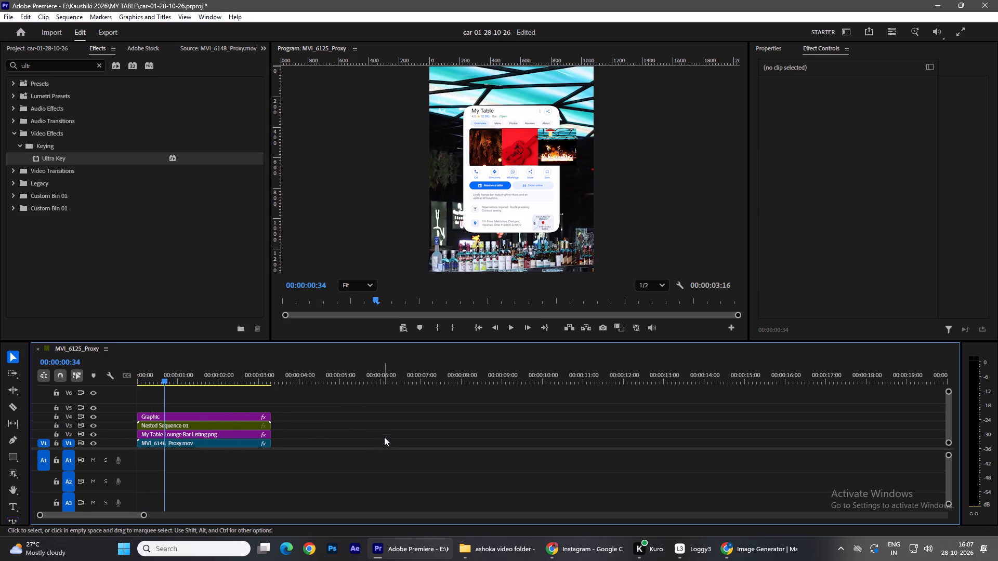
drag(169, 375, 172, 390)
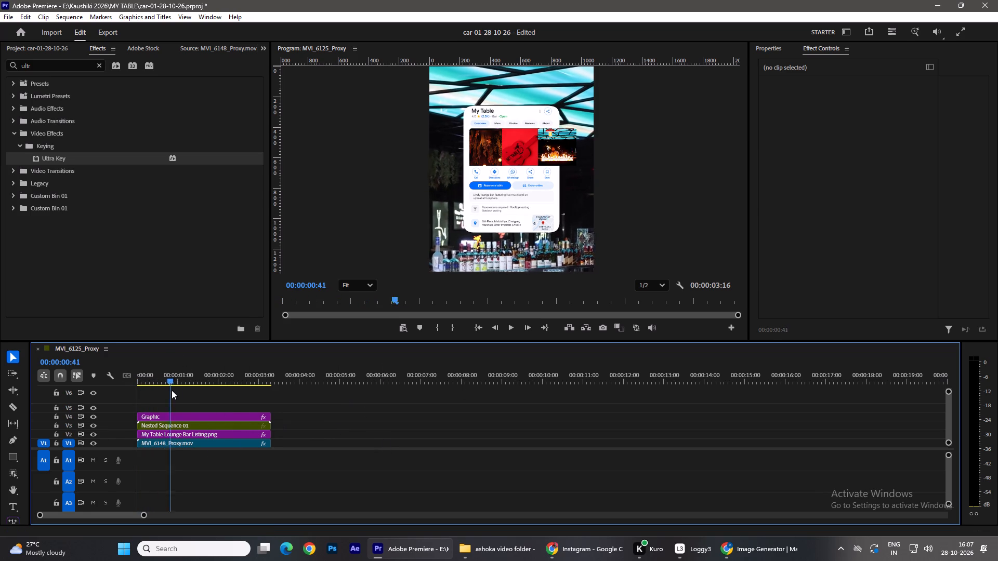
drag(172, 390, 126, 394)
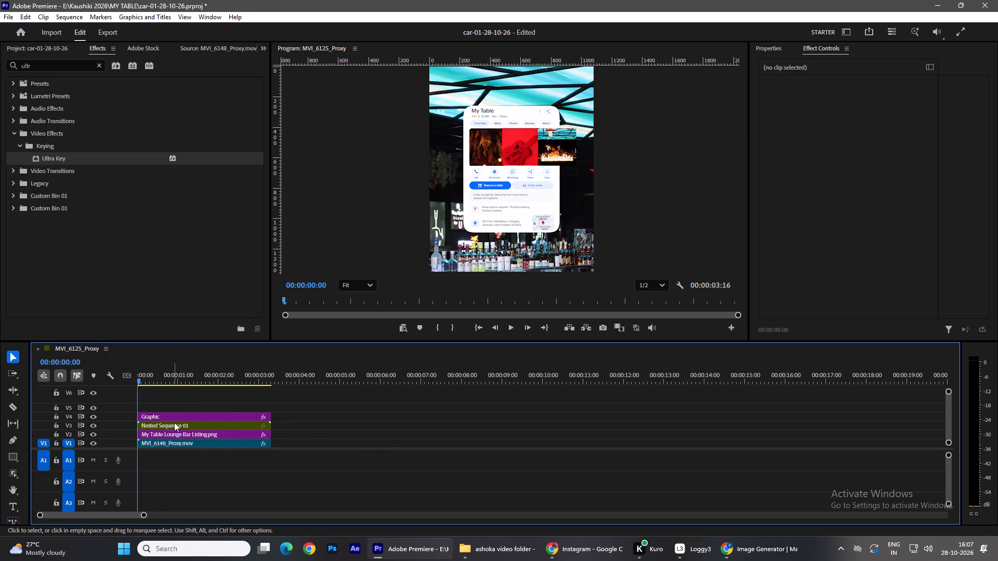
click(175, 422)
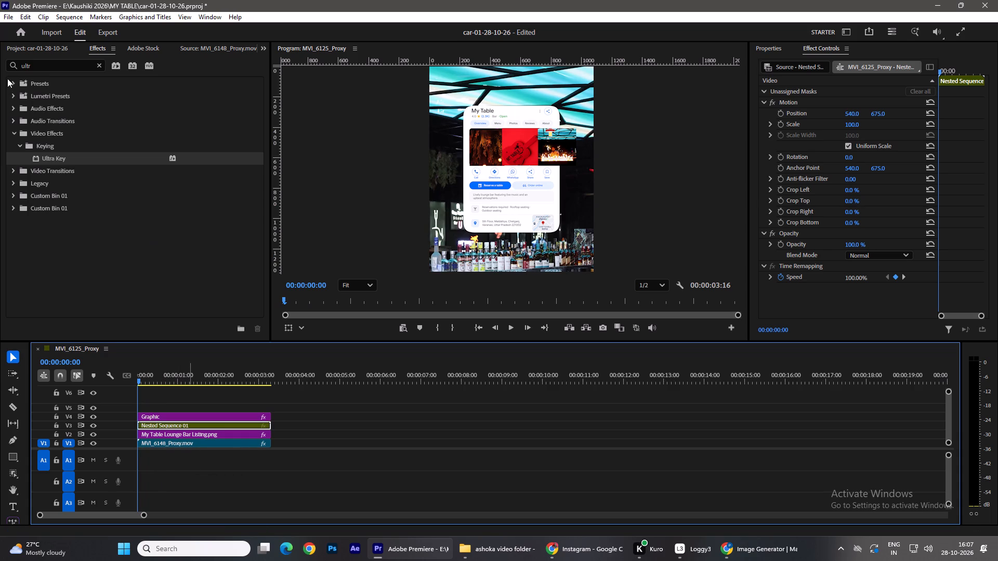
click(35, 42)
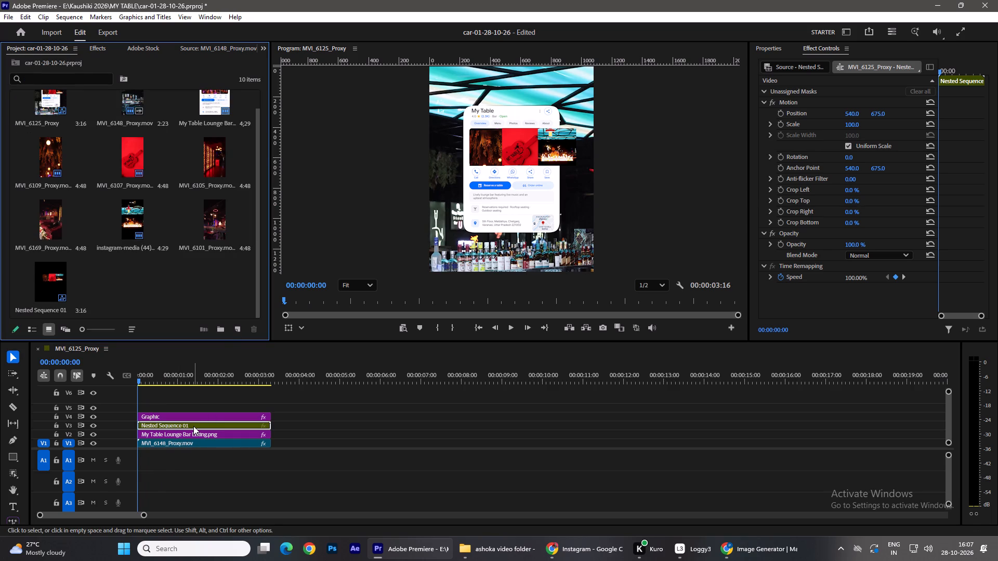
double_click(193, 426)
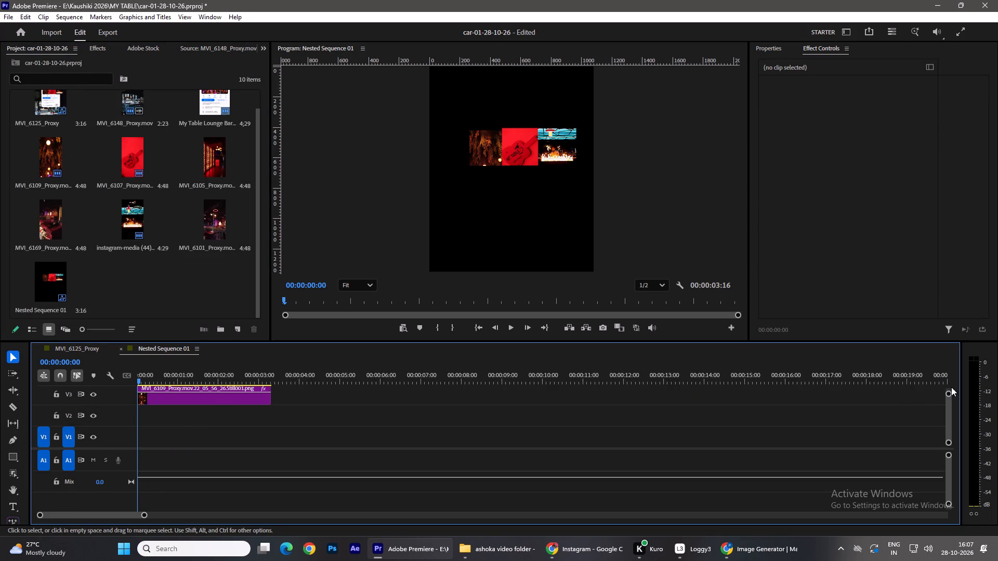
drag(950, 393, 940, 339)
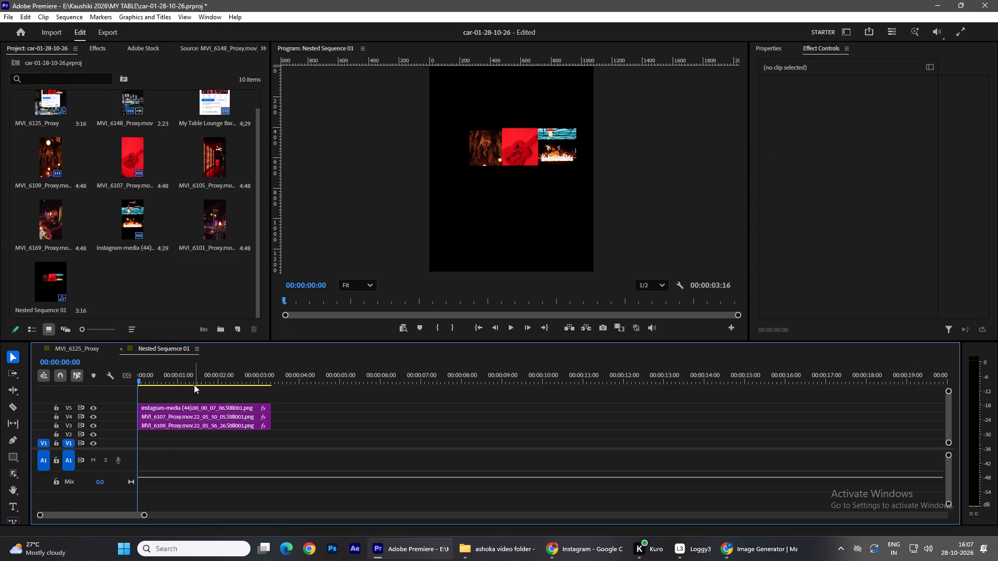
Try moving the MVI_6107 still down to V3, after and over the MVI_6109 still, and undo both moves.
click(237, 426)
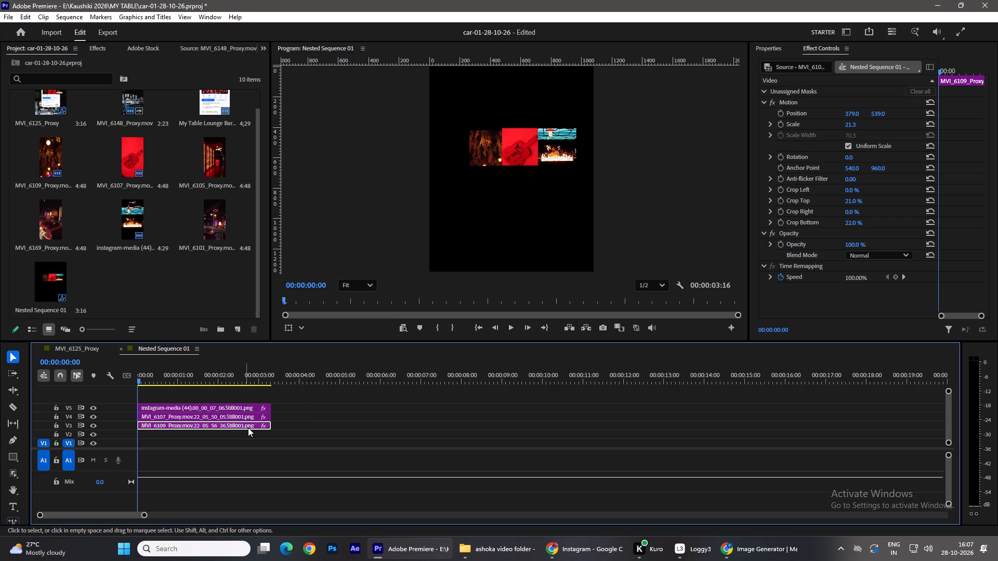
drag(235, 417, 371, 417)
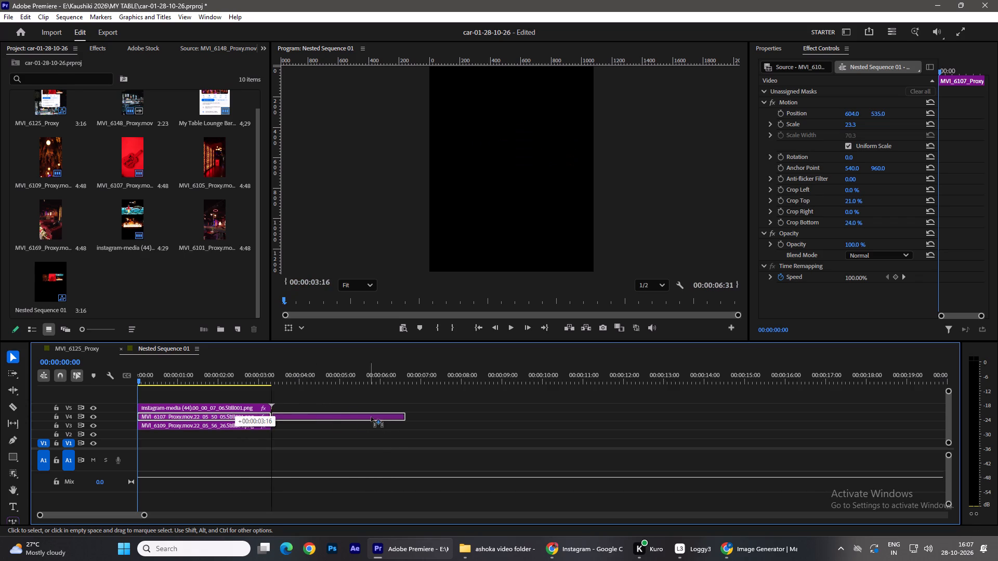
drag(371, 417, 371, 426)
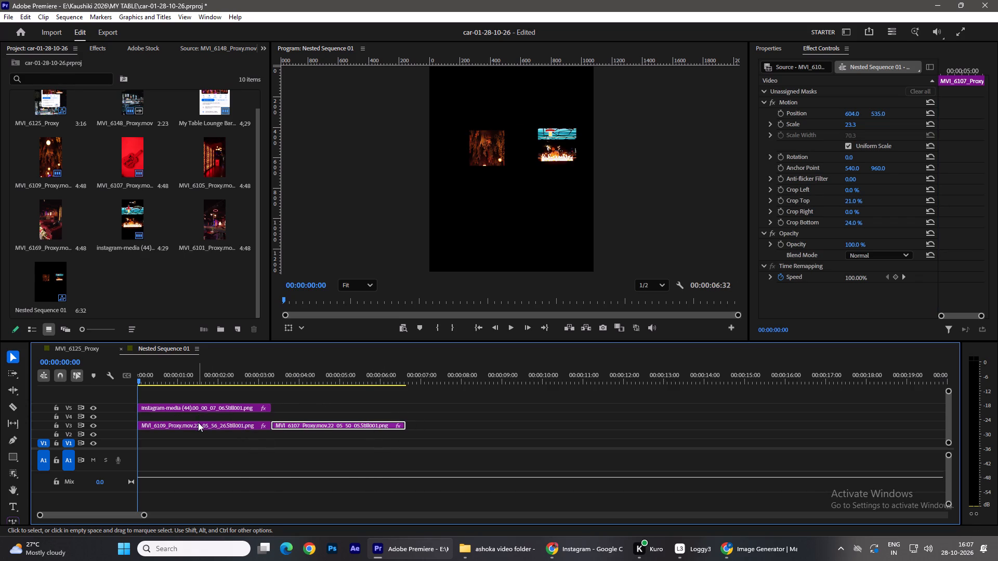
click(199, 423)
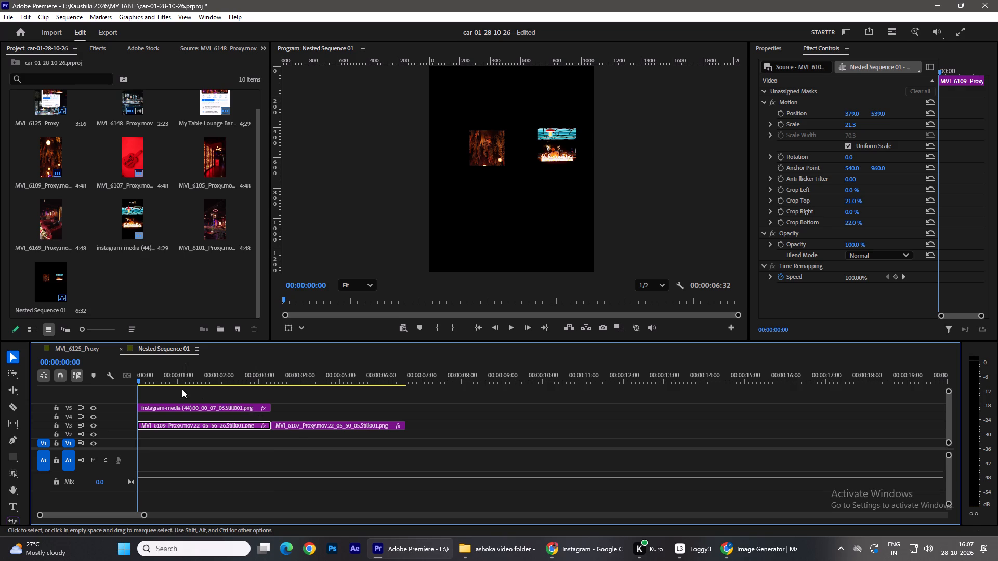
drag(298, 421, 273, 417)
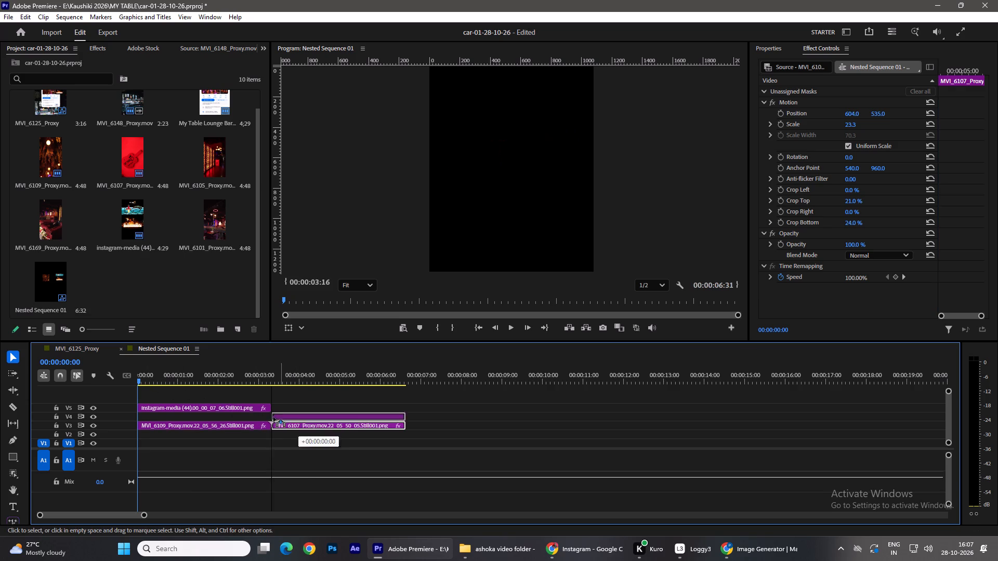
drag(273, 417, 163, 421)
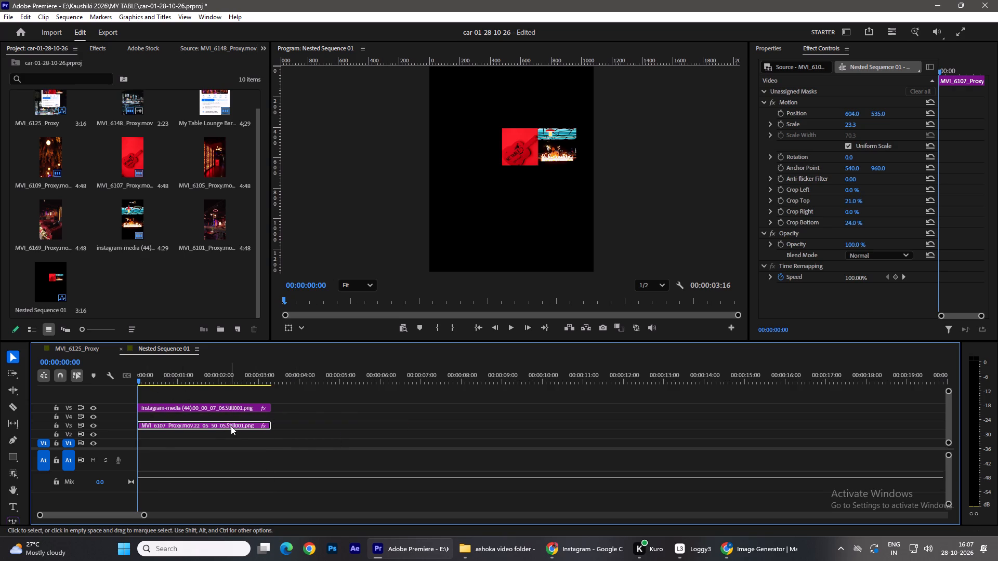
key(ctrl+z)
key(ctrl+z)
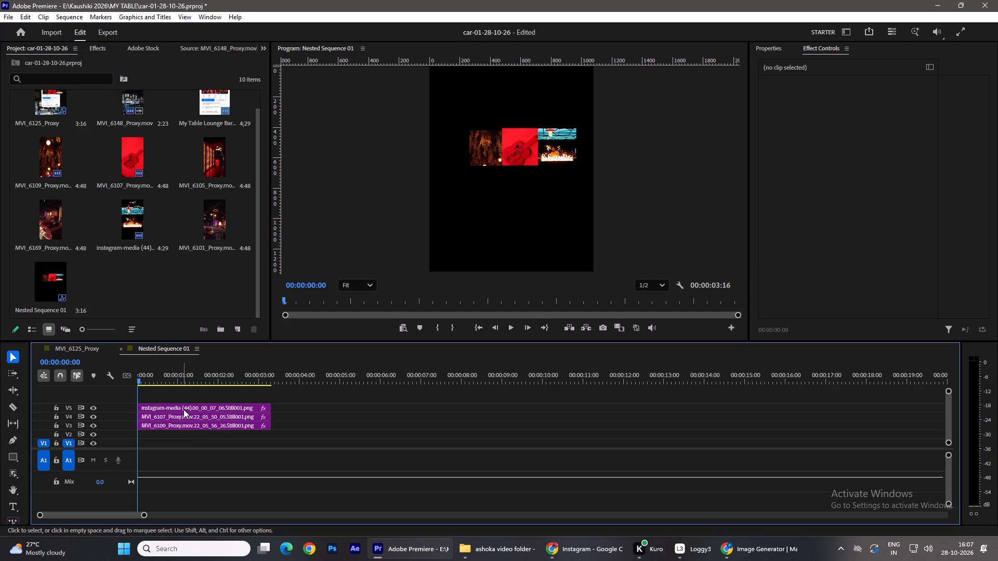
Place a horizontal guide along the top edge of the stills and align it in MVI_6125_Proxy with the listing's photo area.
click(185, 428)
drag(511, 62, 515, 127)
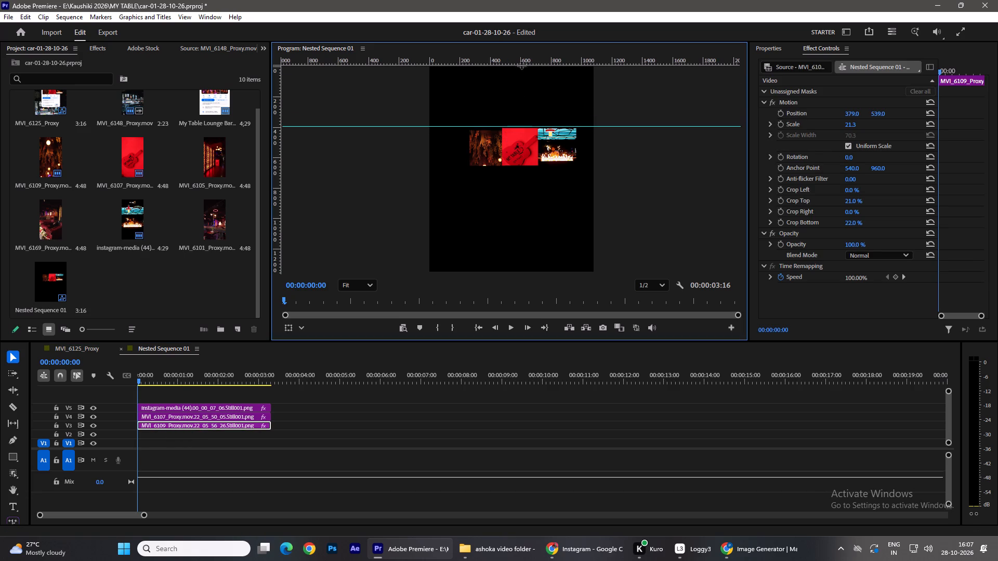
click(81, 351)
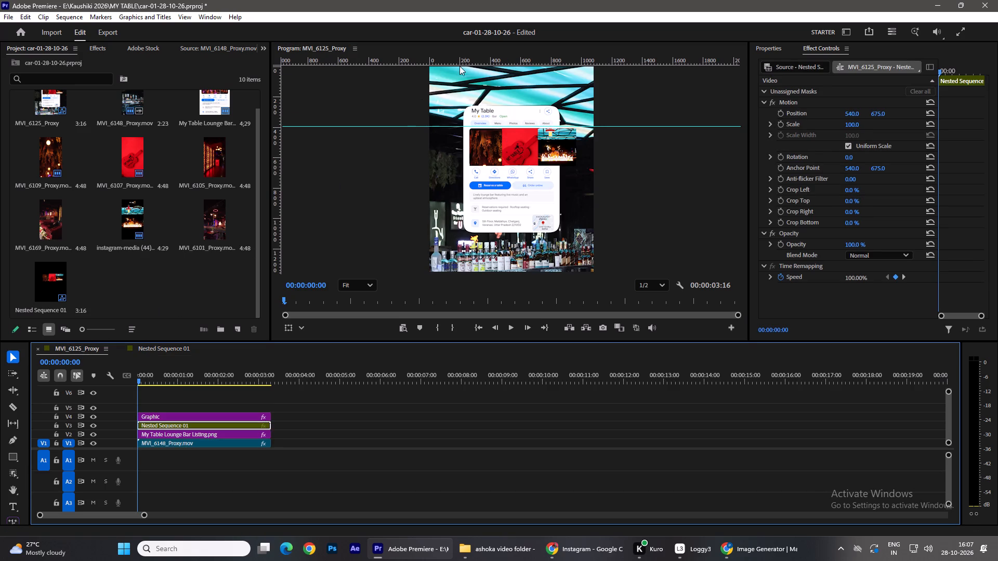
click(409, 126)
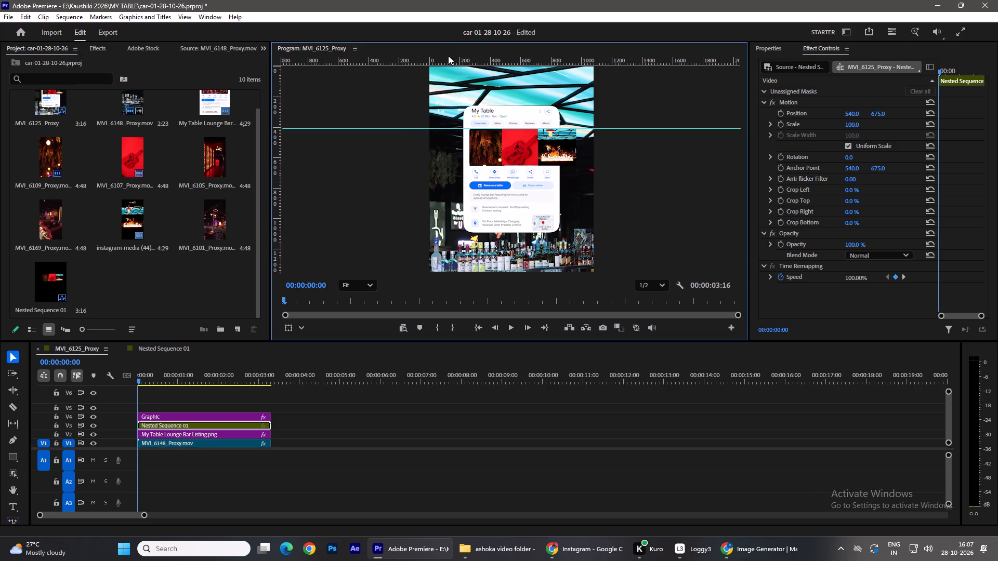
Add a second horizontal guide along the bottom edge of the listing's photo area in MVI_6125_Proxy.
drag(448, 62, 445, 165)
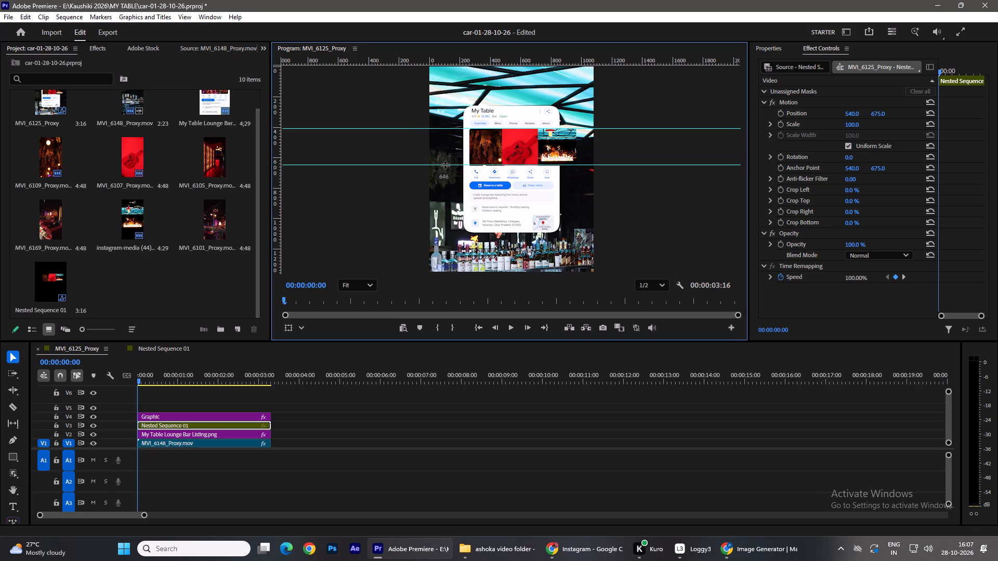
drag(445, 165, 445, 165)
In Nested Sequence 01, set the MVI_6109 still's scale to 22.3 and its position to 362, 532.
click(165, 348)
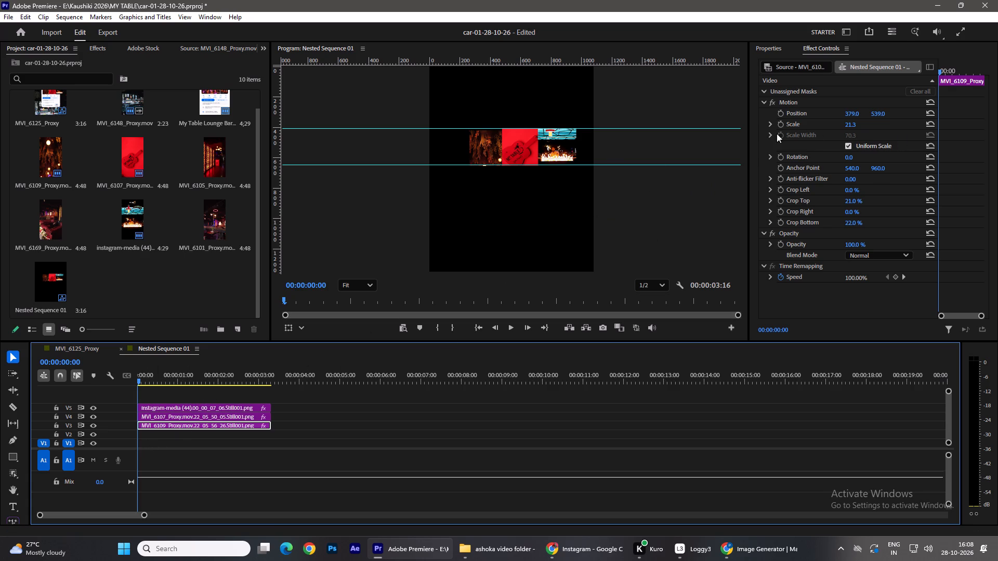
click(217, 425)
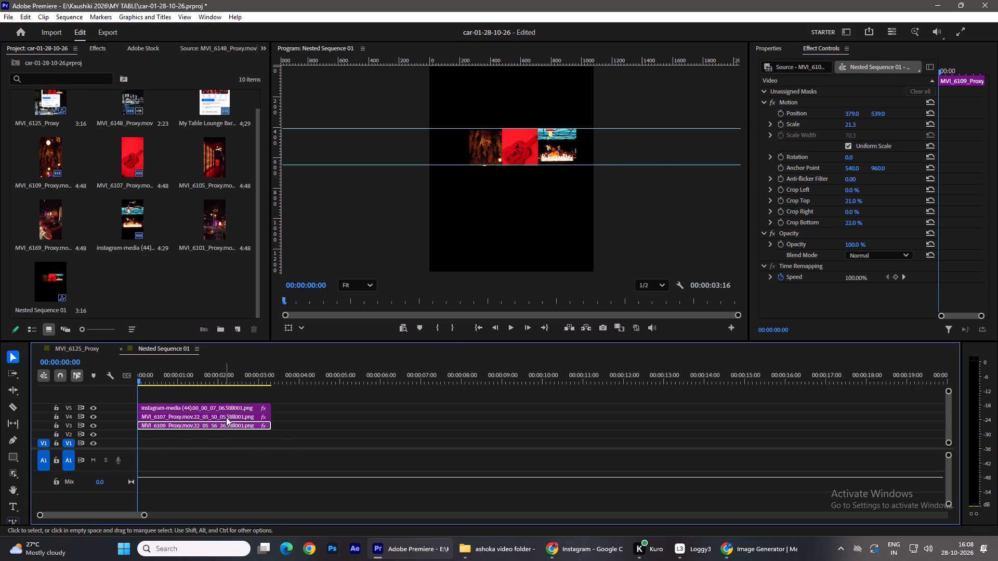
click(226, 417)
click(848, 124)
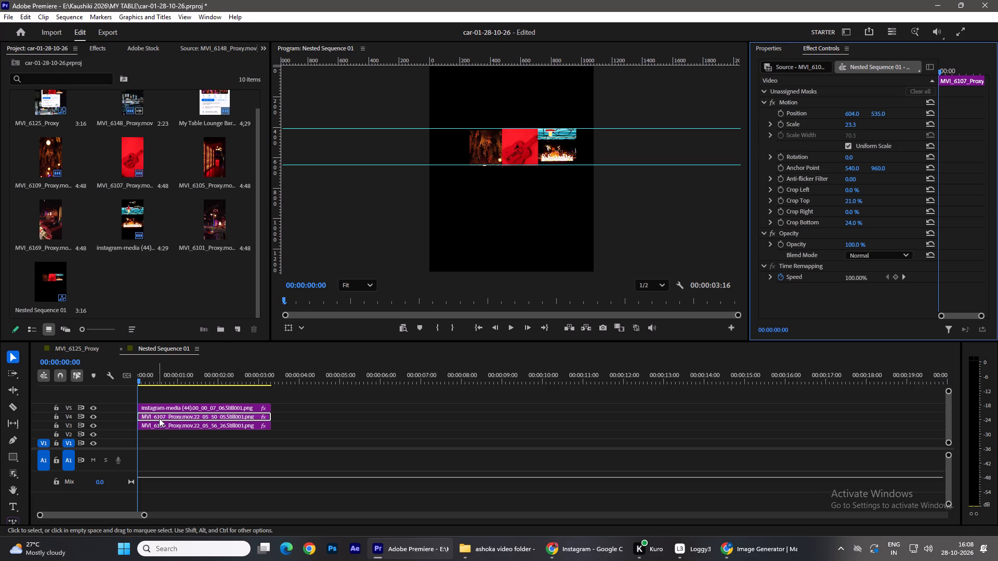
click(173, 427)
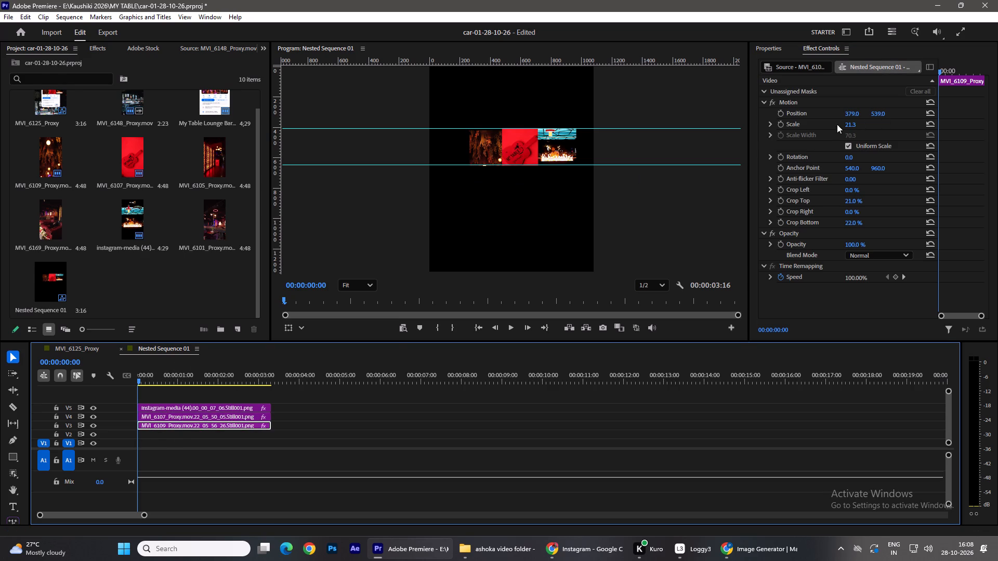
click(849, 124)
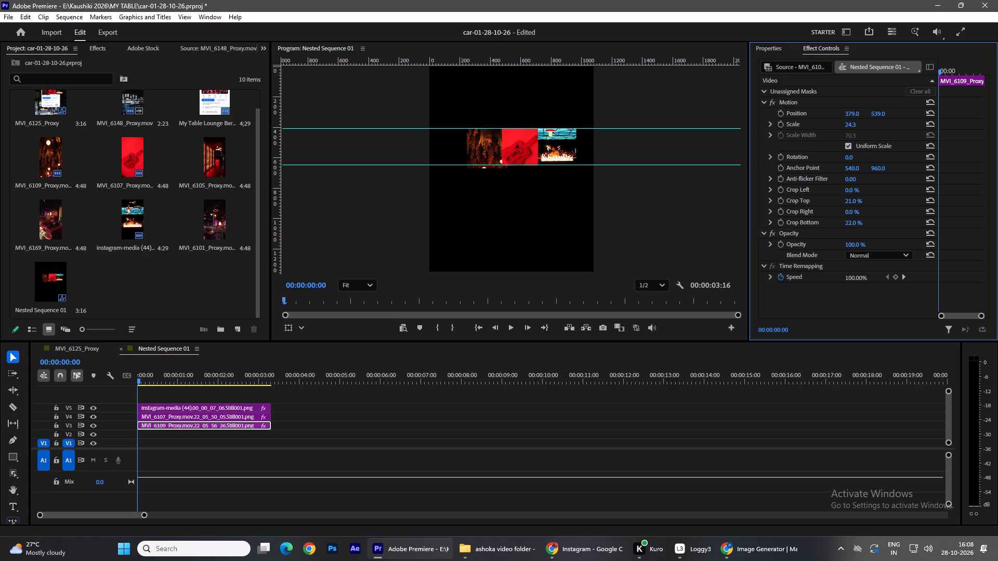
drag(854, 111, 839, 111)
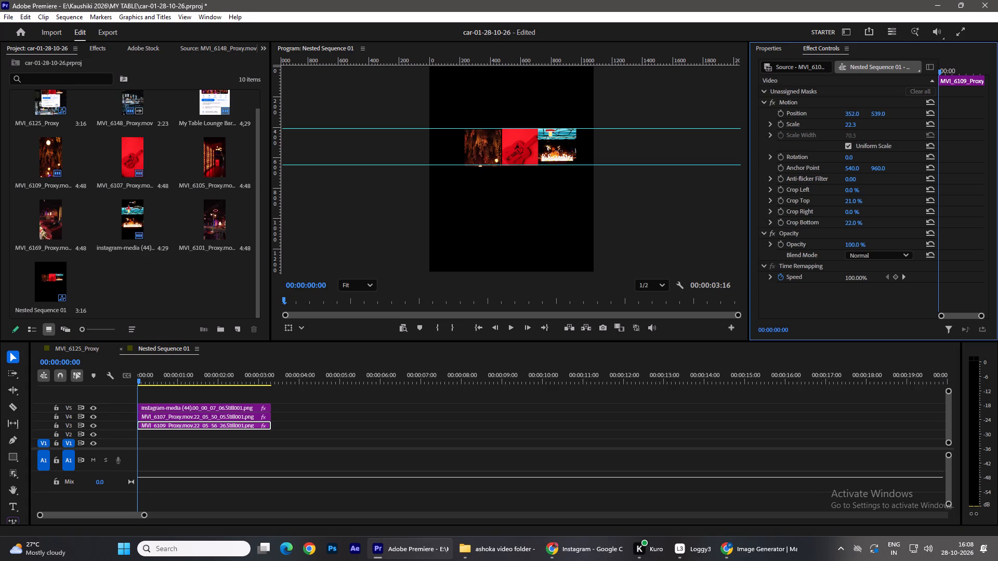
drag(839, 111, 845, 111)
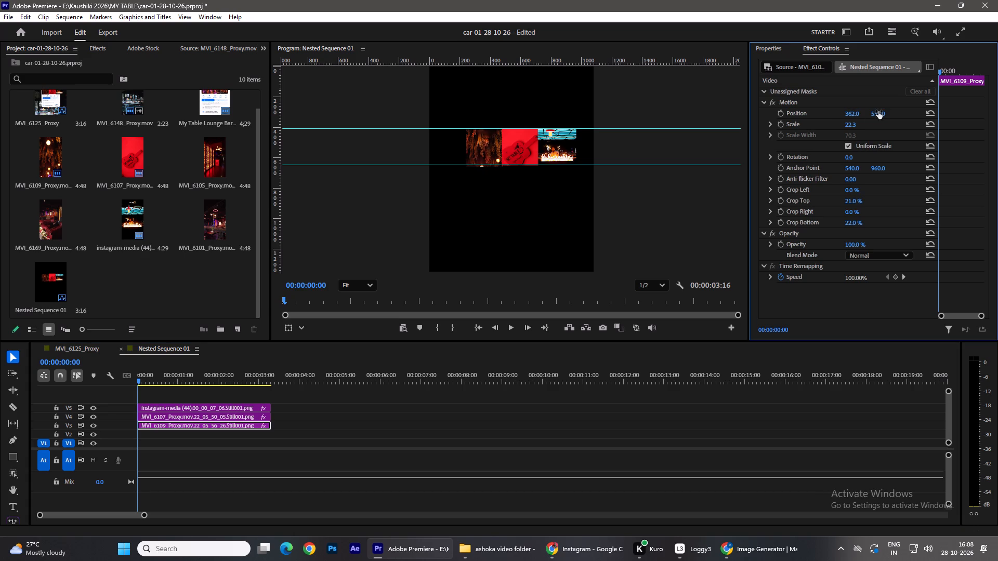
click(878, 111)
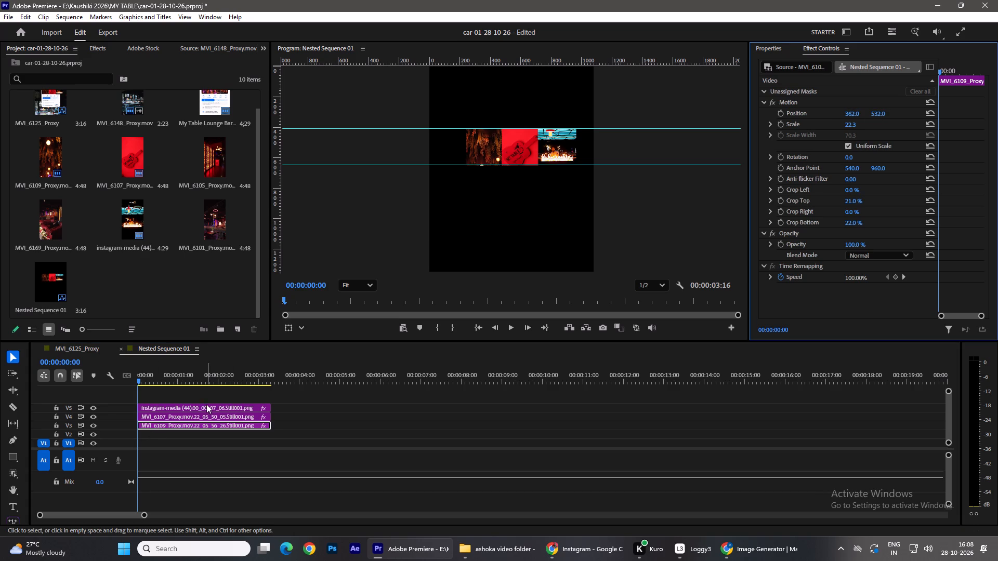
Set the instagram-media still's scale to 24.3 and its position to 851, 546.
click(205, 406)
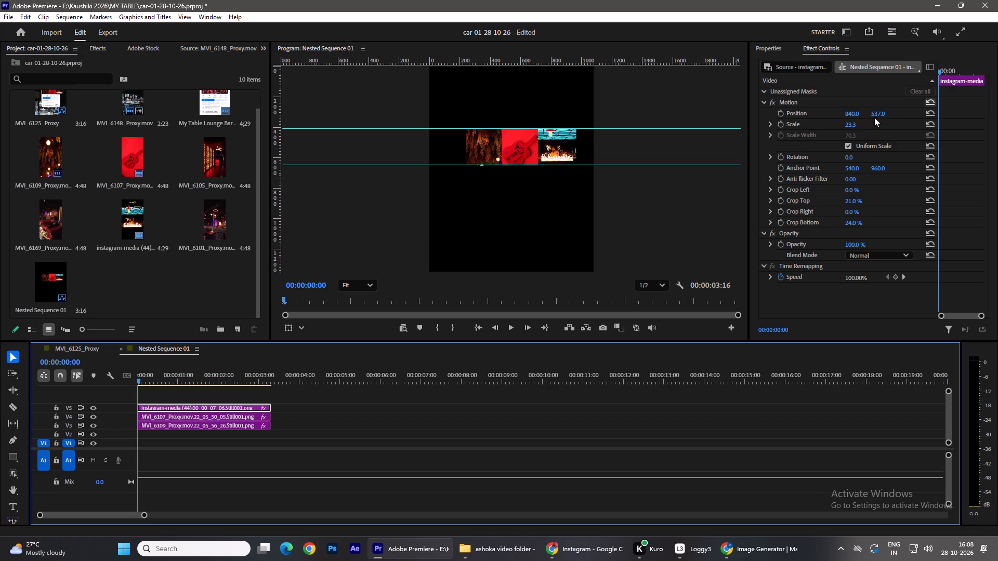
click(875, 116)
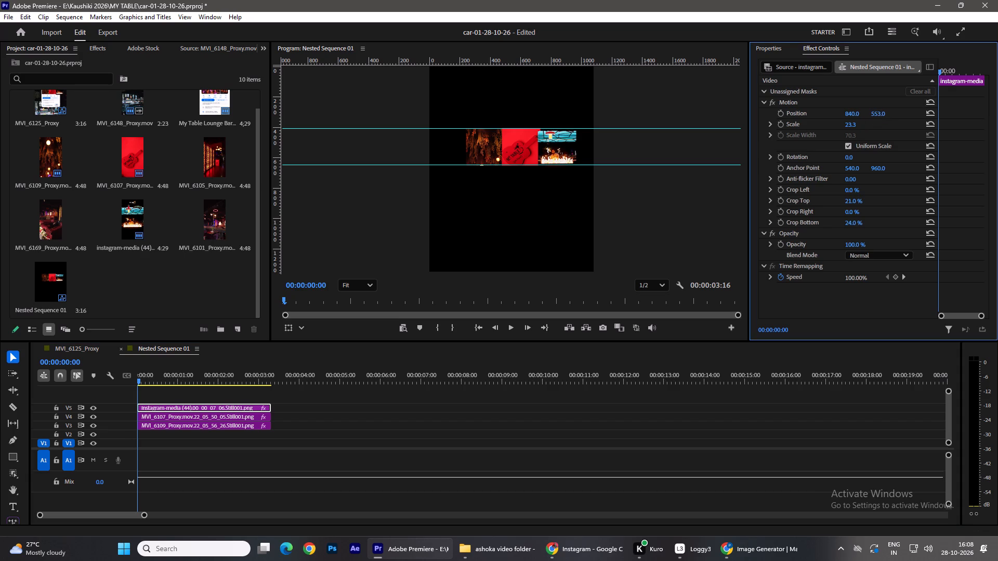
drag(856, 124, 858, 126)
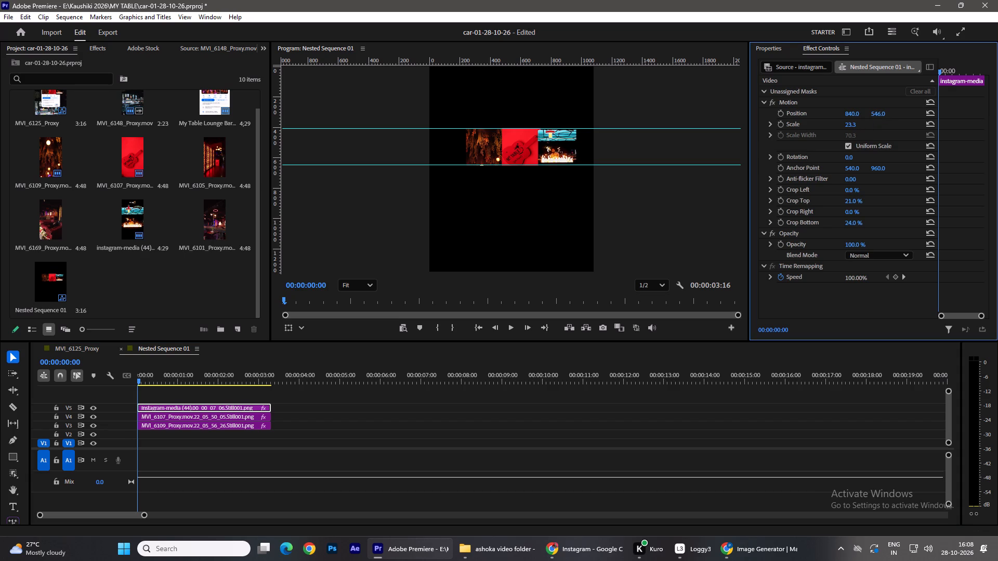
drag(858, 126, 861, 127)
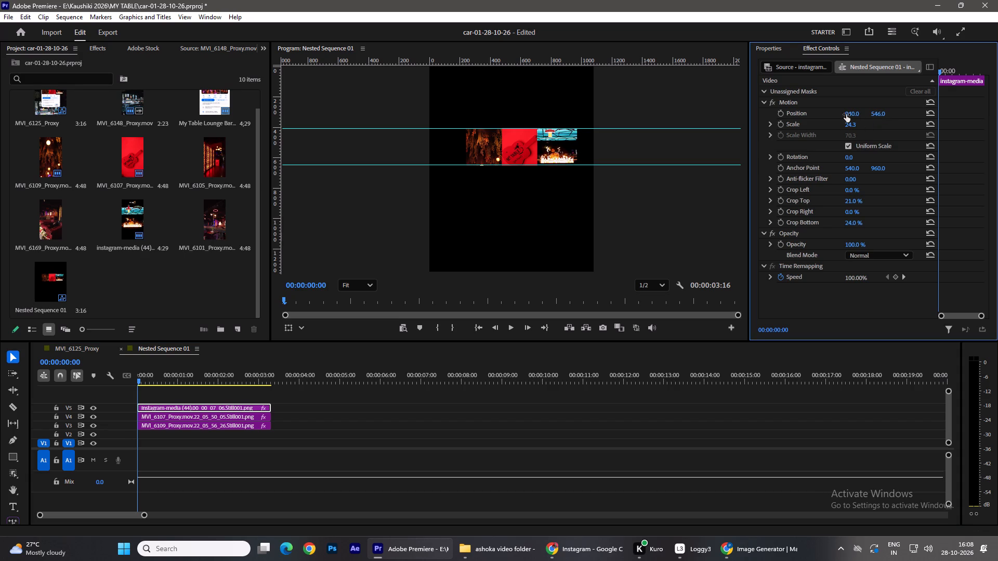
drag(854, 114, 863, 116)
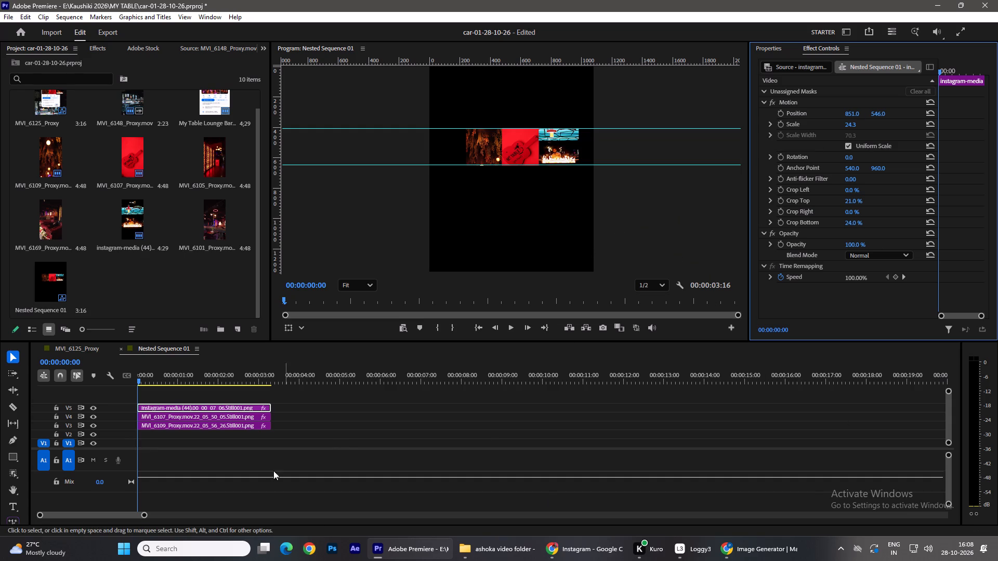
Scrub through the stills in Nested Sequence 01 and check their fit in the listing's photo area in MVI_6125_Proxy.
click(378, 411)
drag(383, 398, 62, 452)
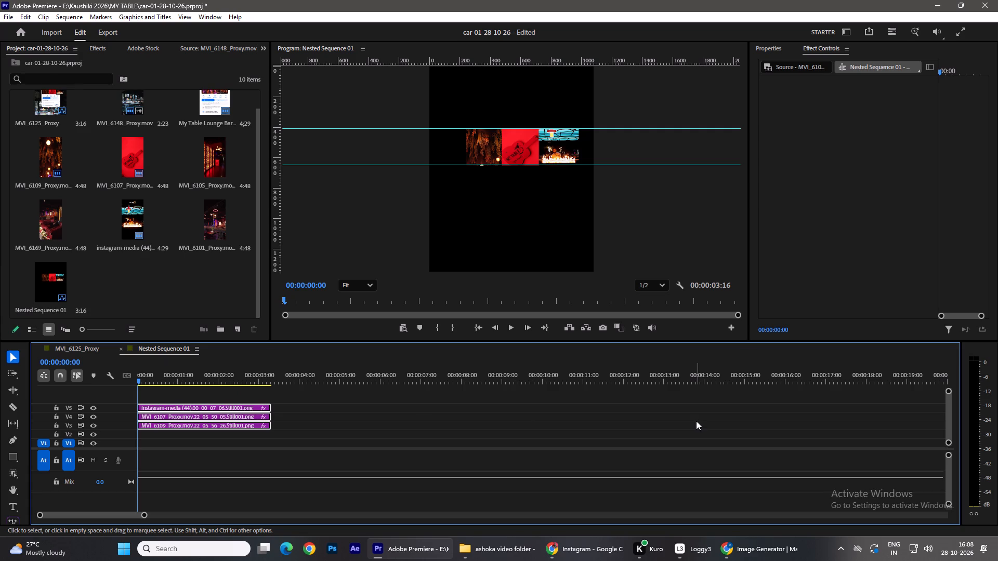
drag(141, 381, 296, 402)
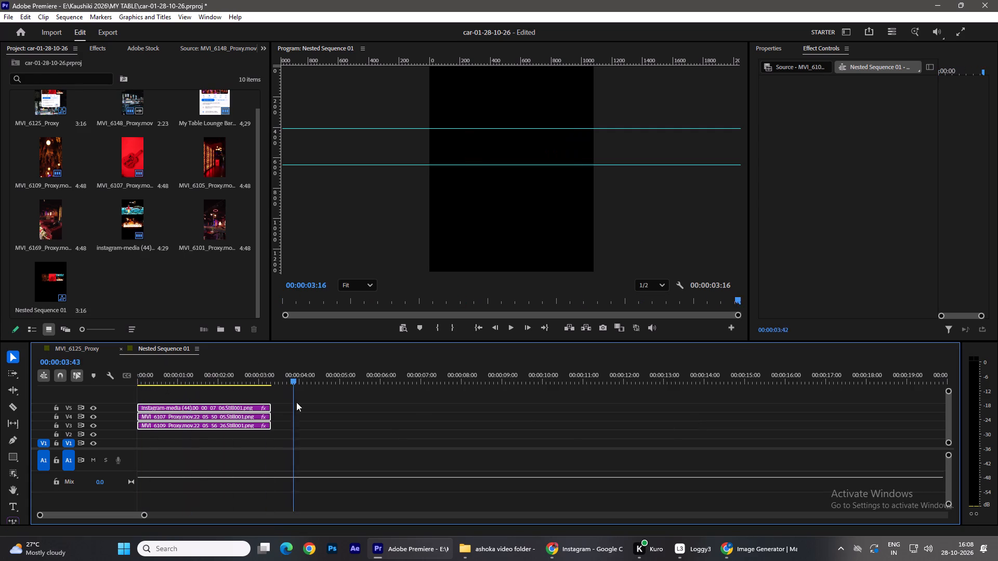
drag(296, 402, 64, 407)
click(350, 406)
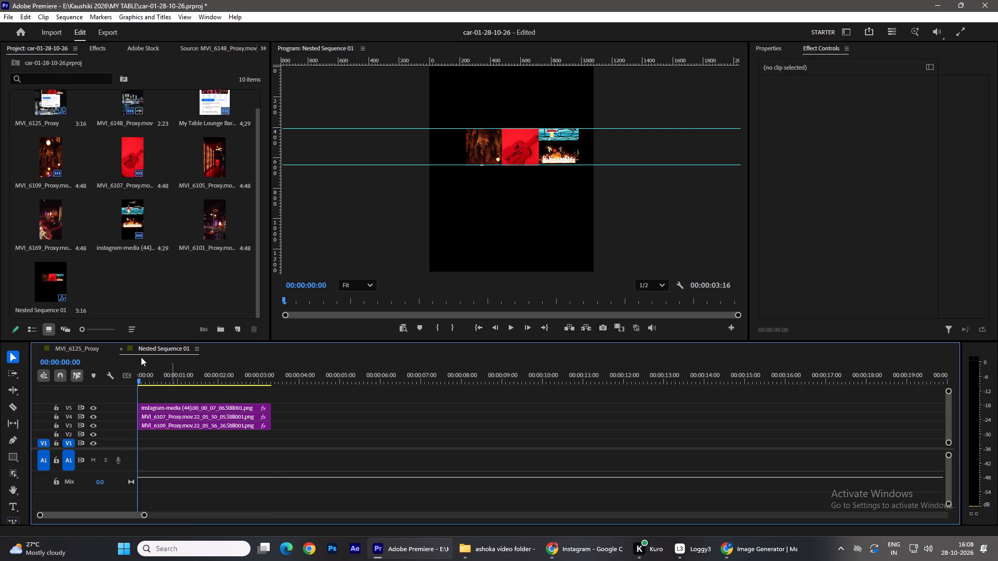
click(86, 350)
click(165, 418)
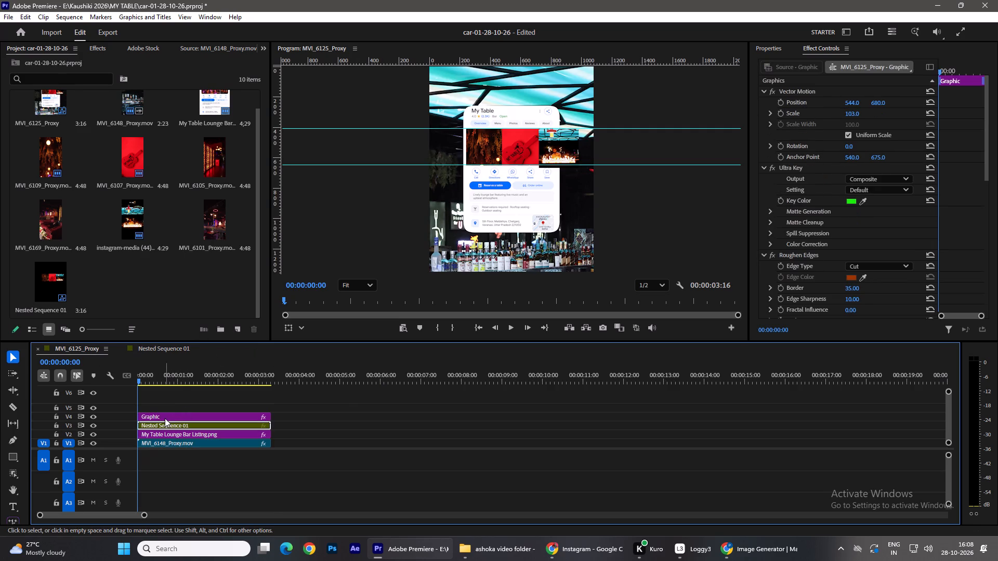
Create a bright green 1080 × 1350 color matte named Color Matte from Nested Sequence 01.
click(169, 346)
click(232, 327)
click(264, 446)
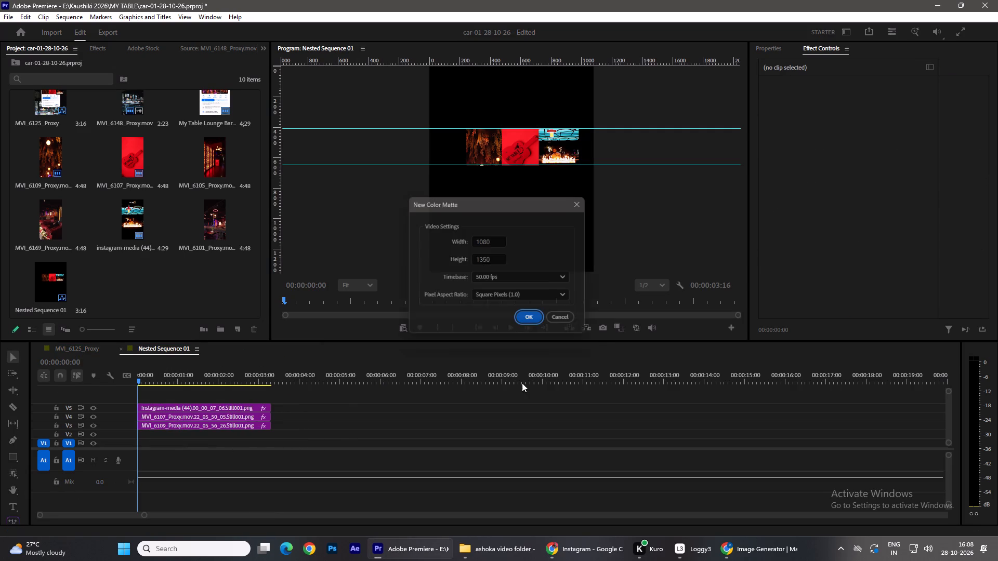
click(532, 319)
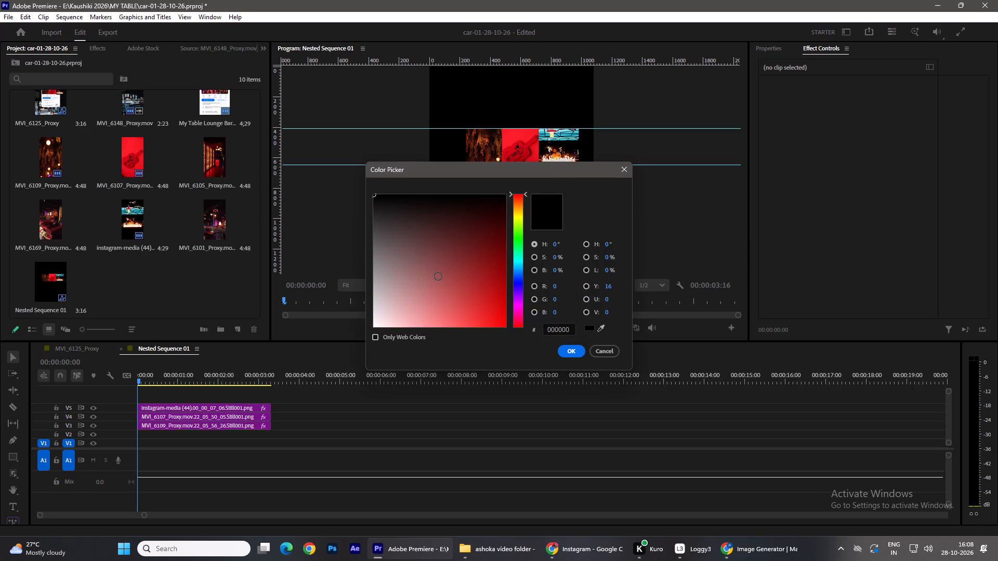
drag(515, 280, 516, 242)
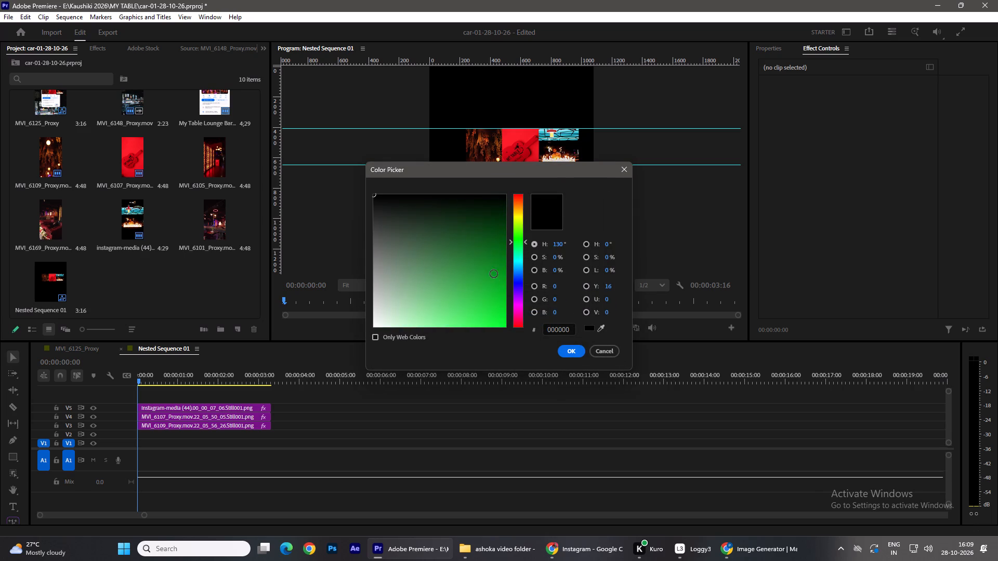
drag(494, 274, 503, 305)
click(573, 353)
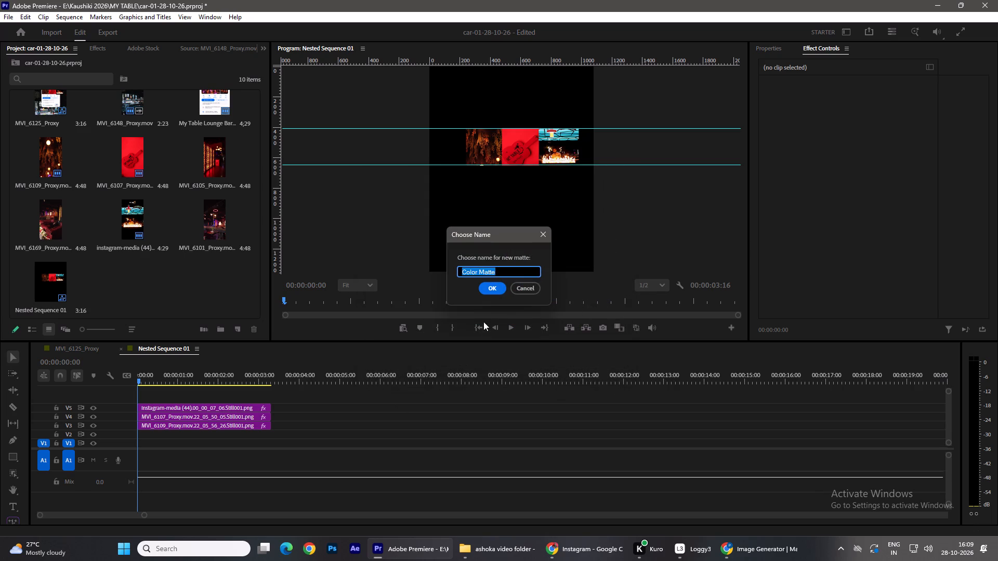
click(490, 294)
Place the green Color Matte on V2 beneath the stills, at the start of Nested Sequence 01.
drag(141, 286, 125, 435)
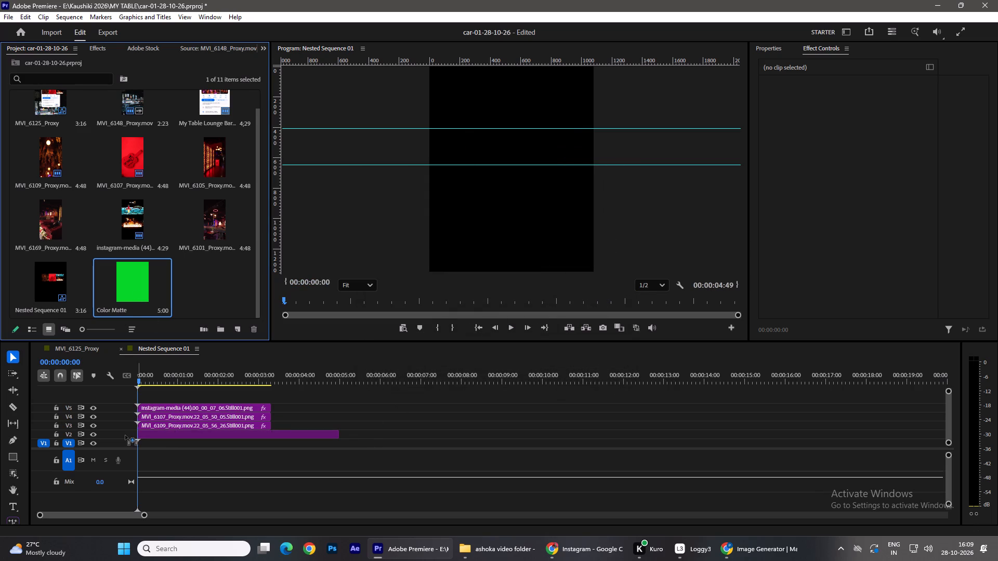
drag(125, 435, 127, 438)
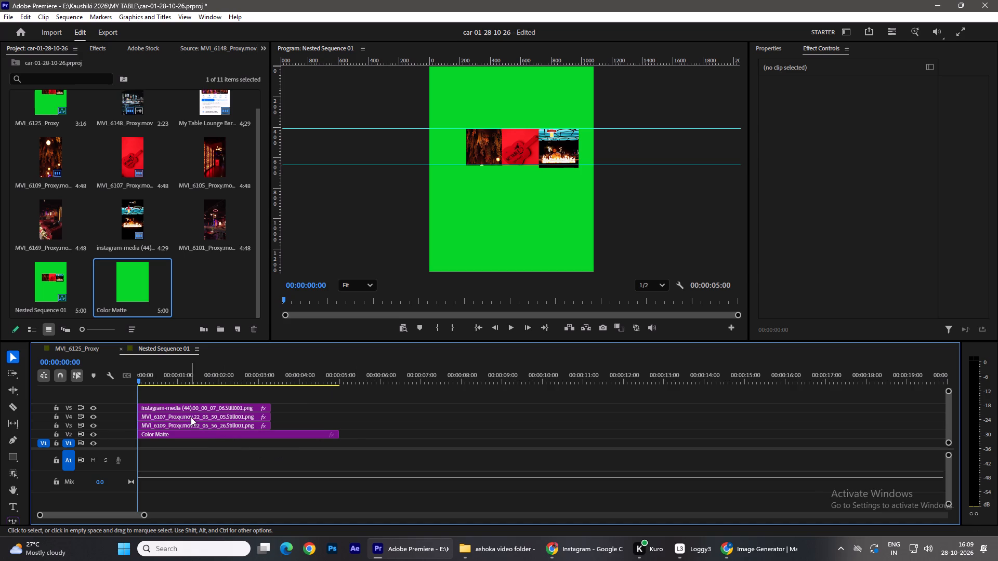
Set the instagram-media still's bottom crop to 28% and play back the start of the nested sequence.
click(200, 399)
click(202, 408)
drag(855, 224, 856, 224)
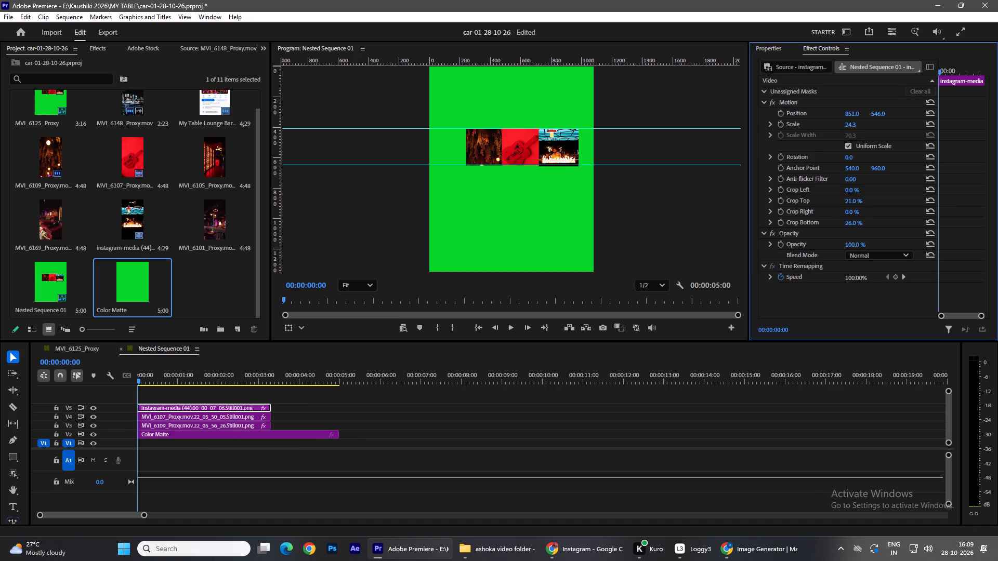
drag(856, 224, 857, 231)
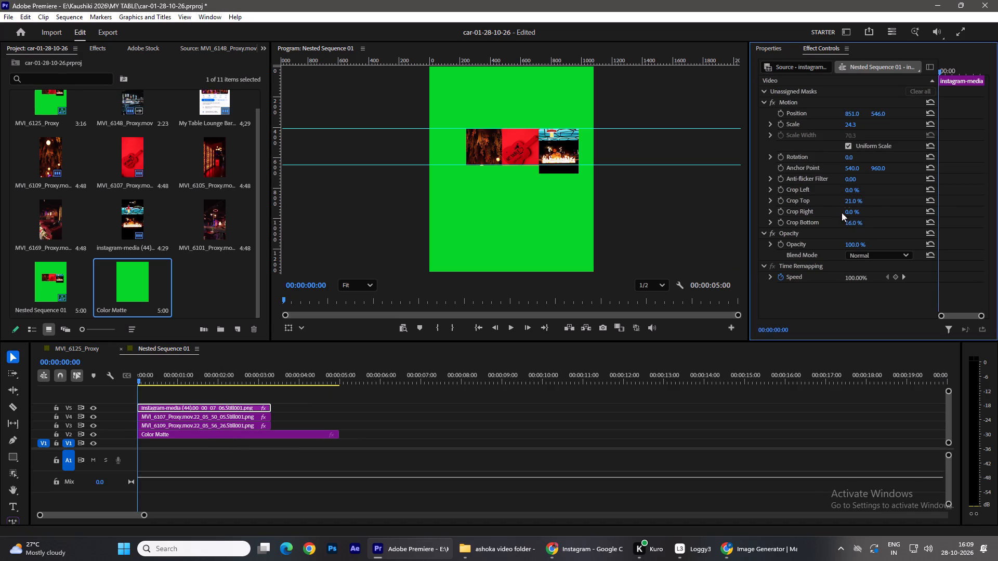
drag(857, 224, 863, 224)
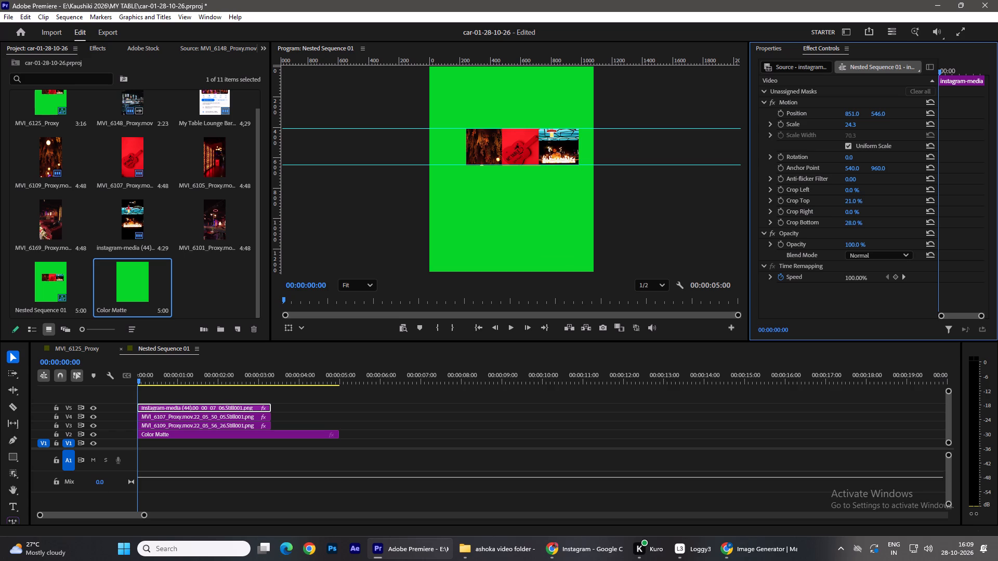
drag(863, 224, 864, 224)
drag(864, 224, 863, 224)
click(220, 284)
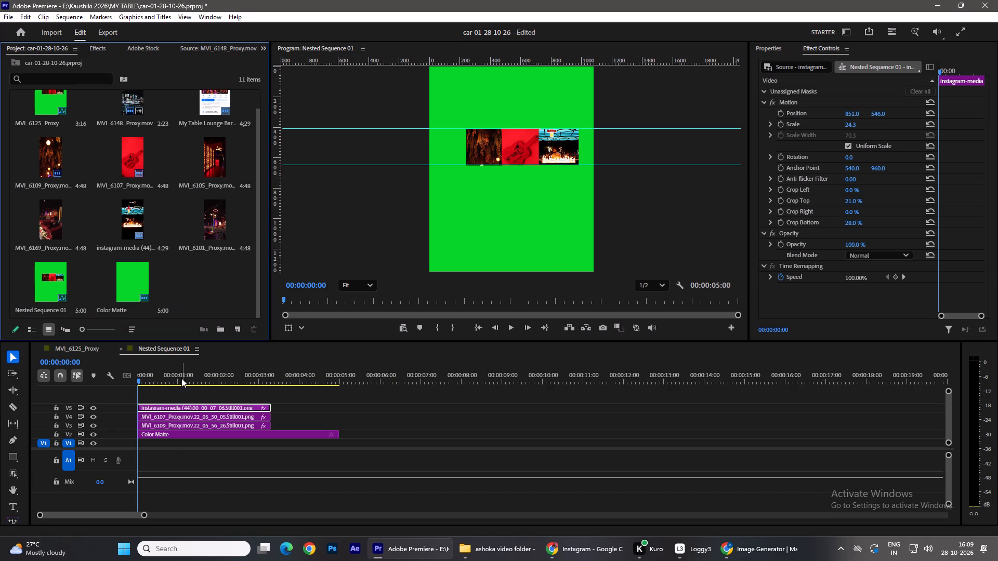
key(space)
key(space)
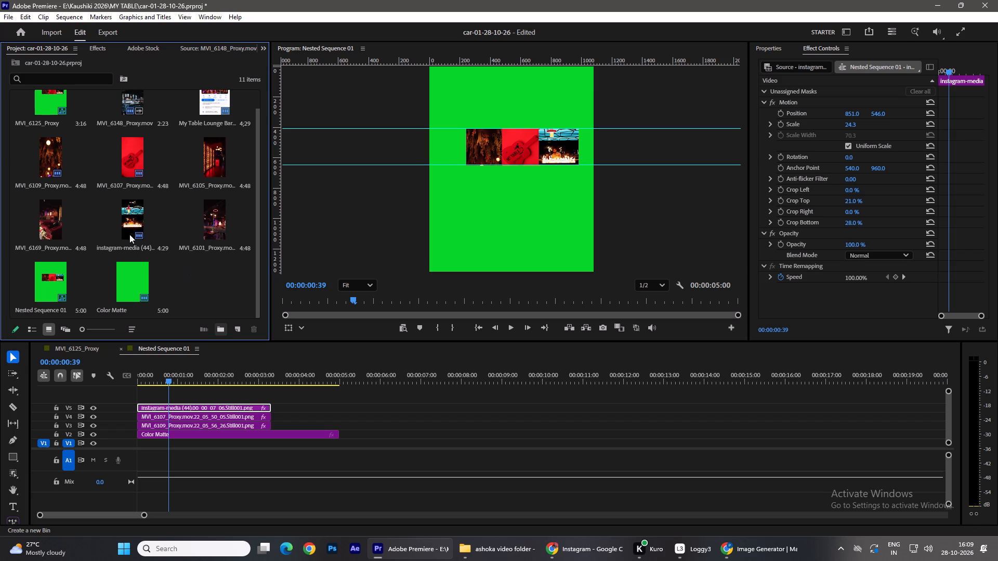
Place the MVI_6101 still on V6 at the start of Nested Sequence 01, above the other stills.
click(212, 217)
drag(214, 219, 142, 399)
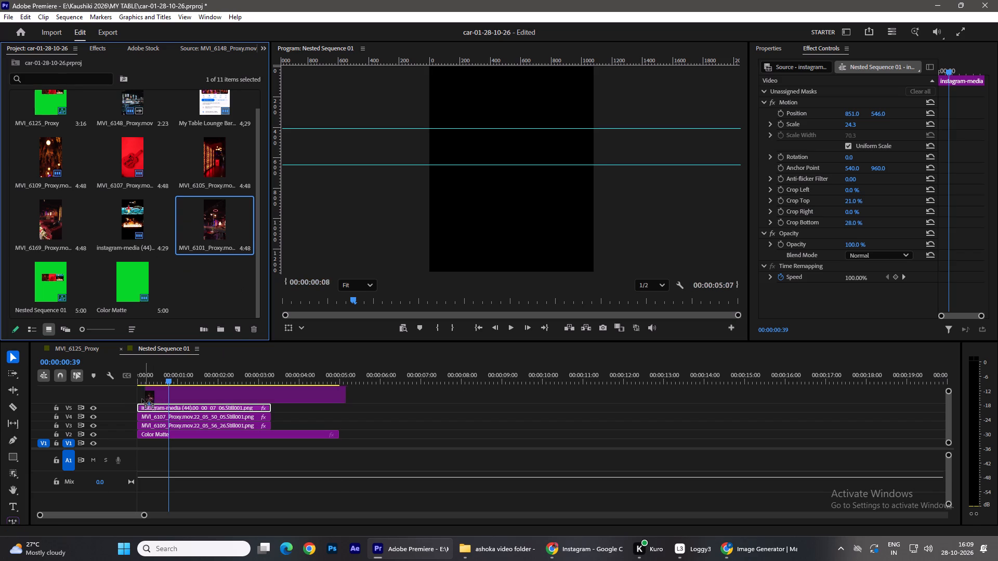
drag(142, 399, 132, 399)
Copy the instagram-media still's Motion settings onto the MVI_6101 still on V6 and shift it to a horizontal position of about 1115.
click(170, 398)
click(239, 409)
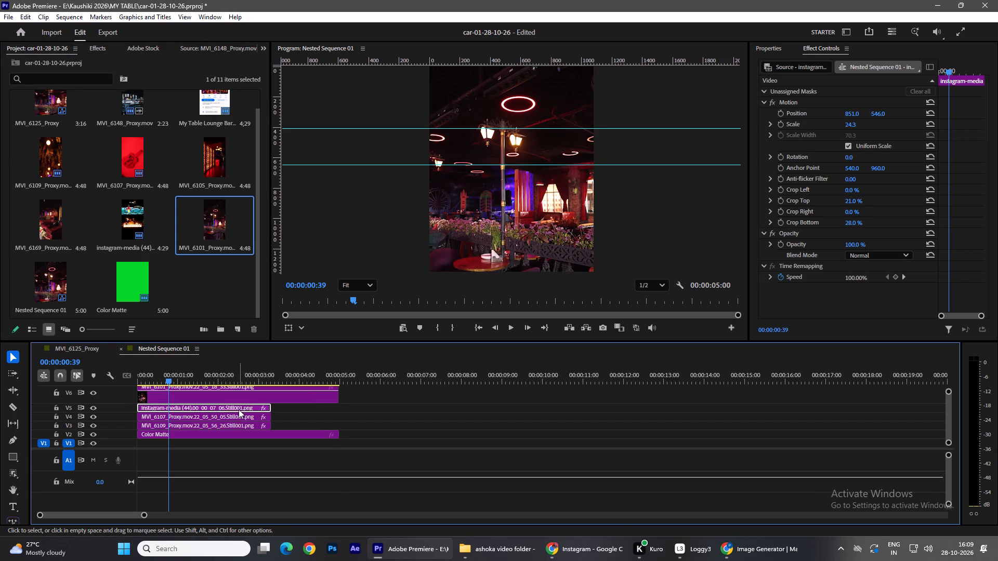
click(802, 104)
key(ctrl+c)
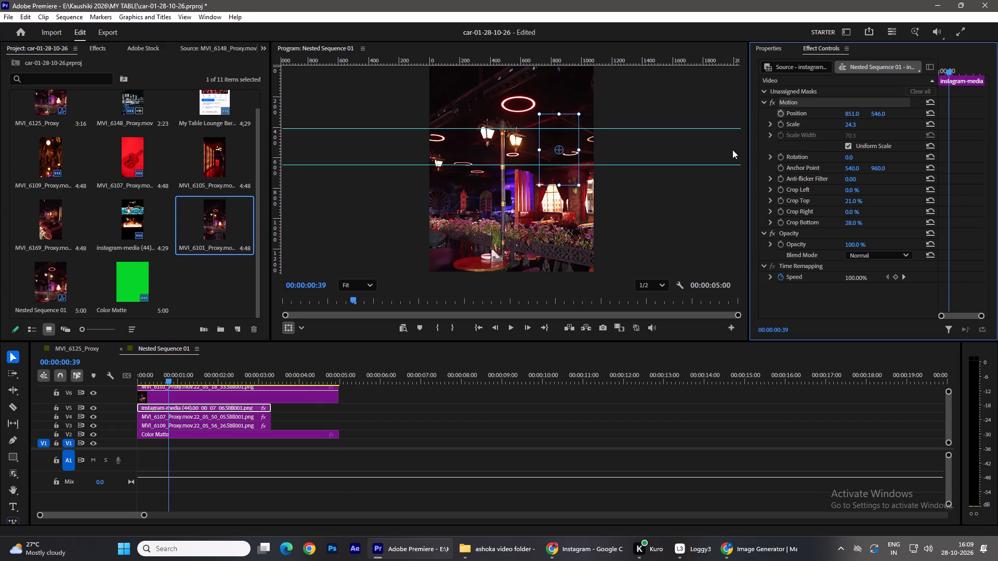
click(269, 397)
key(ctrl+v)
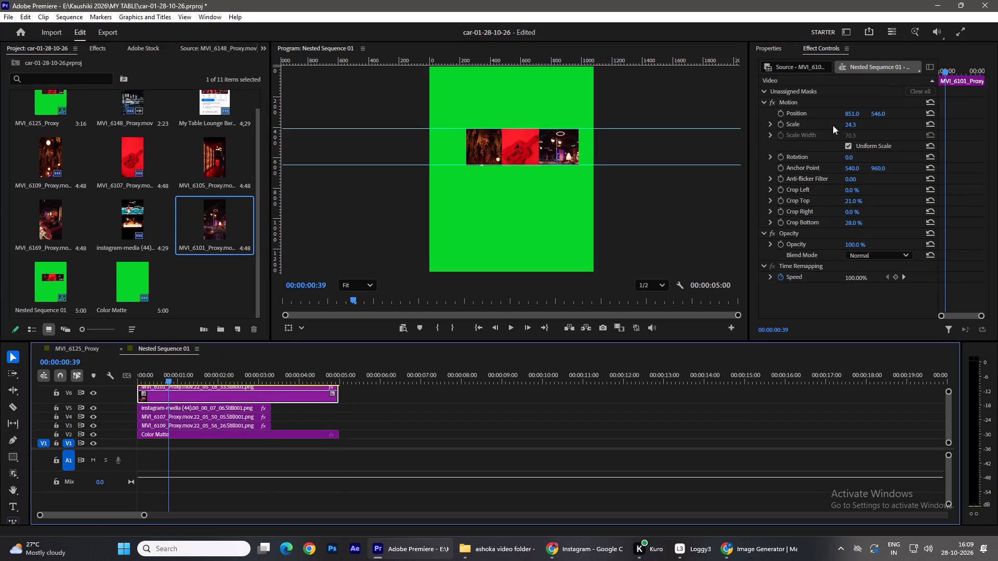
drag(848, 114, 994, 120)
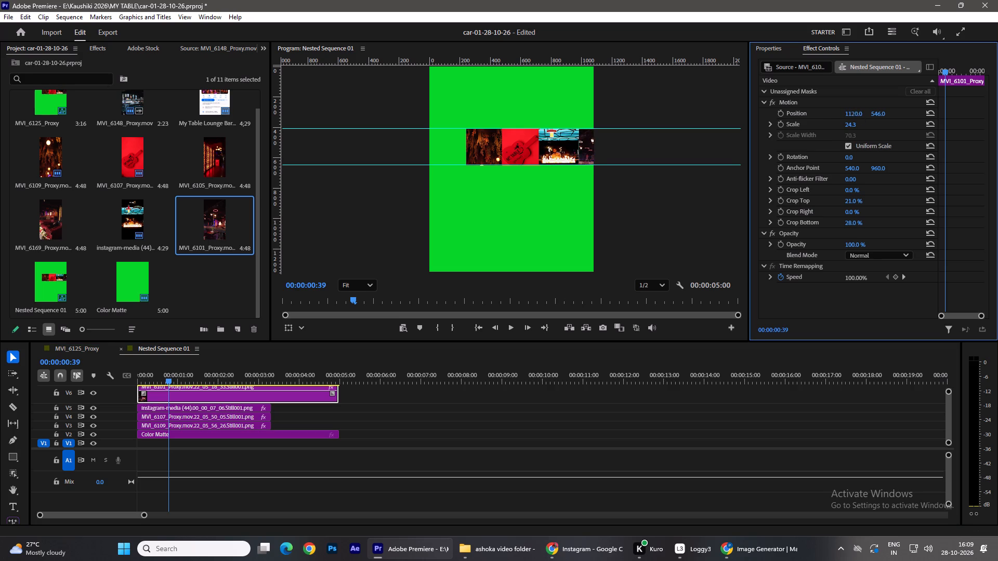
drag(994, 120, 839, 117)
drag(839, 117, 839, 117)
Shift the MVI_6109 still to a horizontal position of about 120 and the MVI_6107 still to about 362.
click(245, 425)
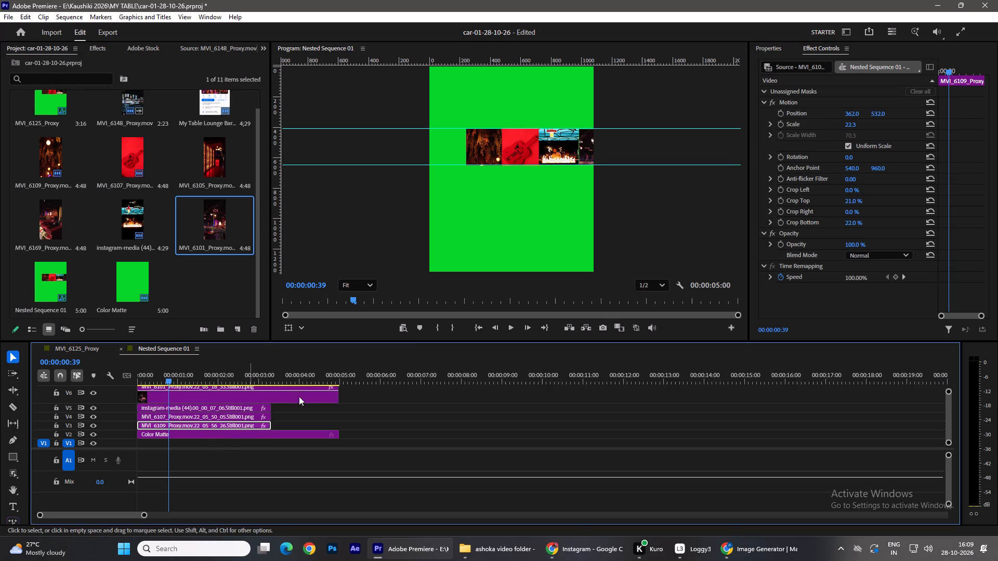
drag(851, 113, 727, 131)
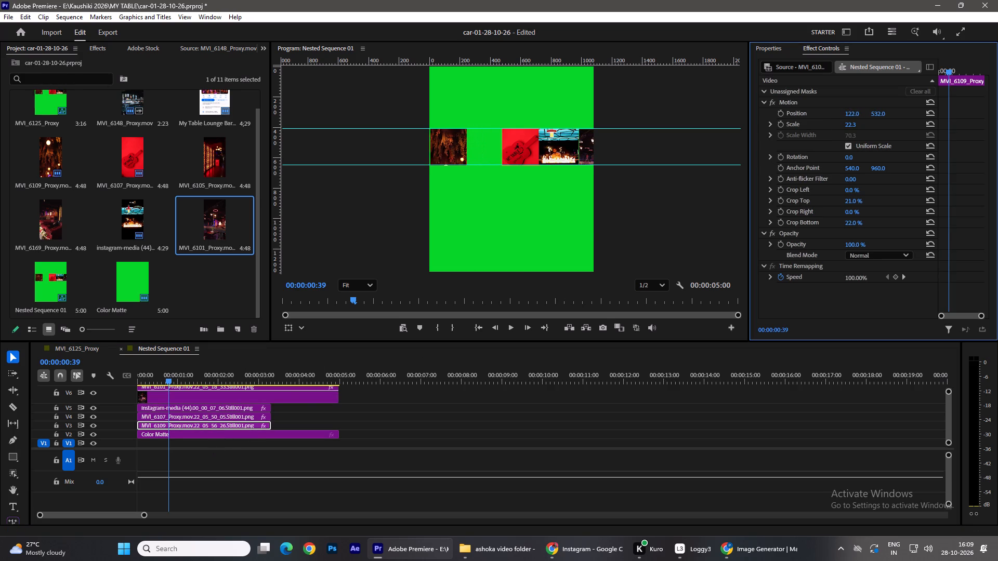
drag(727, 131, 726, 132)
click(243, 416)
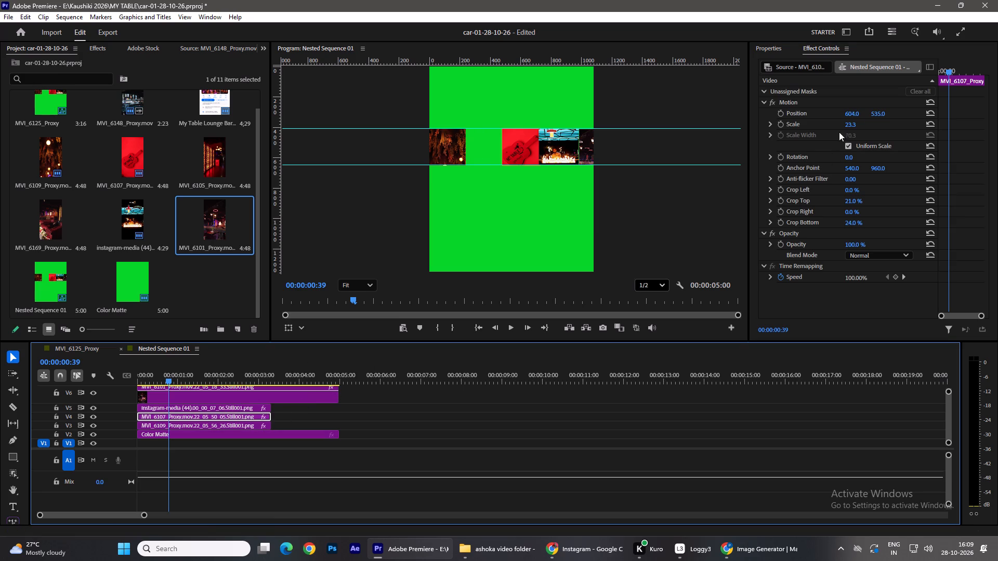
drag(854, 115, 731, 141)
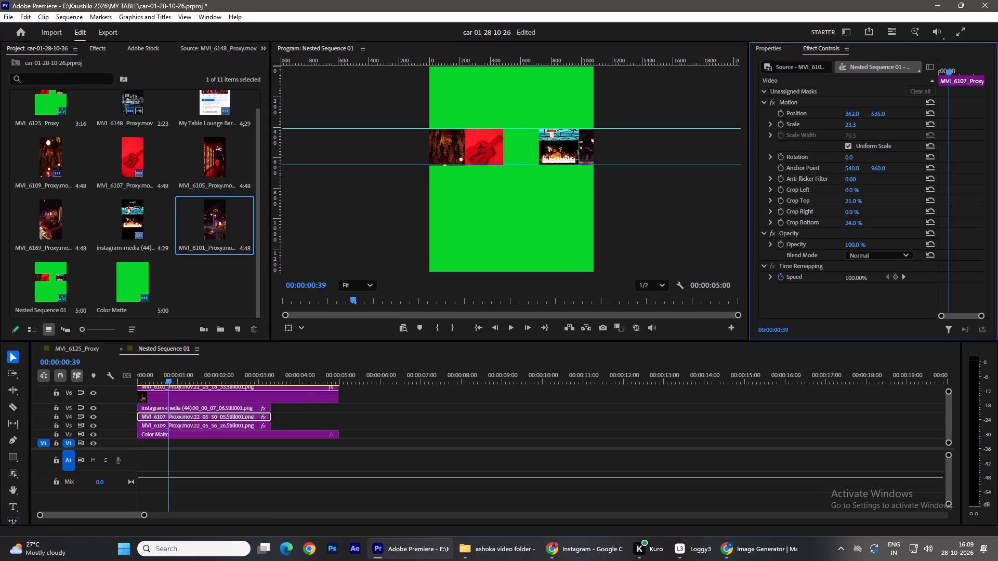
drag(731, 141, 731, 141)
Close up the row by shifting the instagram-media still to a horizontal position of about 615 and the MVI_6101 still to 878.
click(253, 409)
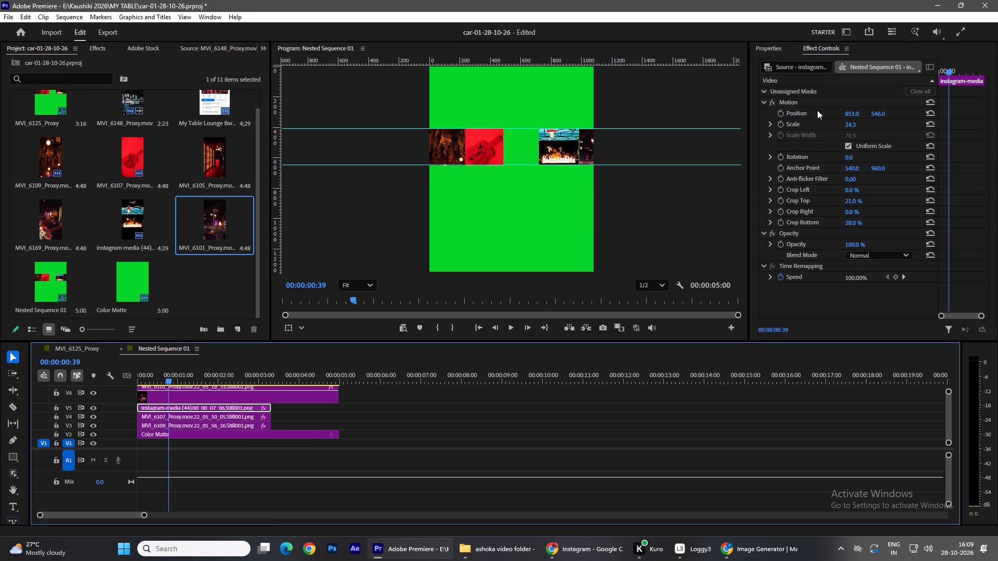
drag(853, 111, 736, 133)
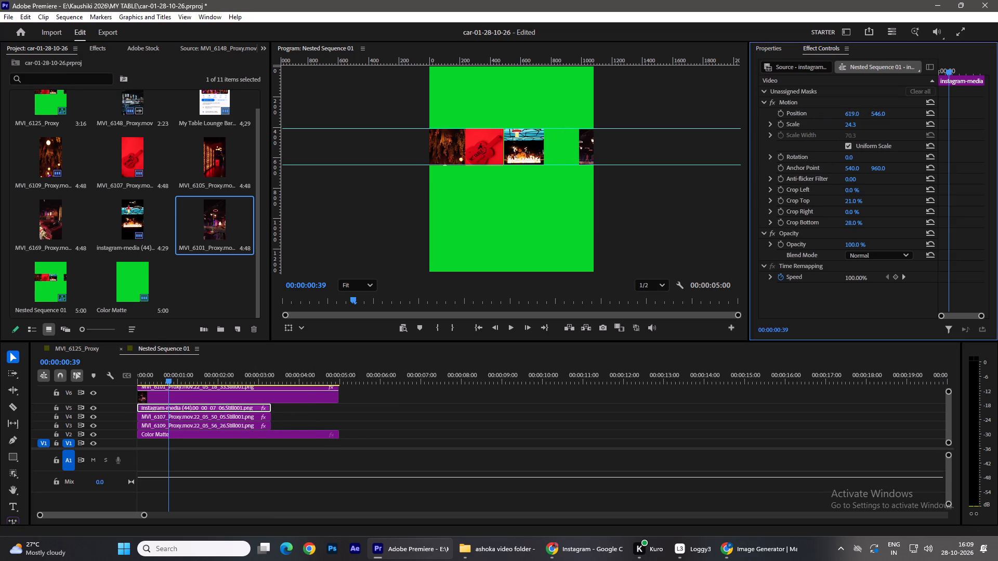
drag(736, 133, 734, 133)
click(271, 403)
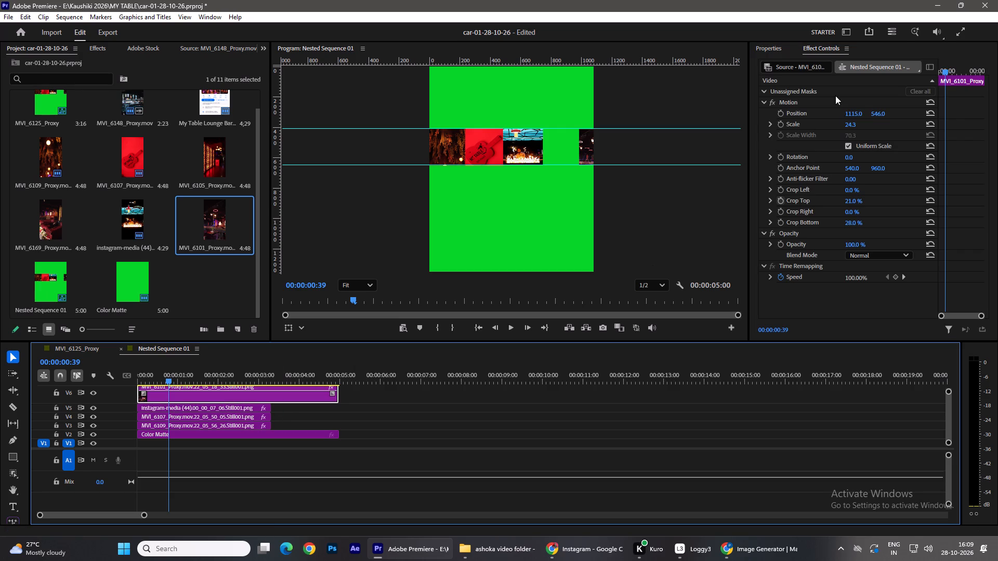
drag(859, 112, 739, 132)
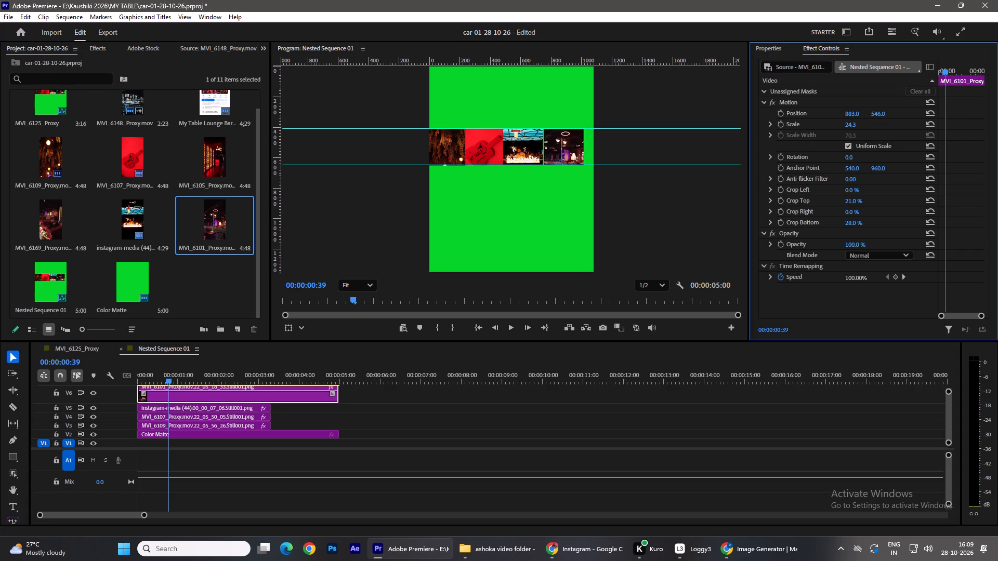
drag(739, 132, 741, 135)
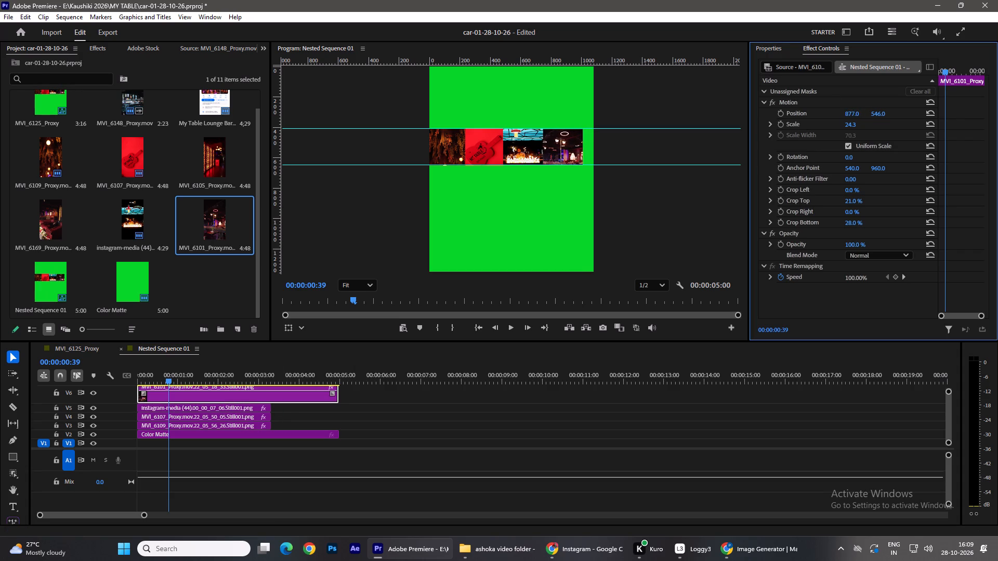
drag(741, 135, 743, 136)
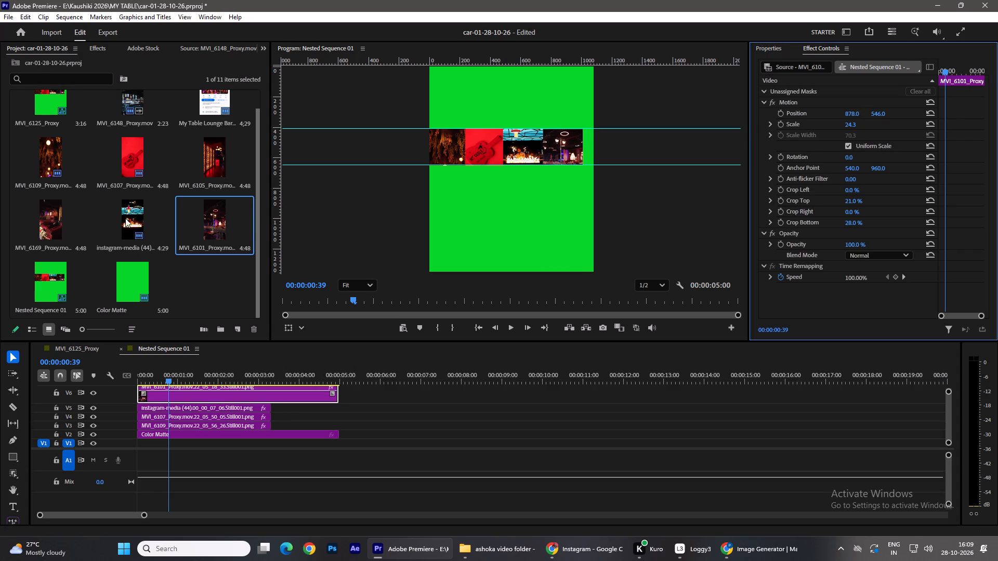
Place the MVI_6169 still on V7 at the start of Nested Sequence 01 and trim MVI_6101 to end with the stills below.
click(44, 220)
drag(45, 215, 281, 417)
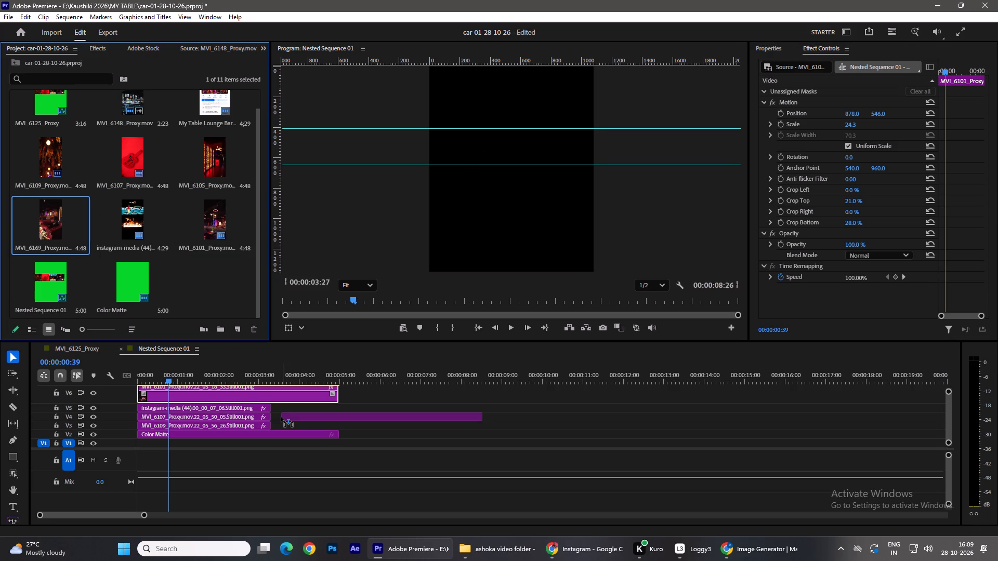
drag(281, 417, 453, 397)
drag(948, 393, 948, 365)
drag(343, 398, 273, 406)
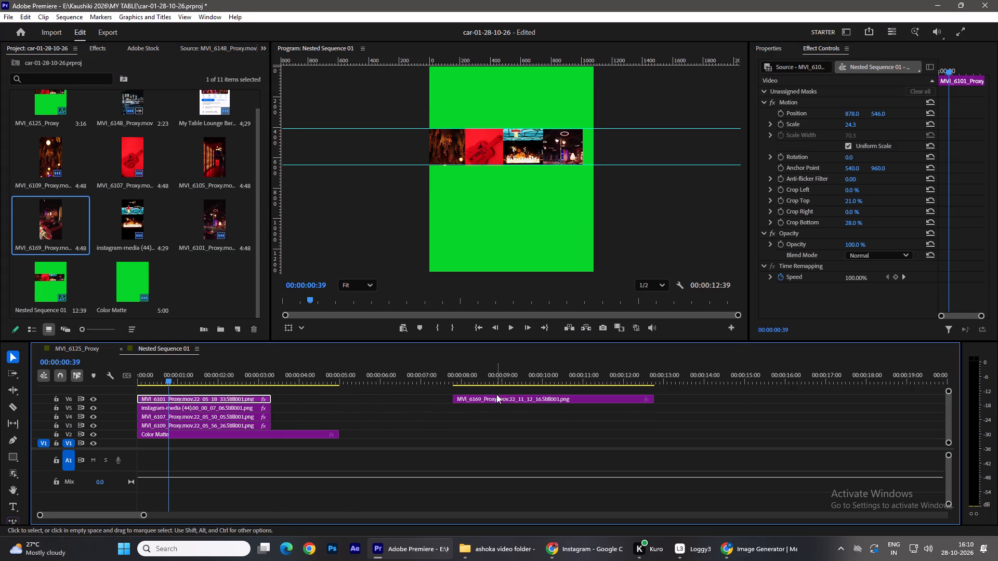
drag(492, 397, 145, 386)
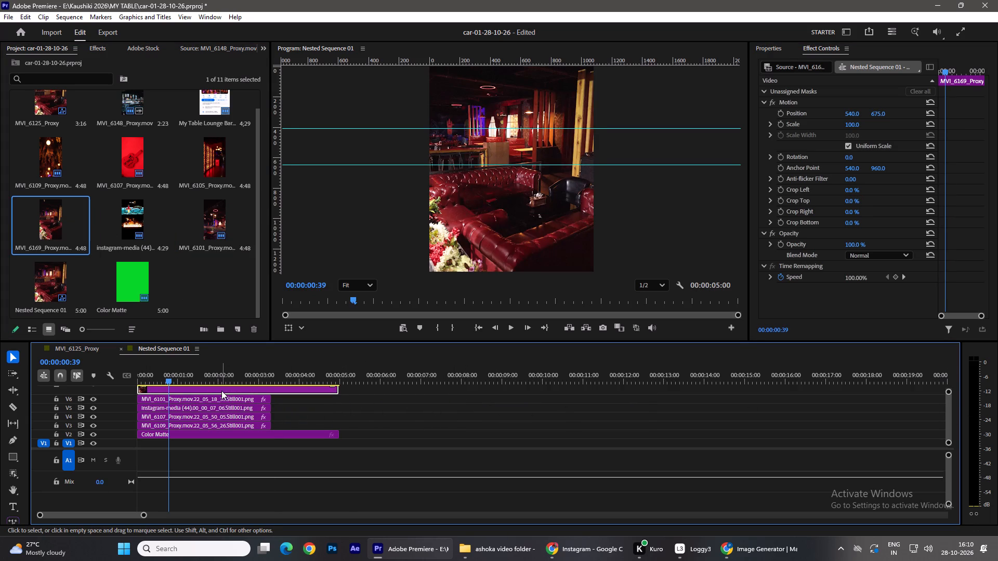
Apply the copied Motion settings to the MVI_6169 still and shift it to a horizontal position of about 1140.
click(221, 391)
key(ctrl+v)
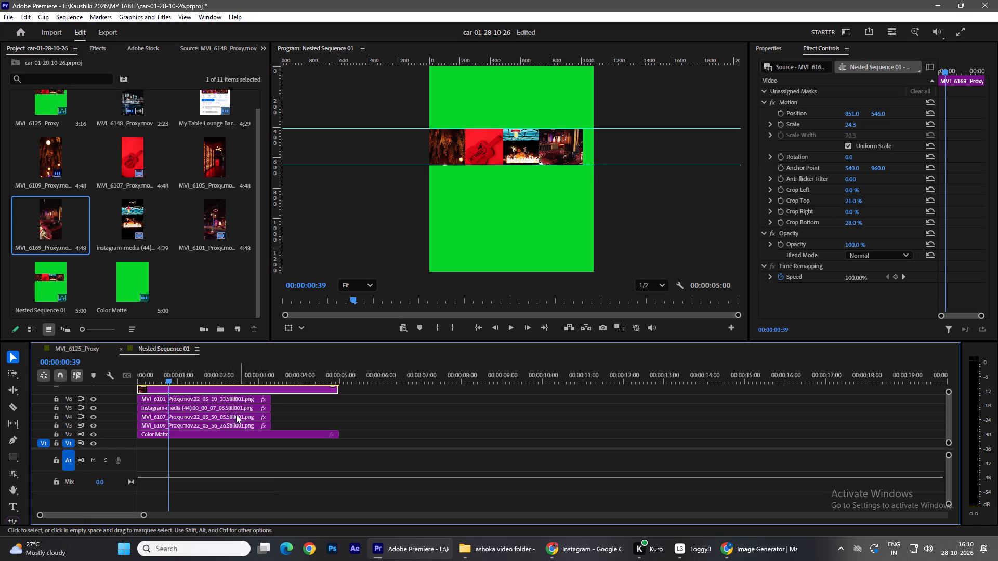
drag(847, 115, 953, 110)
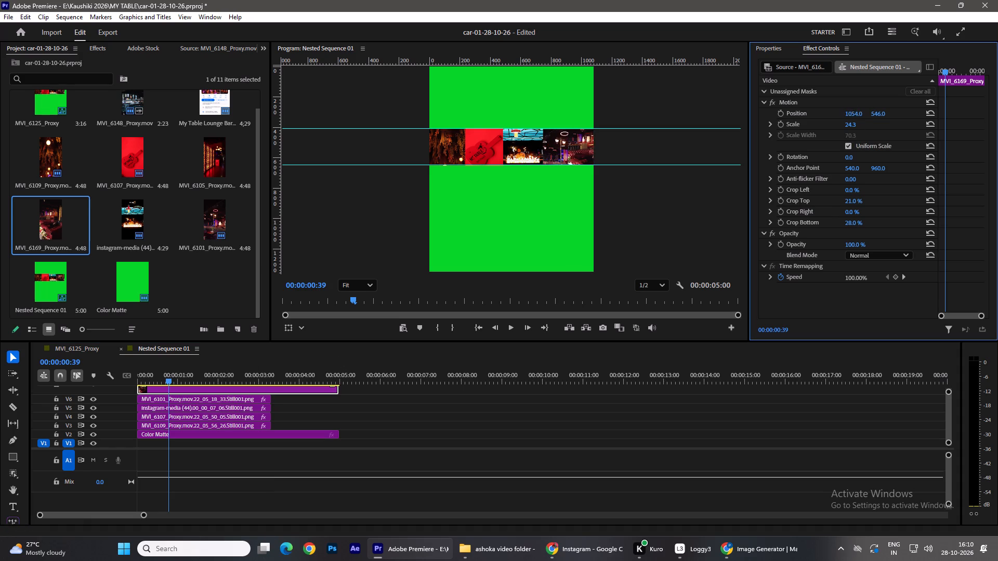
drag(953, 110, 808, 117)
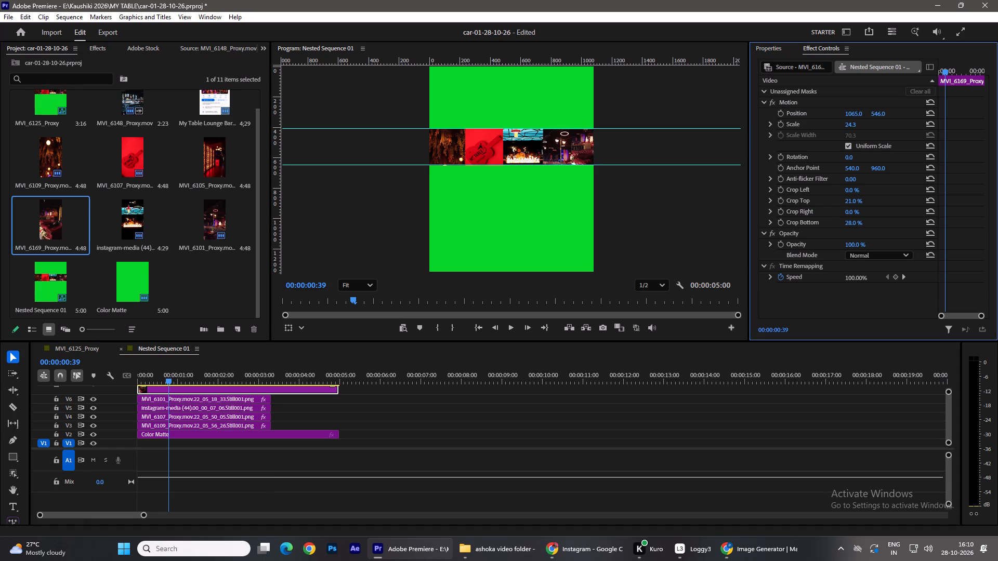
drag(808, 117, 846, 117)
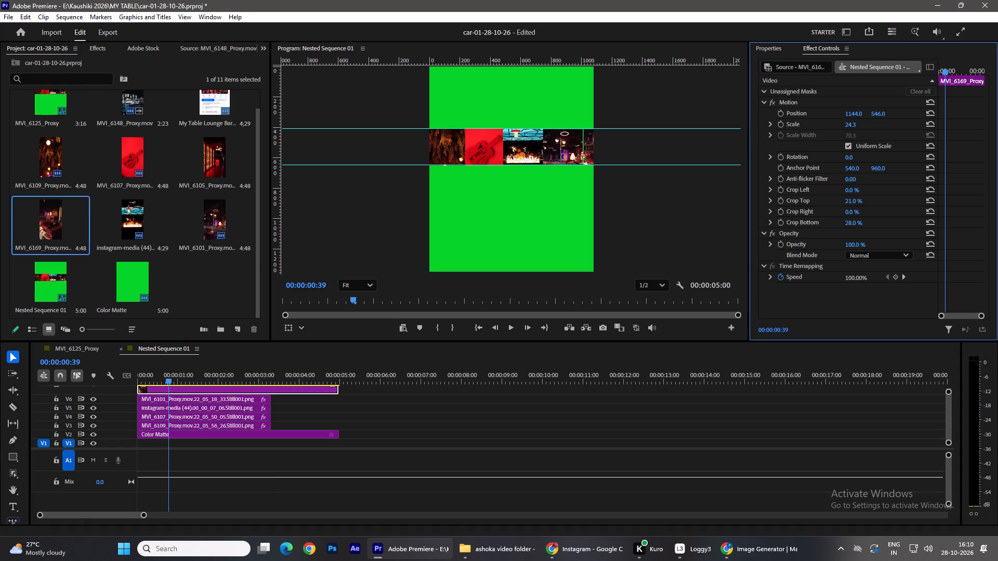
drag(846, 117, 842, 116)
click(431, 395)
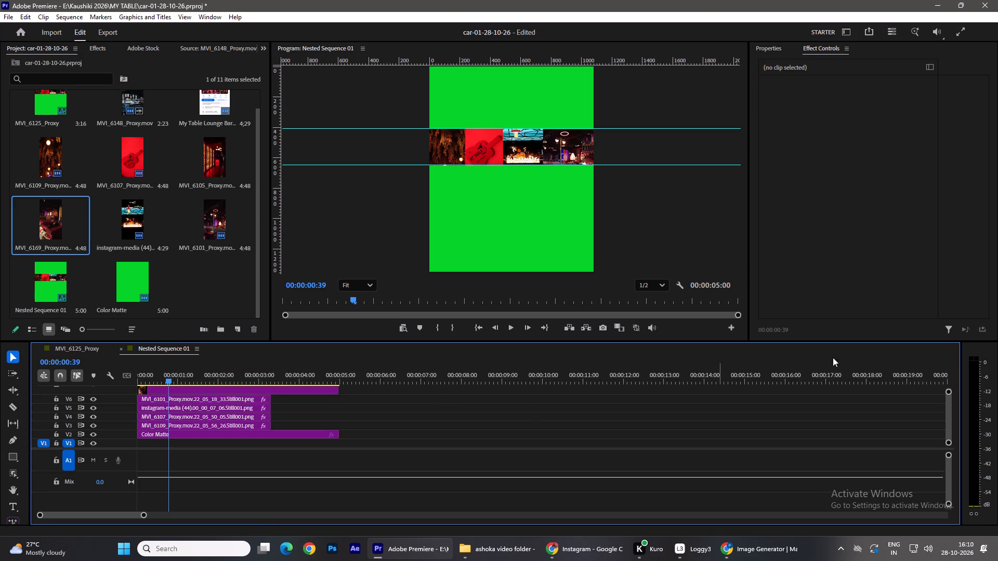
Trim the MVI_6169 still and the Color Matte to end with the other stills at 00:00:03:16 and scrub through the nested sequence.
drag(950, 391, 912, 306)
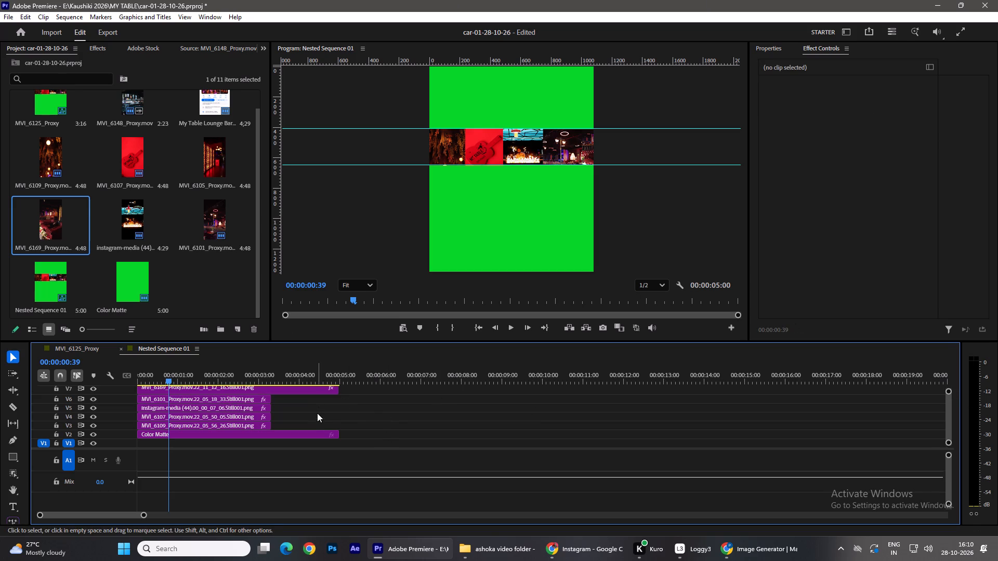
drag(342, 392, 274, 400)
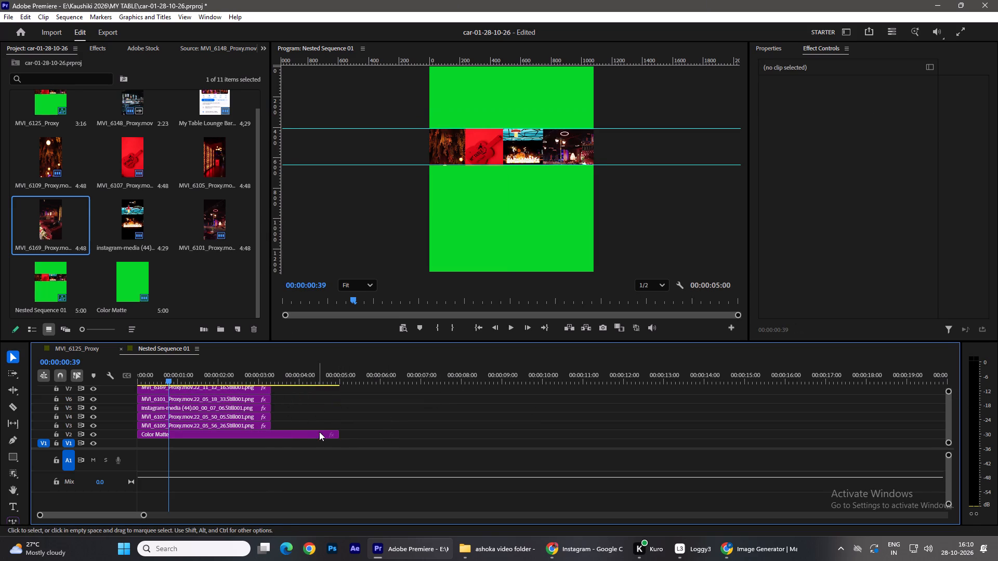
drag(340, 431, 272, 432)
click(324, 413)
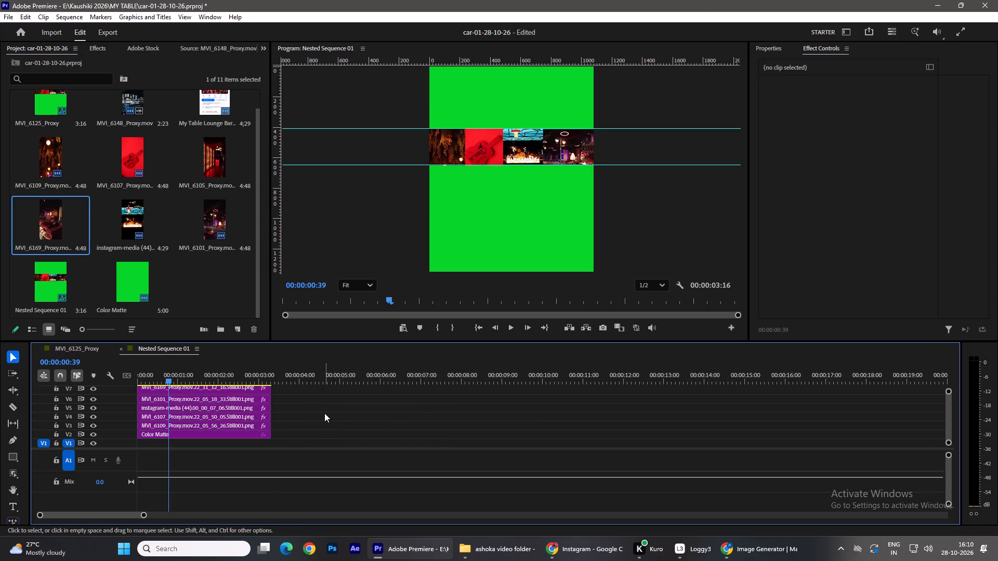
drag(174, 380, 67, 387)
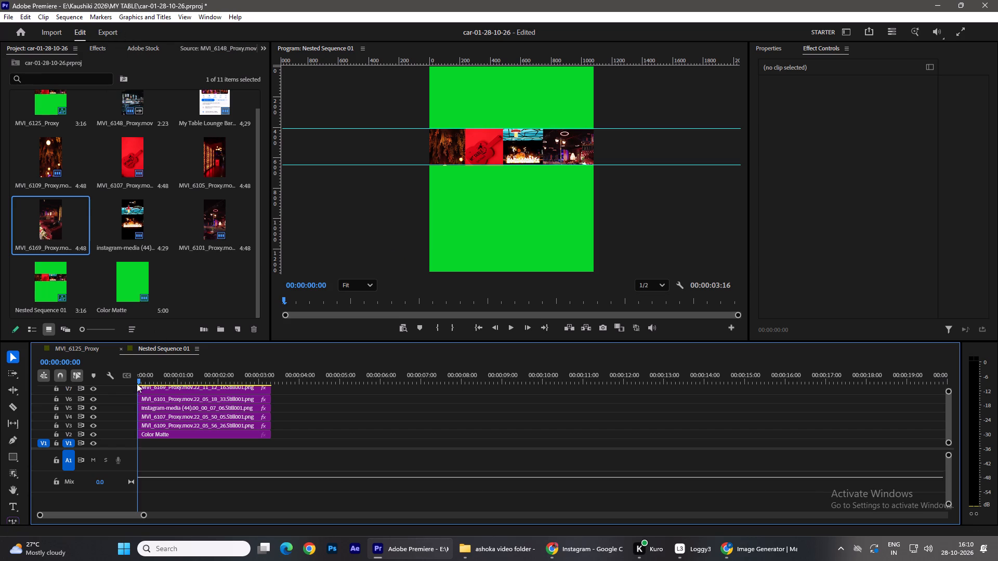
drag(136, 383, 277, 387)
drag(139, 372, 161, 378)
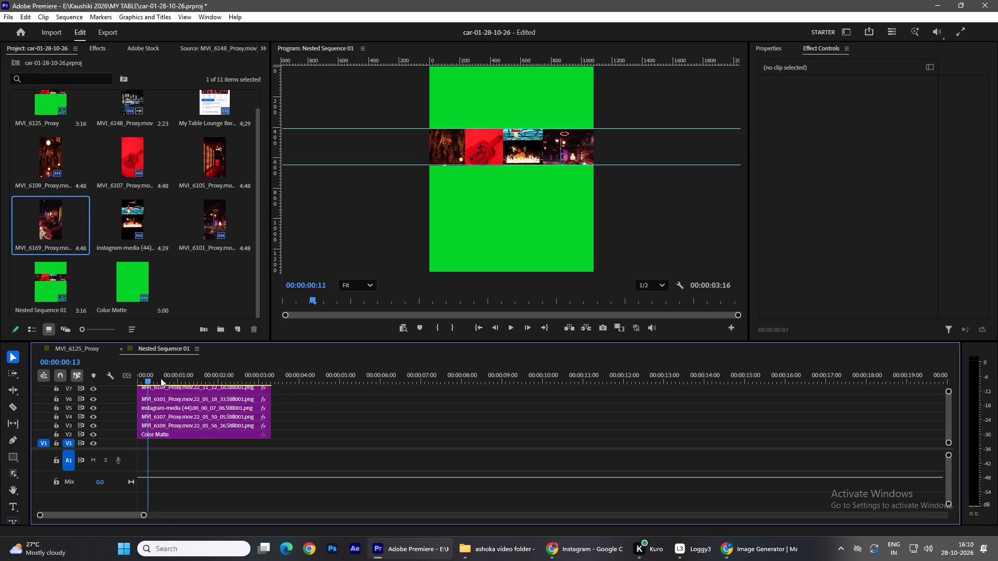
drag(161, 378, 101, 398)
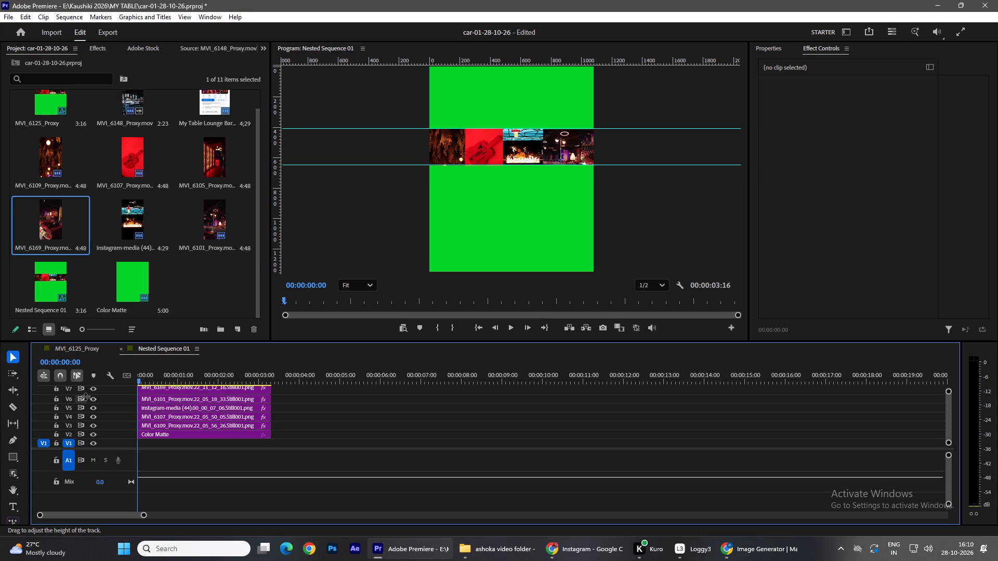
Switch to Chrome, pause the YouTube video and examine the photo row in the ton.kedai Instagram reference carousel, returning to Premiere.
click(580, 553)
click(587, 0)
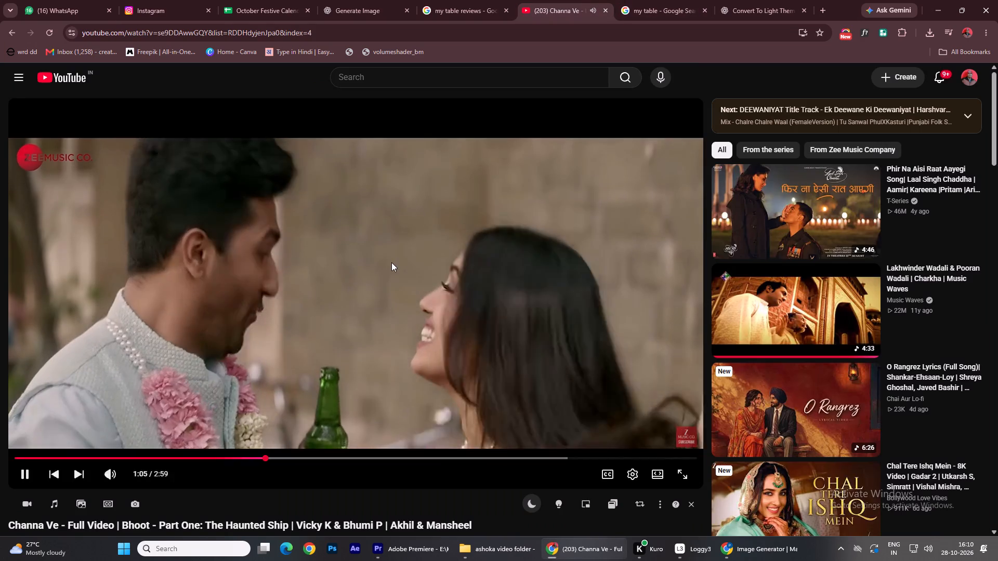
click(391, 262)
click(448, 0)
click(375, 0)
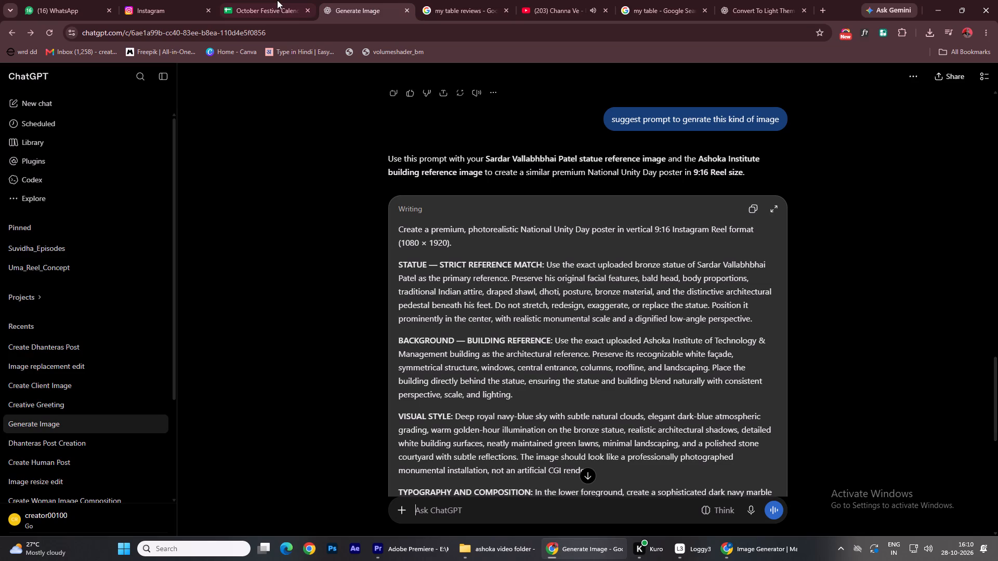
click(275, 0)
click(543, 0)
click(180, 0)
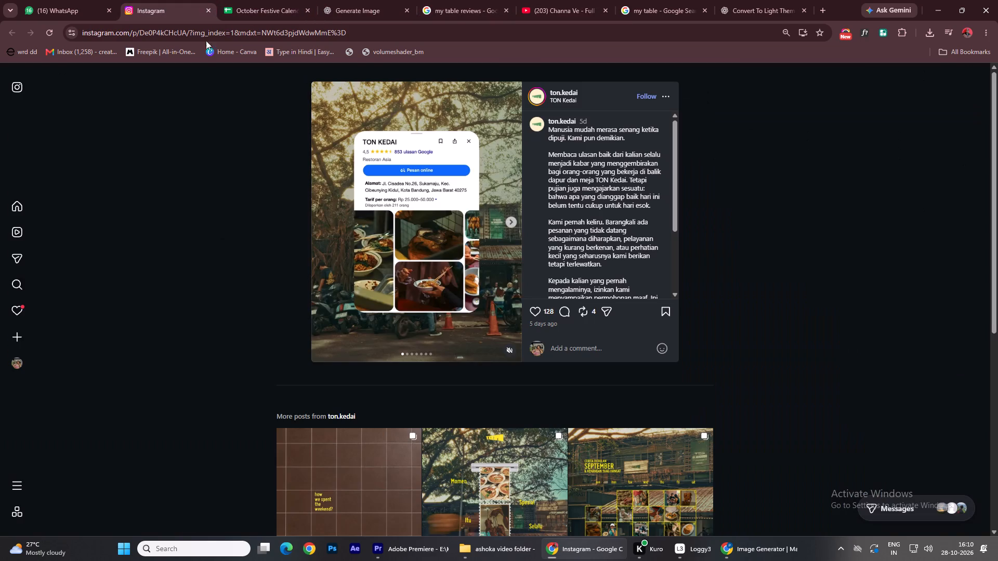
click(453, 251)
click(453, 251)
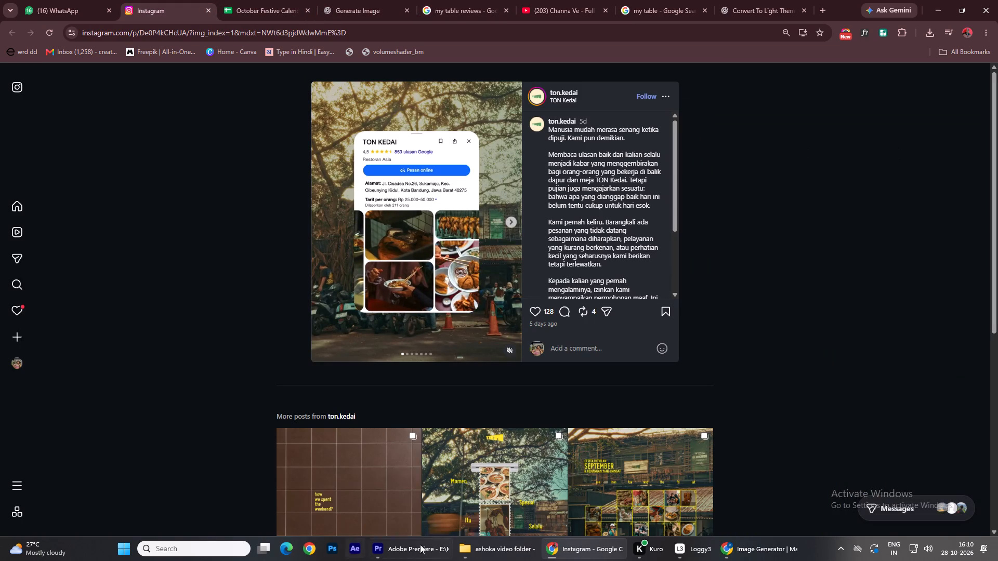
click(391, 546)
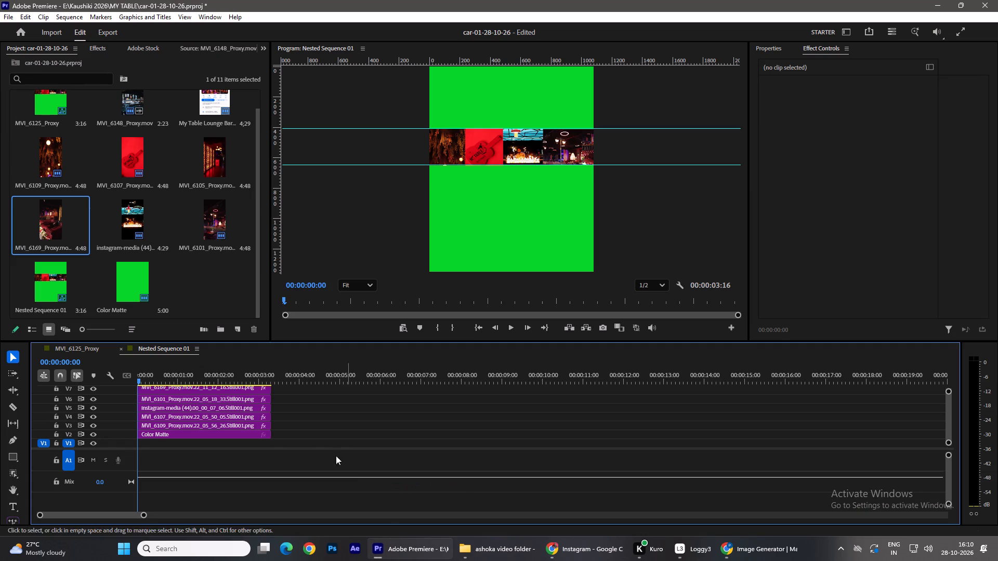
Review the still layers in Nested Sequence 01 and the effects on the Graphic clip in the MVI_6125_Proxy sequence.
drag(950, 393, 923, 274)
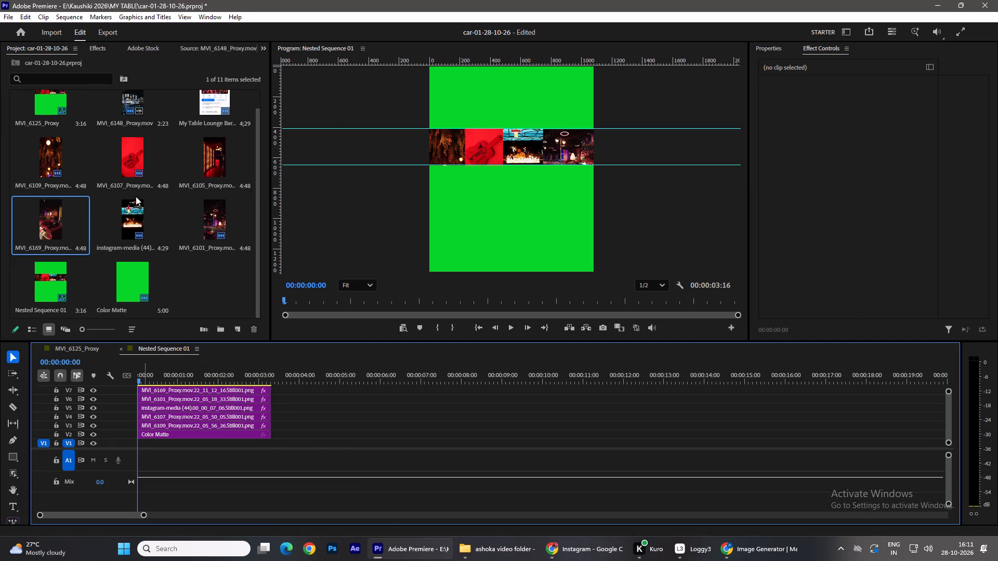
drag(140, 381, 169, 384)
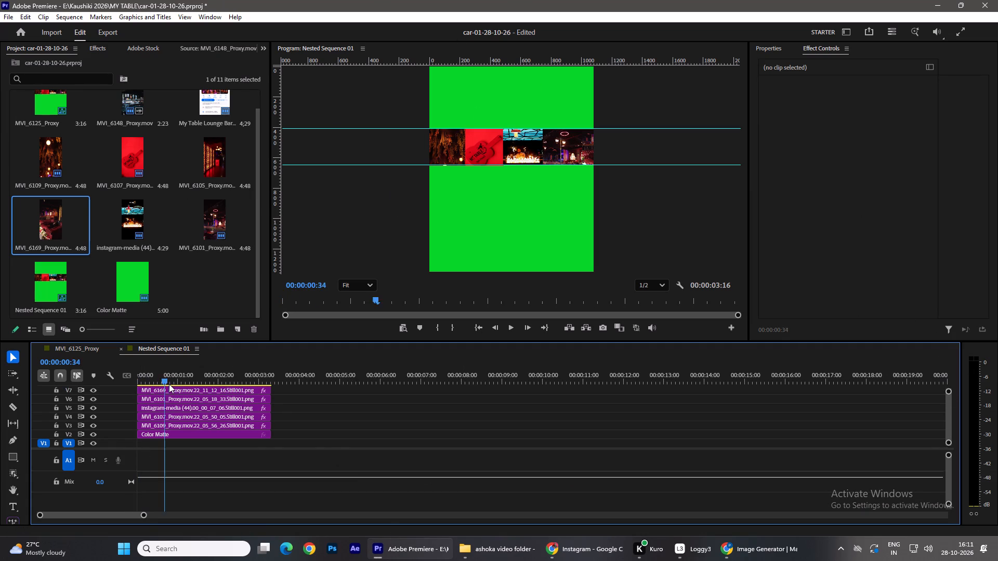
drag(169, 384, 135, 400)
click(84, 349)
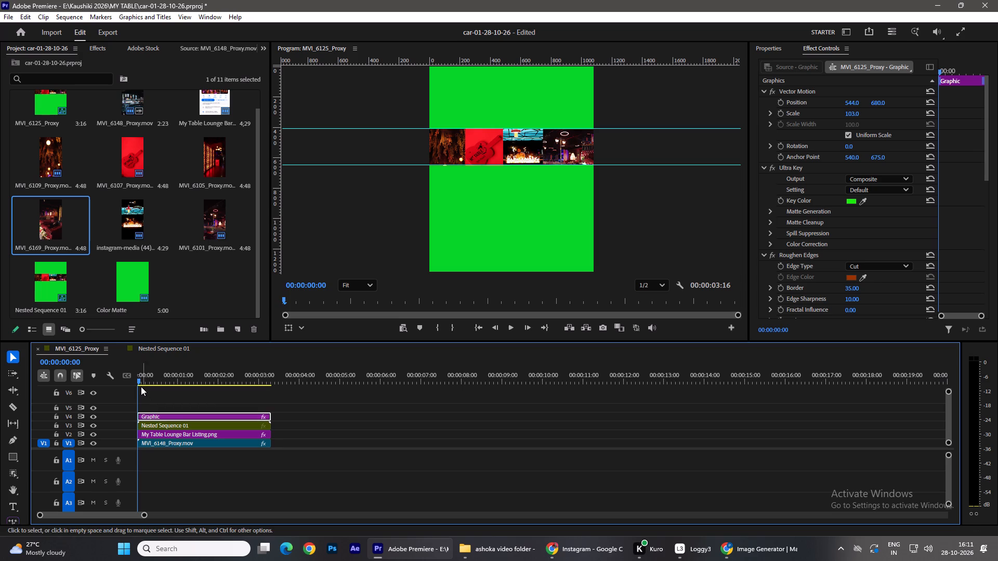
drag(140, 380, 126, 392)
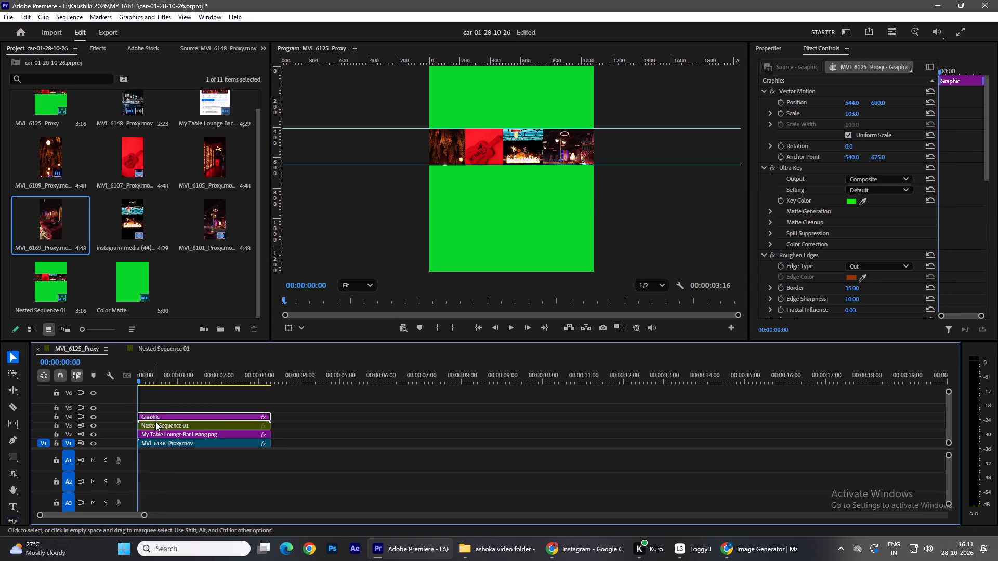
click(156, 416)
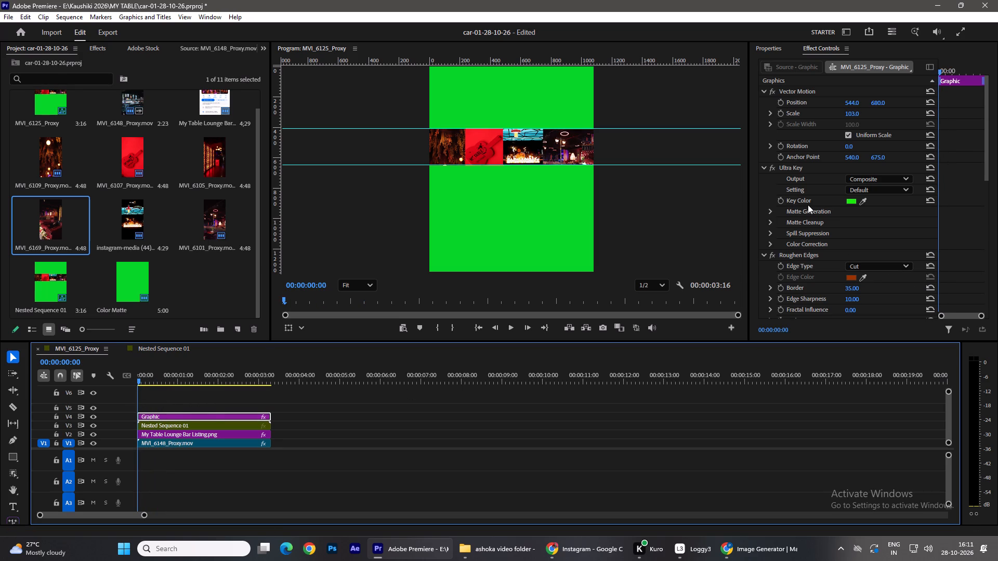
click(172, 346)
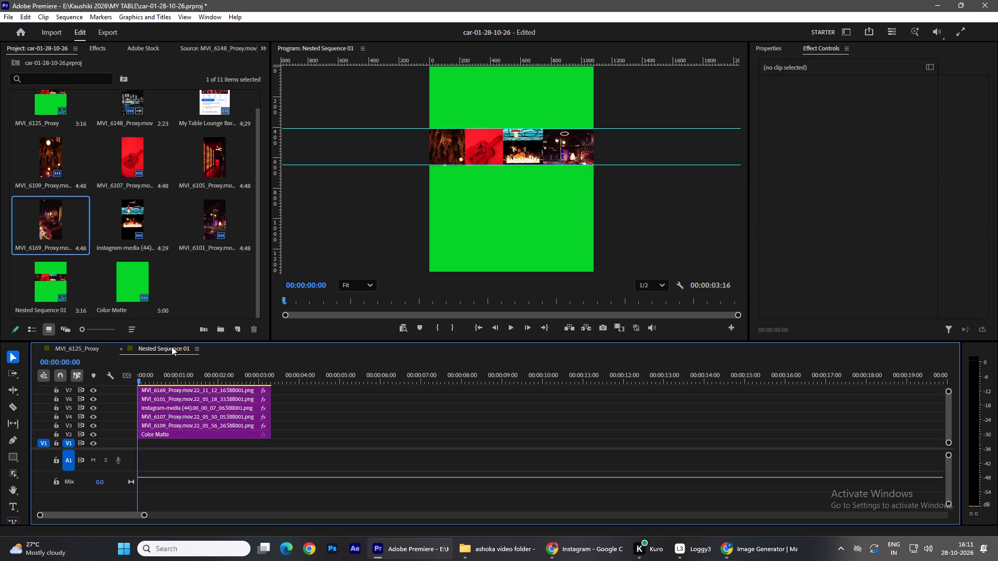
Delete the Nested Sequence 01 clip from V3 in the MVI_6125_Proxy sequence.
click(69, 351)
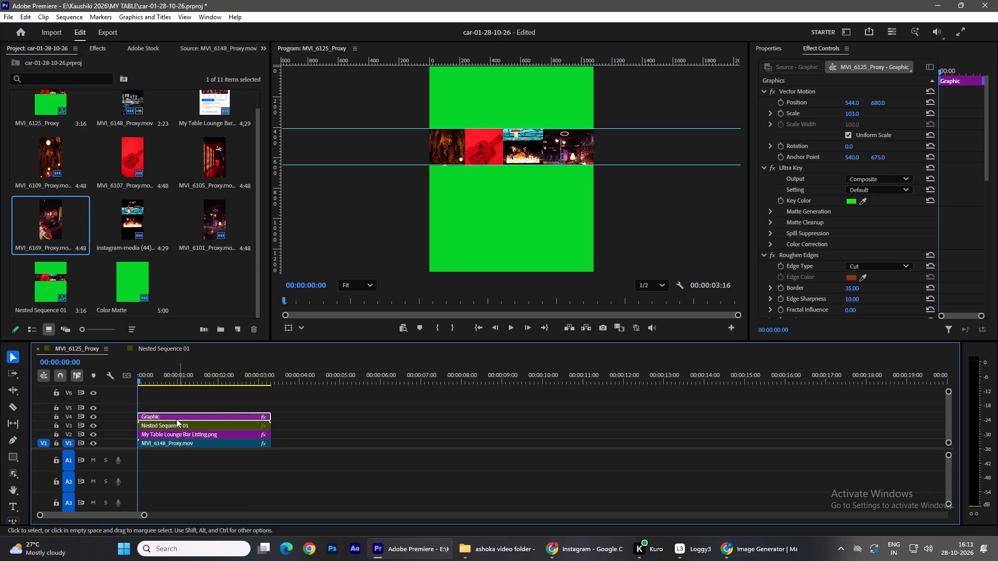
click(163, 428)
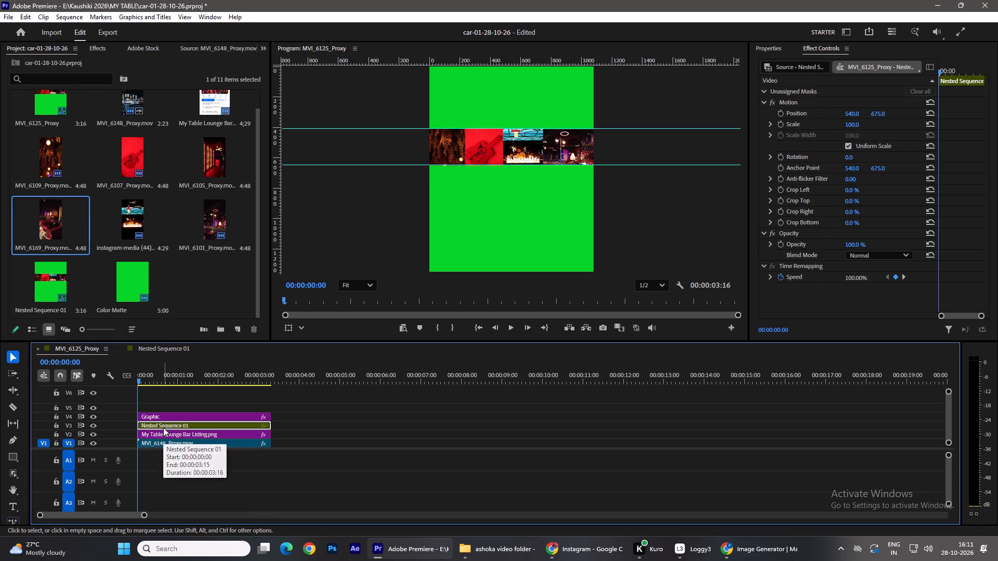
key(Delete)
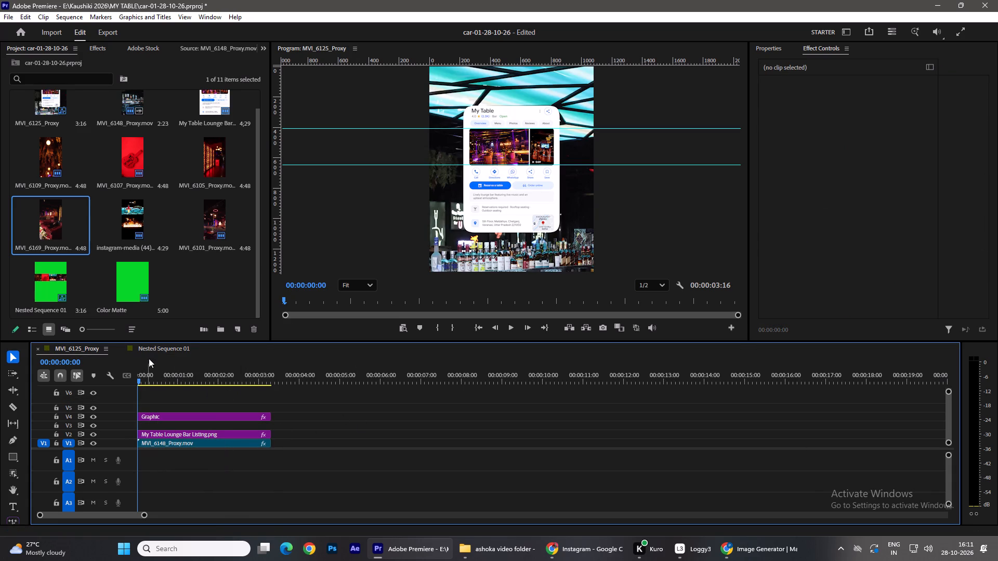
Export Nested Sequence 01 as the H.264 file Nested Sequence 01.mp4 to the Downloads folder.
click(161, 347)
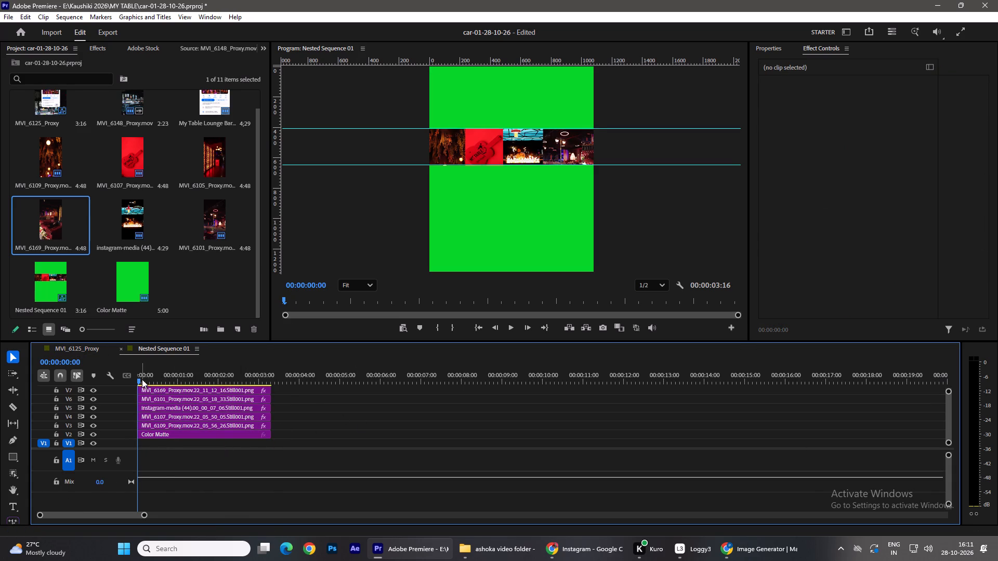
drag(142, 379, 112, 406)
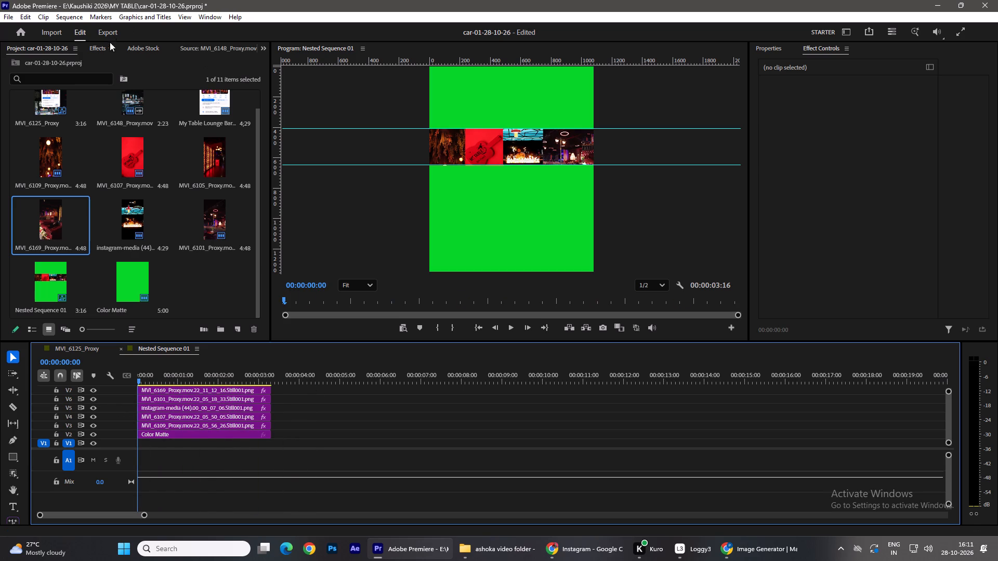
click(113, 33)
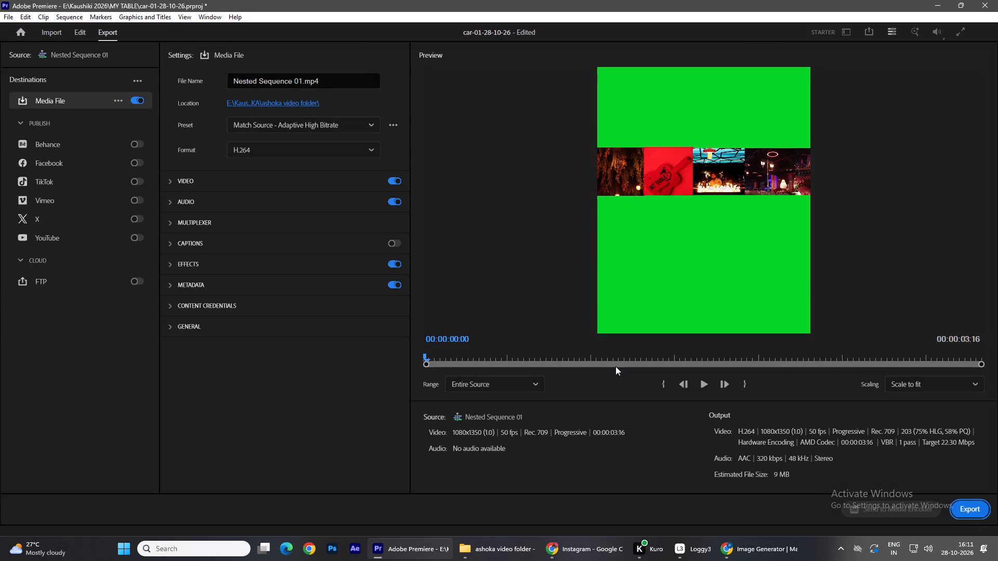
click(295, 105)
click(51, 142)
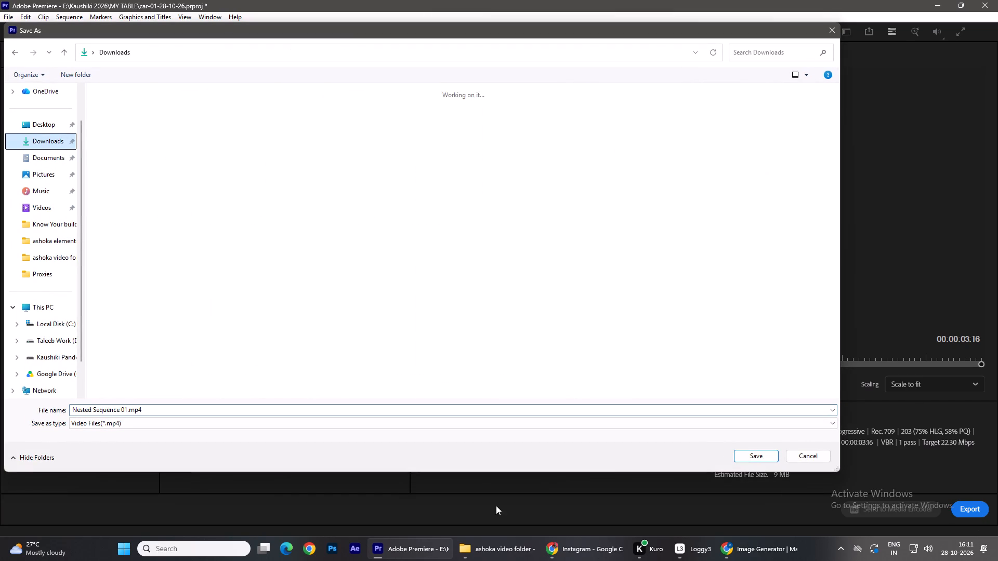
click(760, 450)
click(975, 510)
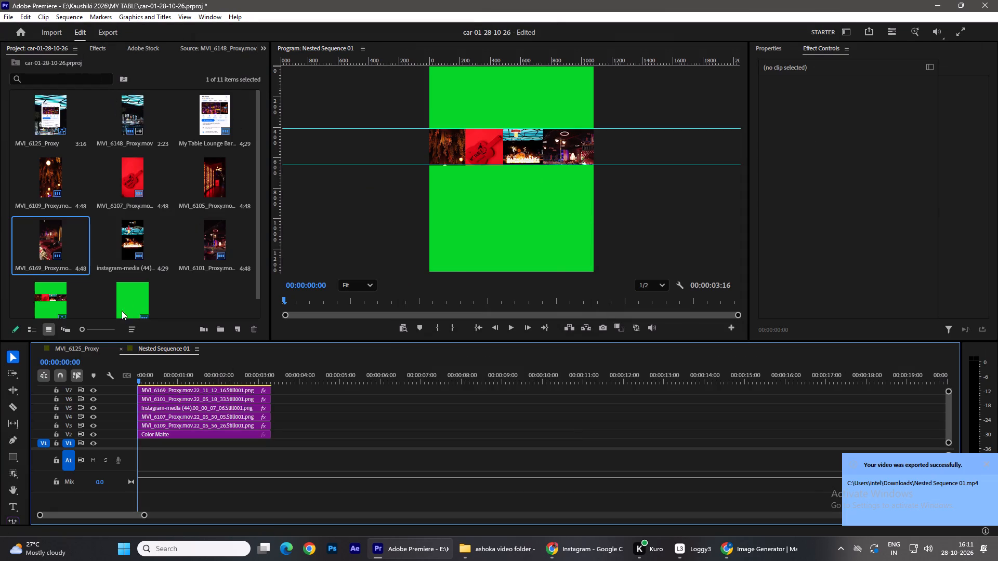
Import Nested Sequence 01.mp4 from Downloads and place it on V3 at the start of the MVI_6125_Proxy sequence.
click(85, 349)
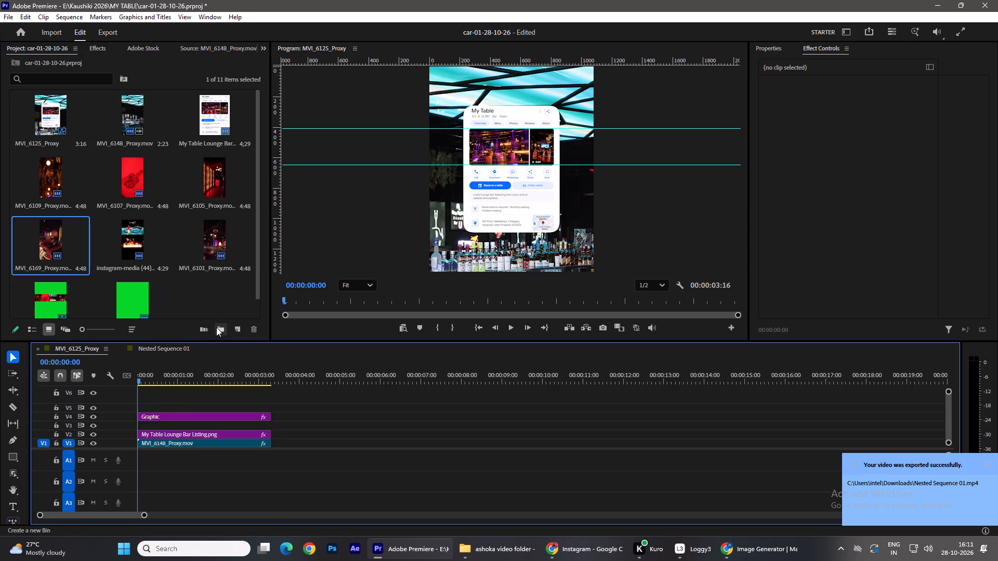
click(210, 298)
key(ctrl+i)
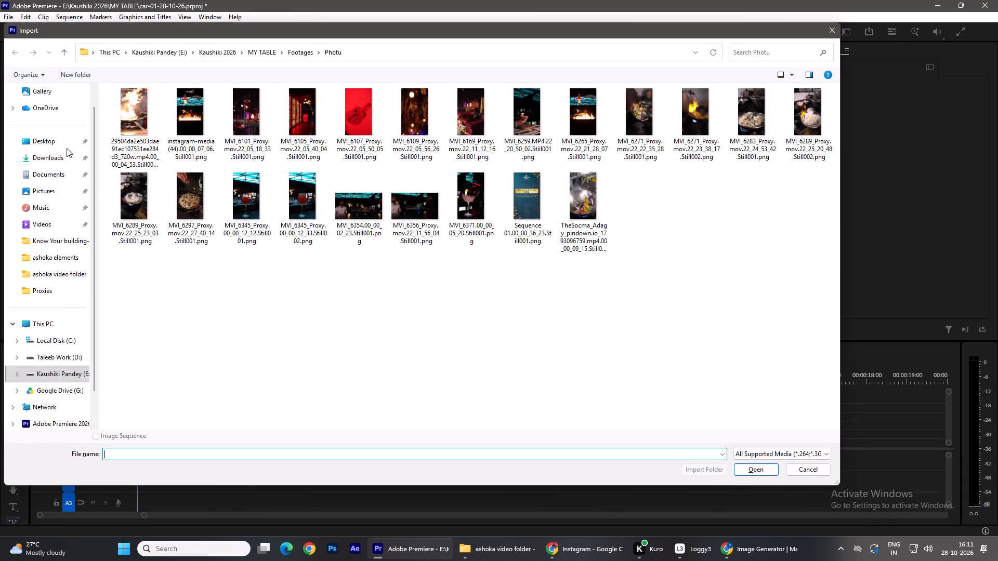
click(58, 166)
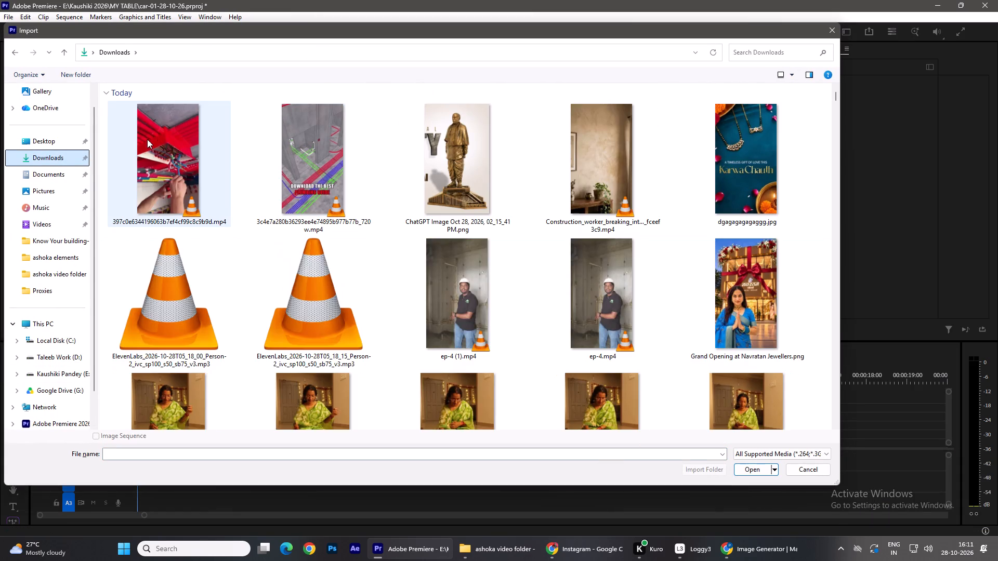
double_click(175, 156)
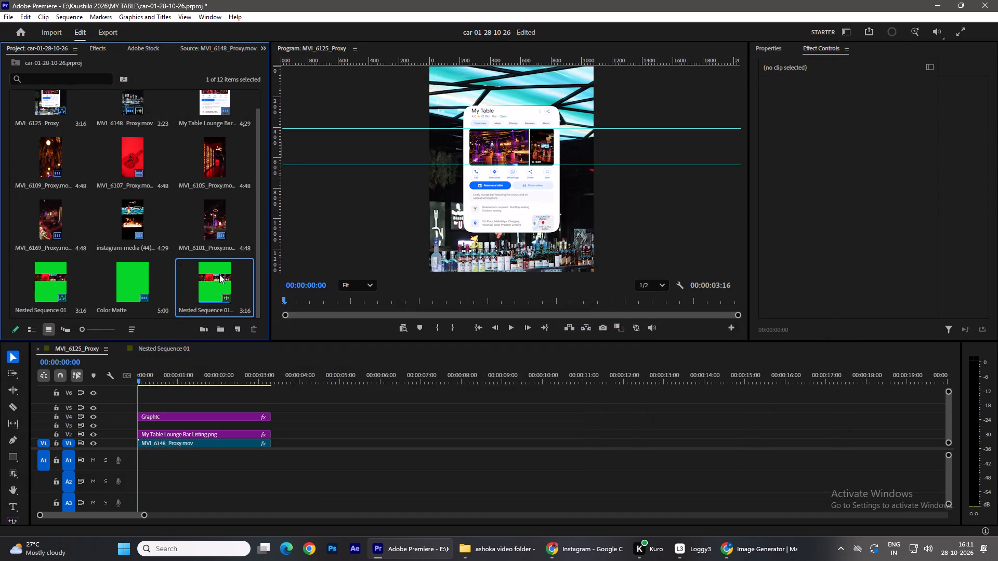
drag(208, 271, 142, 427)
Unlink the Nested Sequence 01.mp4 clip and delete its audio from A3.
click(154, 424)
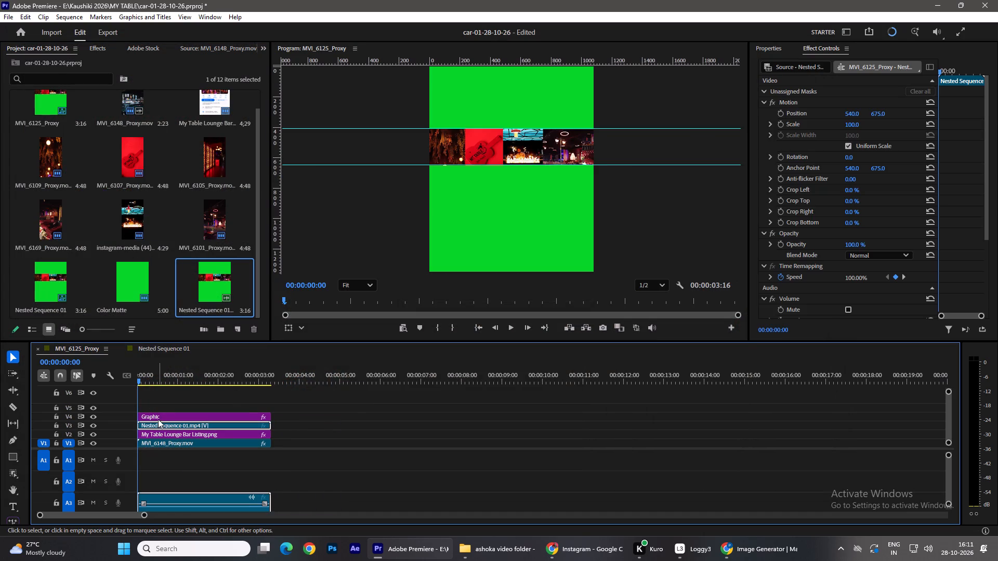
key(ctrl+l)
click(195, 503)
key(Delete)
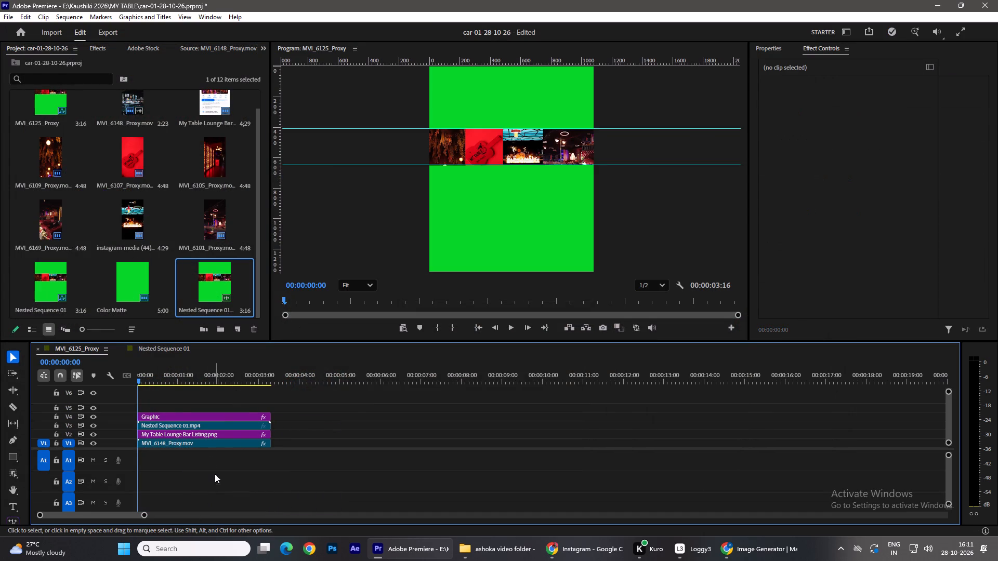
Apply Ultra Key to the Nested Sequence 01.mp4 clip on V3, sample its green background as the key colour, and preview the result.
drag(141, 379, 157, 378)
click(161, 424)
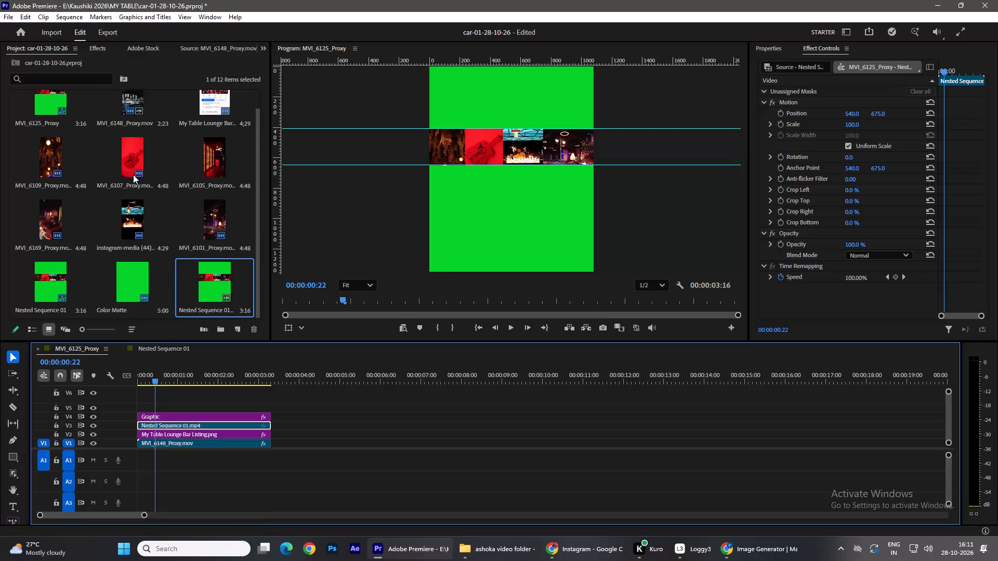
click(100, 52)
drag(167, 157, 172, 428)
scroll(796, 270, down, 10)
click(868, 231)
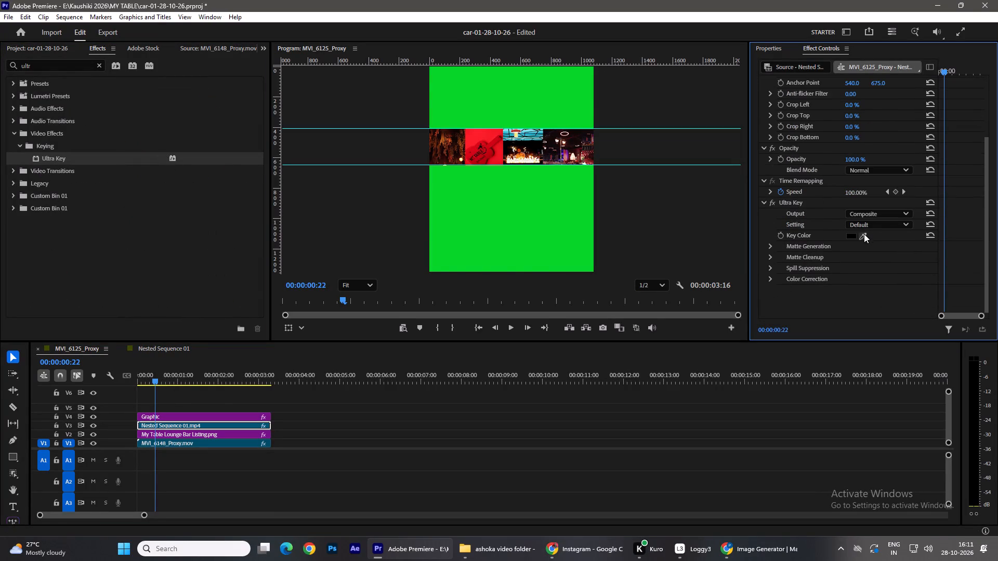
click(864, 234)
click(517, 199)
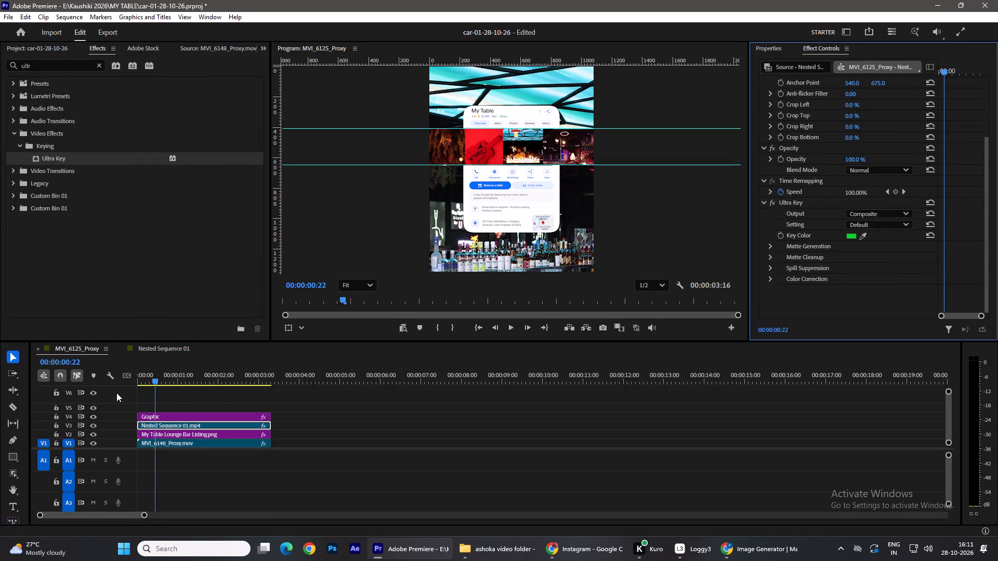
drag(156, 373, 63, 381)
key(space)
key(space)
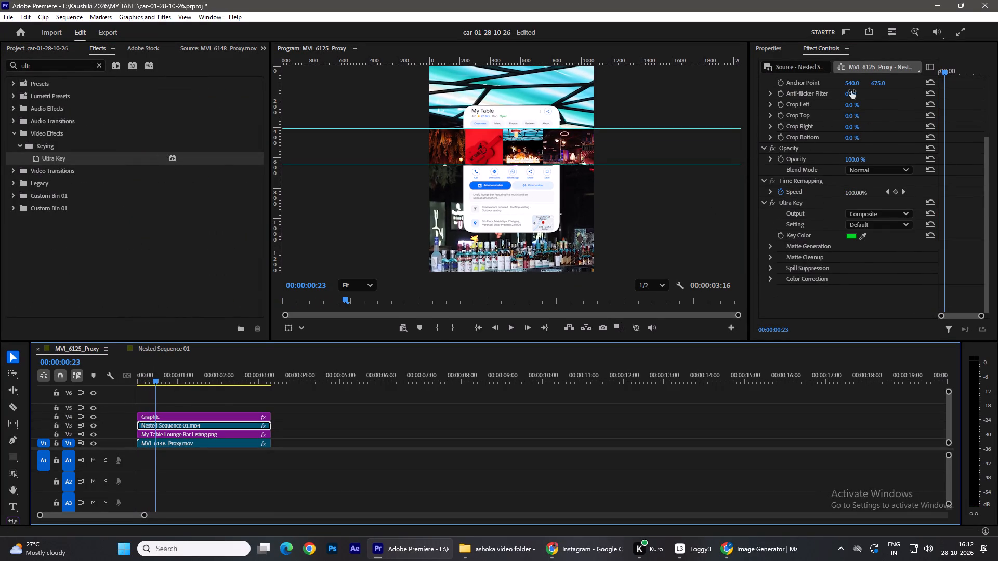
Switch the Graphic clip's Ultra Key off and back on to examine which area it keys out.
scroll(859, 140, up, 16)
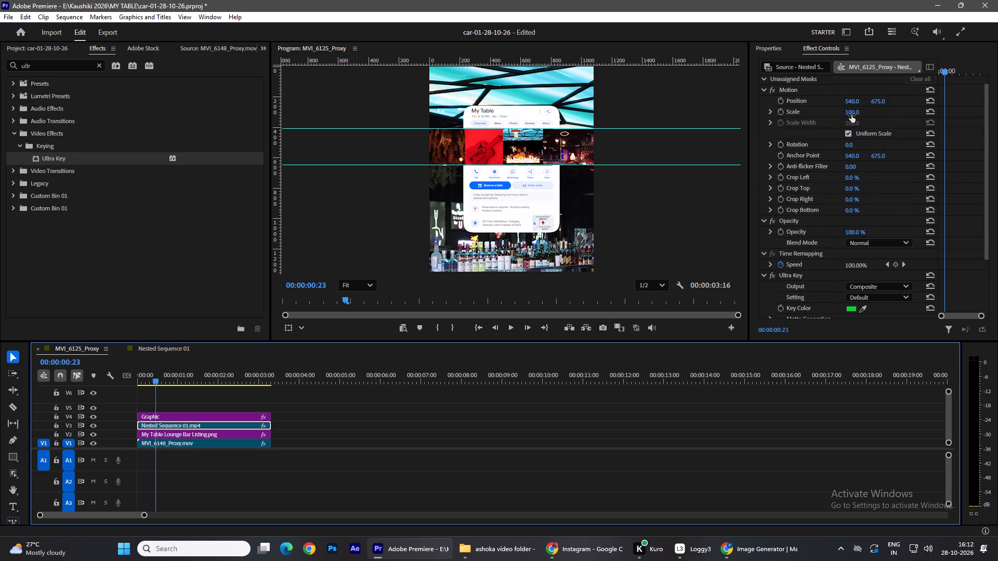
click(163, 418)
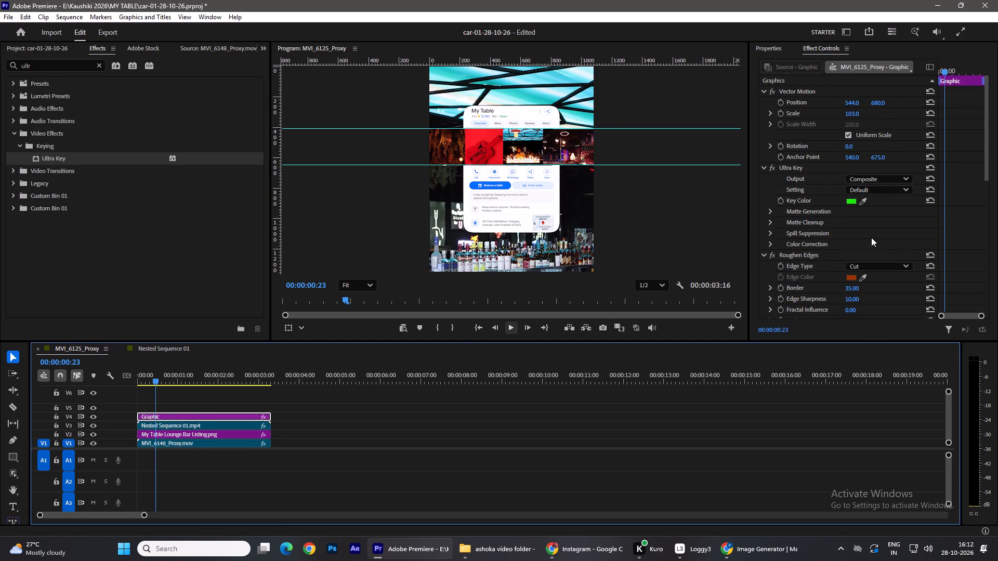
click(771, 165)
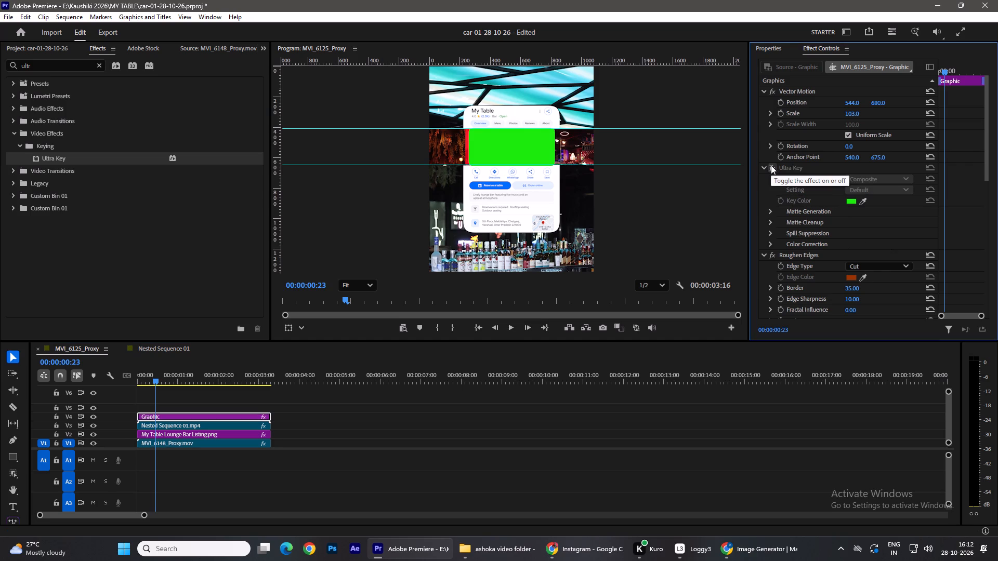
click(771, 165)
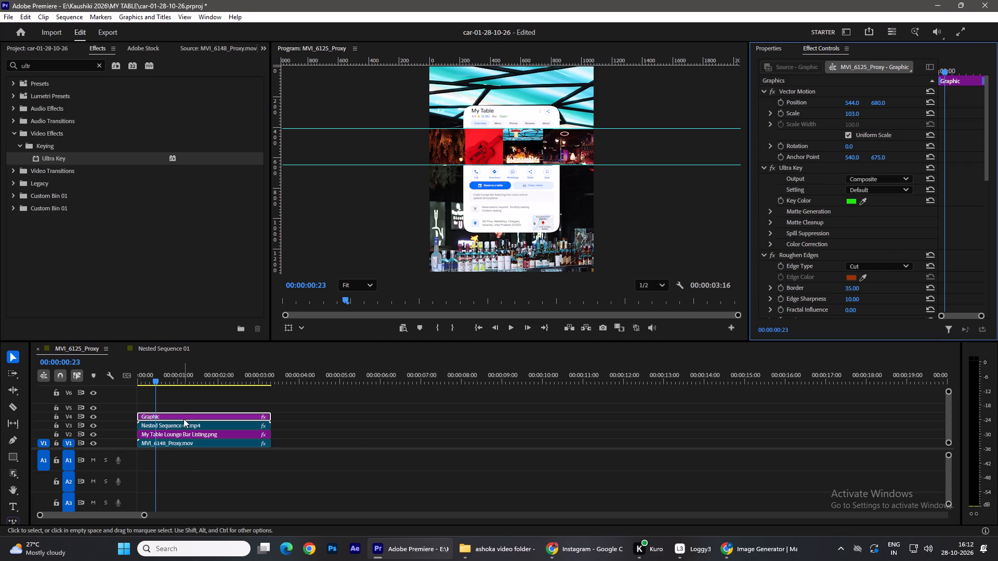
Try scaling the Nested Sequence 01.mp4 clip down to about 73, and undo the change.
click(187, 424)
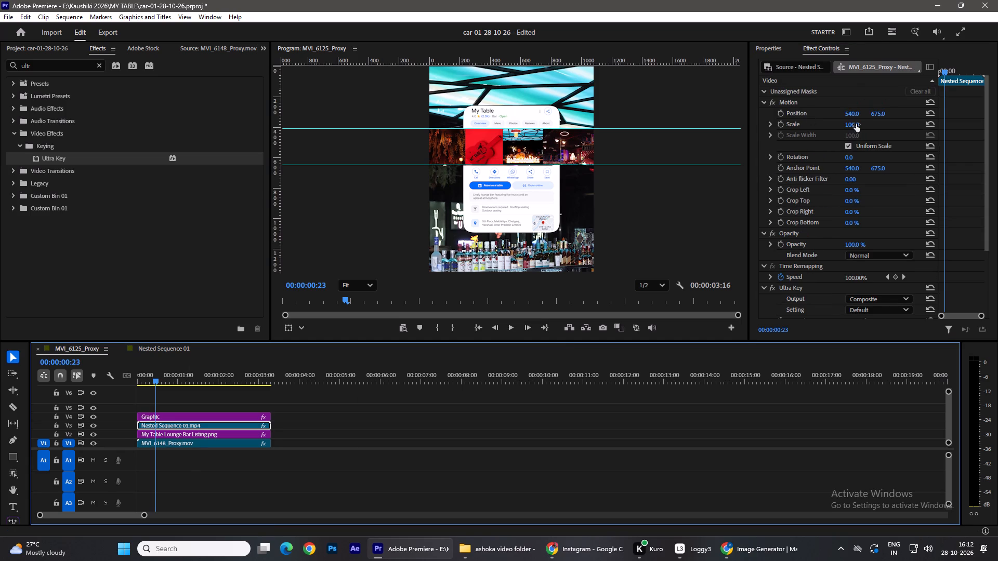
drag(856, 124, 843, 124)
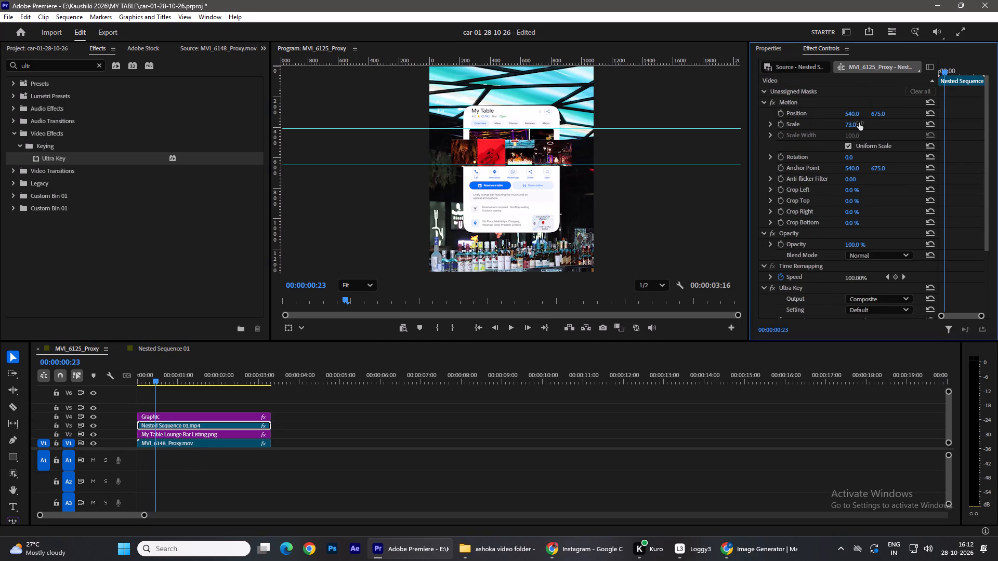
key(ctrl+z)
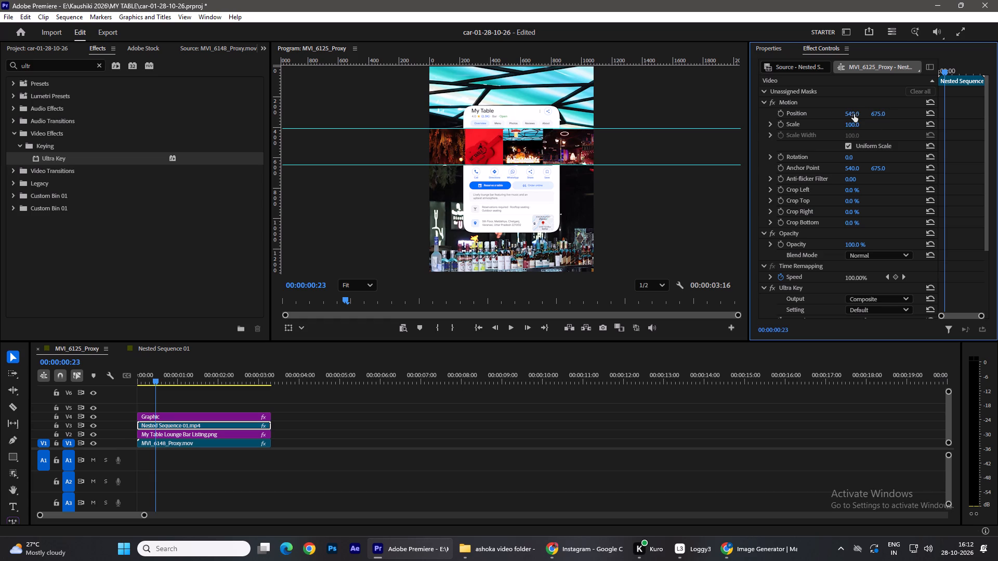
Shift the Nested Sequence 01.mp4 clip to a horizontal position of 803 so its first still starts at the photo area's edge.
drag(854, 114, 857, 119)
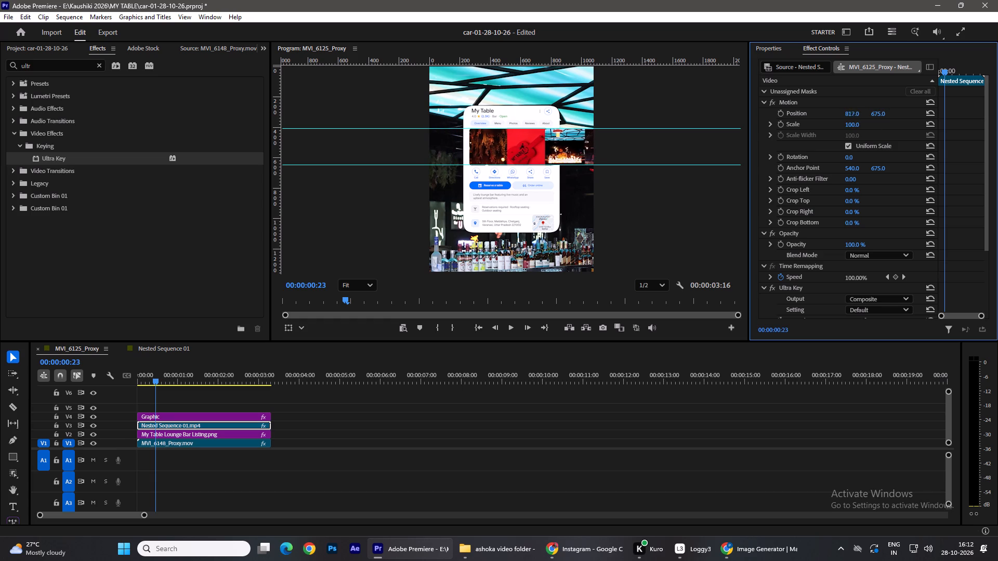
drag(857, 119, 848, 119)
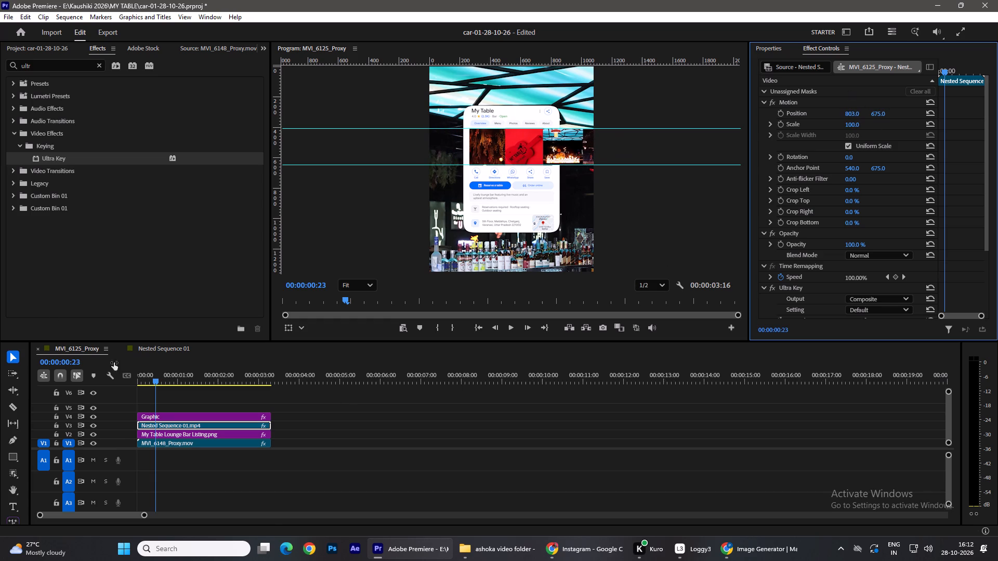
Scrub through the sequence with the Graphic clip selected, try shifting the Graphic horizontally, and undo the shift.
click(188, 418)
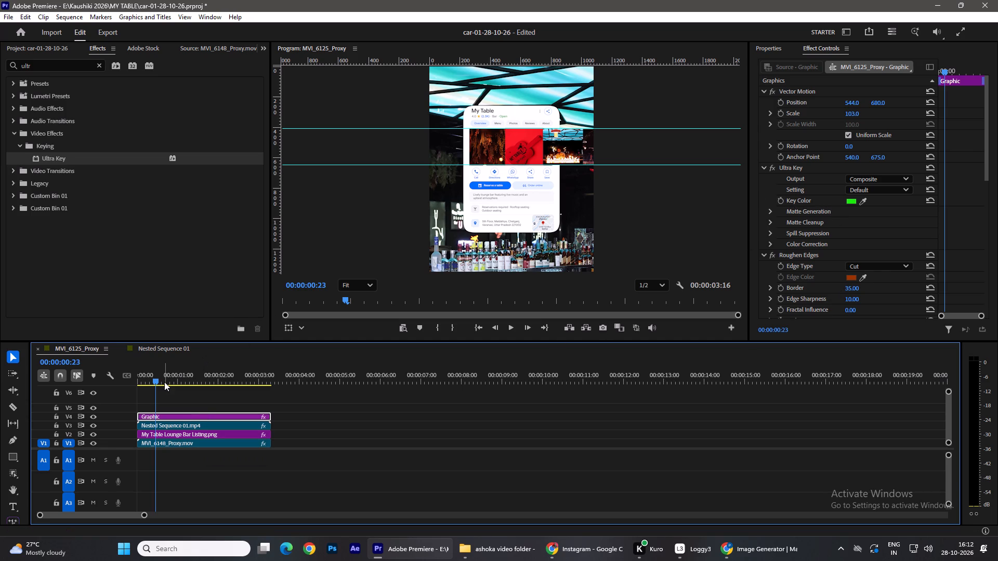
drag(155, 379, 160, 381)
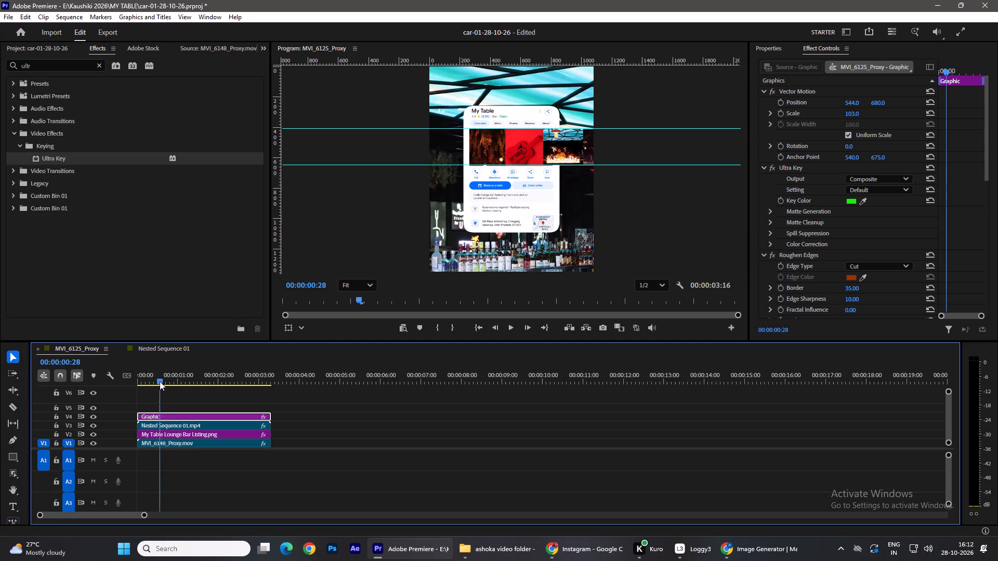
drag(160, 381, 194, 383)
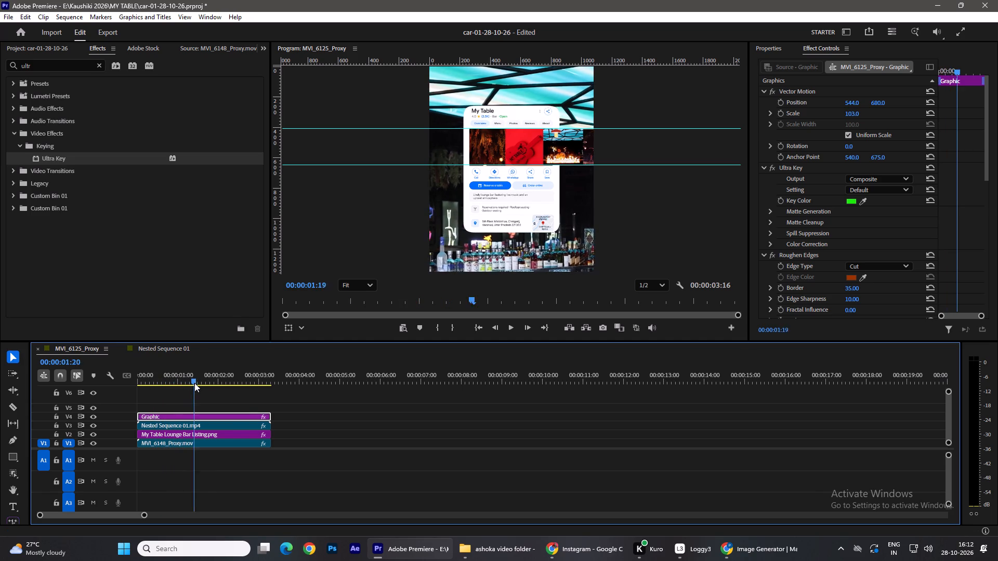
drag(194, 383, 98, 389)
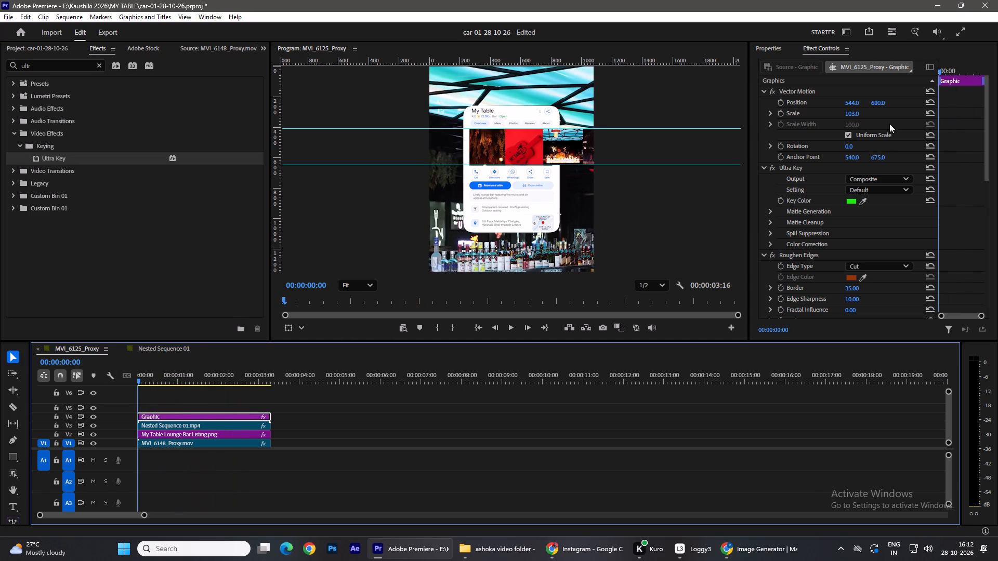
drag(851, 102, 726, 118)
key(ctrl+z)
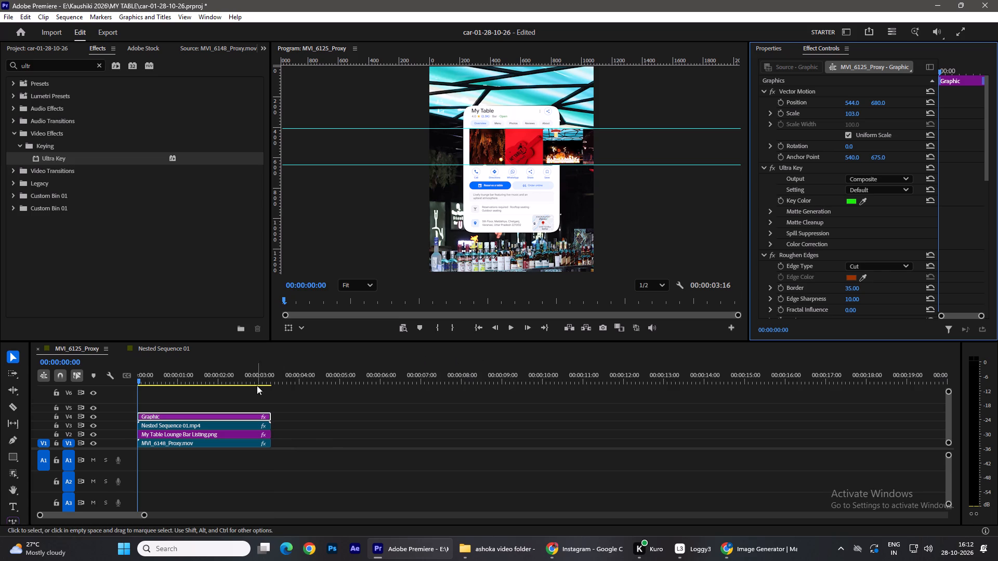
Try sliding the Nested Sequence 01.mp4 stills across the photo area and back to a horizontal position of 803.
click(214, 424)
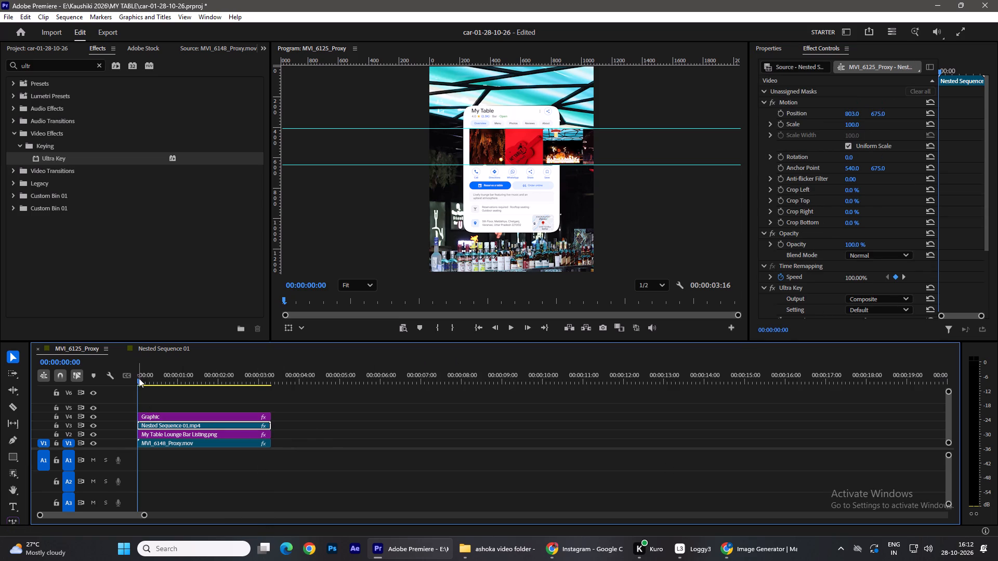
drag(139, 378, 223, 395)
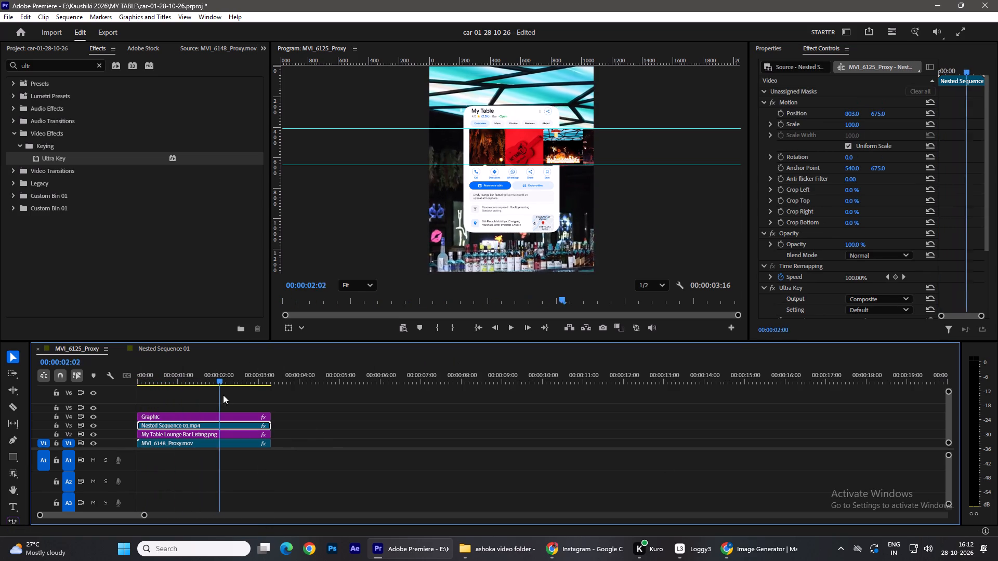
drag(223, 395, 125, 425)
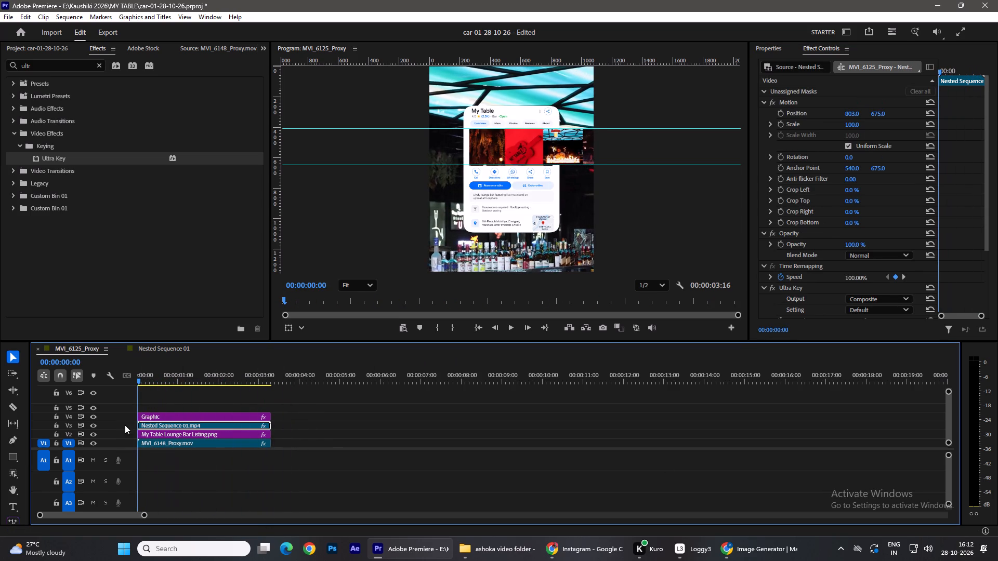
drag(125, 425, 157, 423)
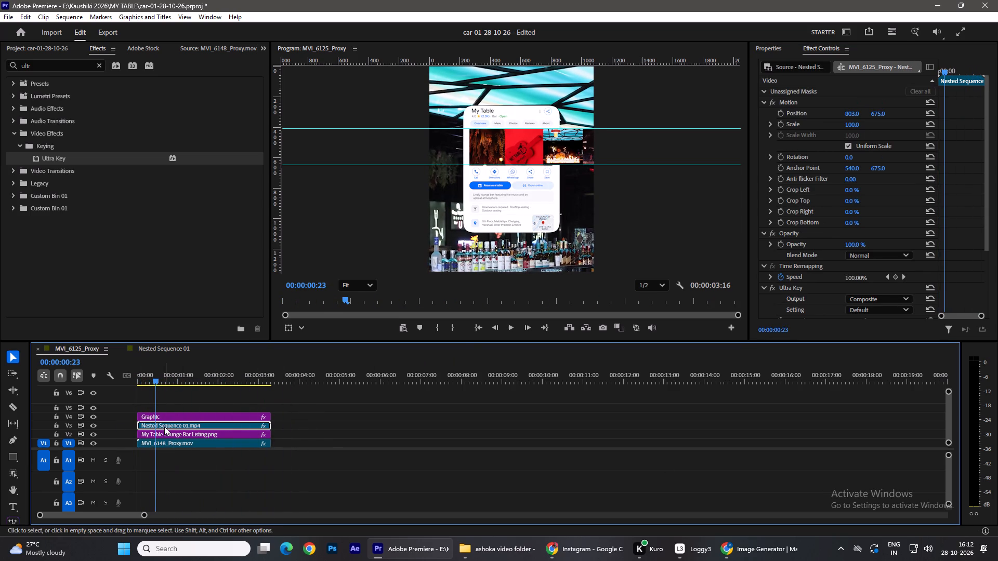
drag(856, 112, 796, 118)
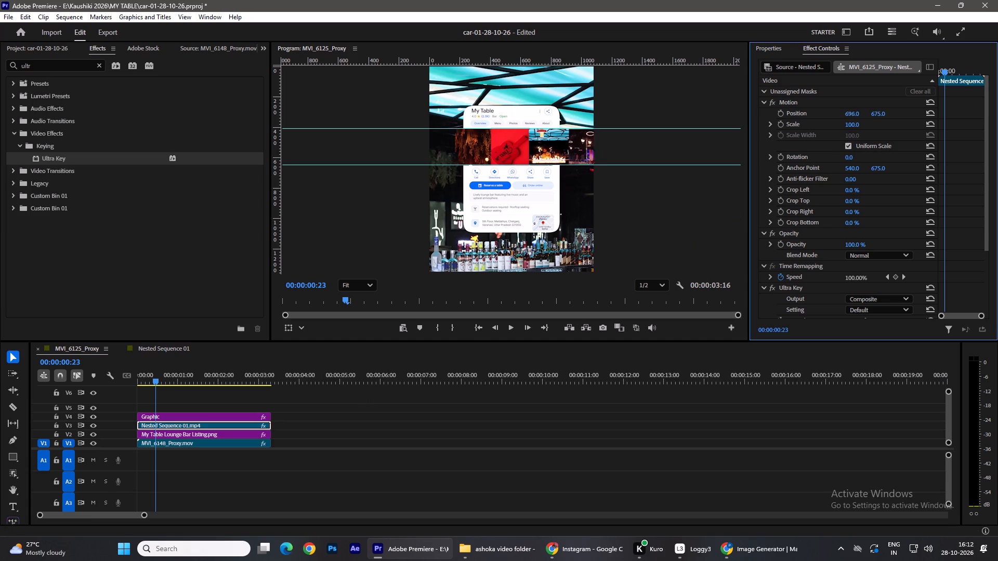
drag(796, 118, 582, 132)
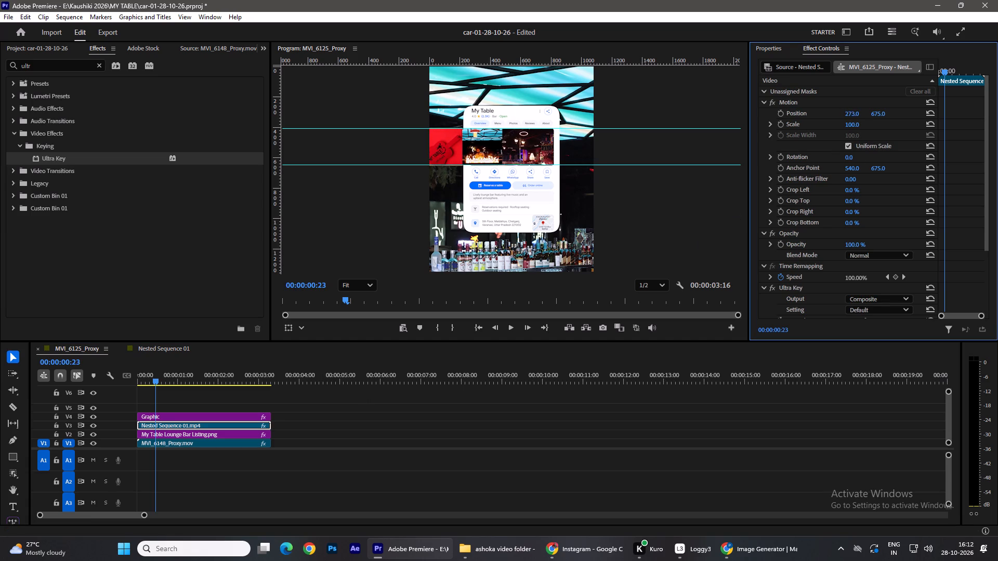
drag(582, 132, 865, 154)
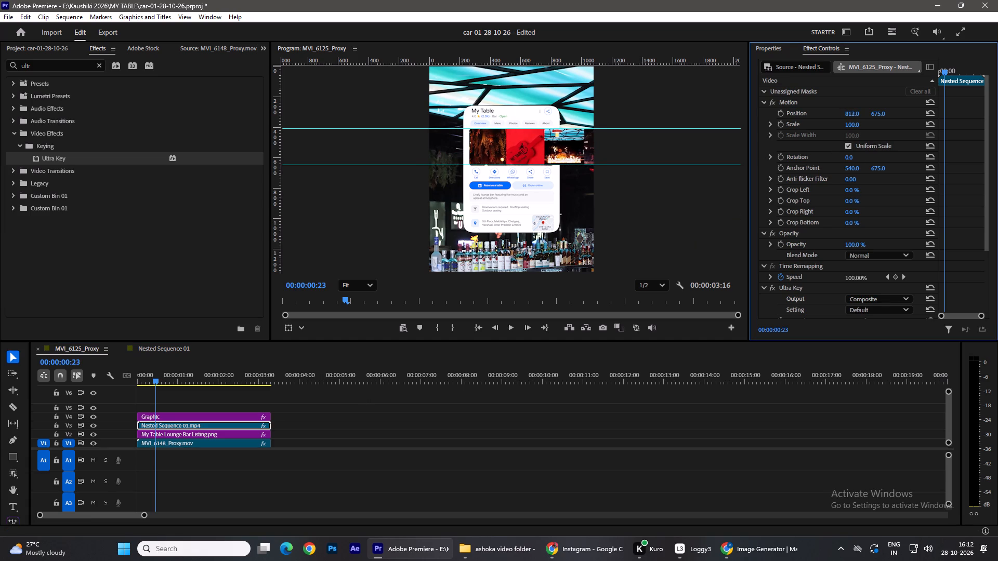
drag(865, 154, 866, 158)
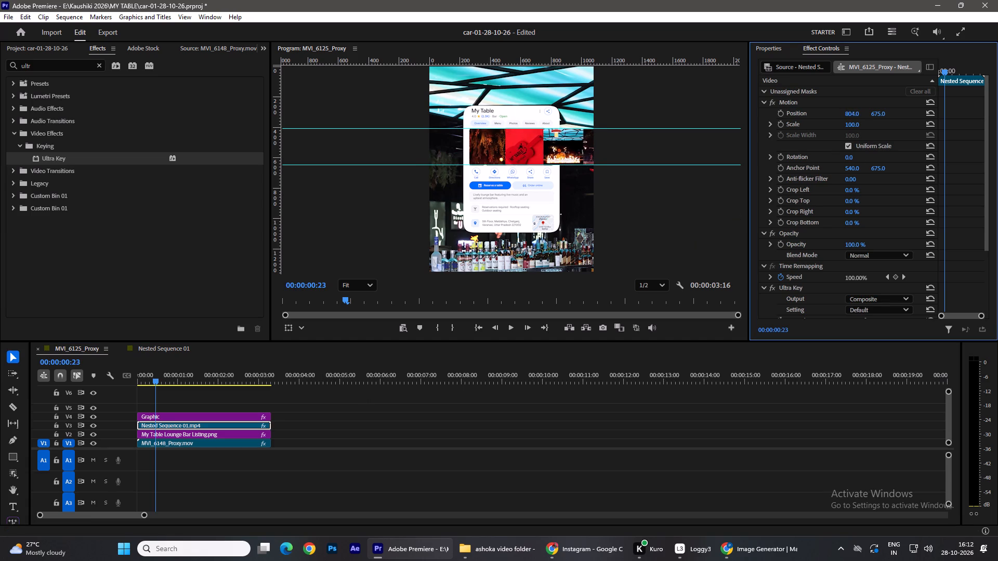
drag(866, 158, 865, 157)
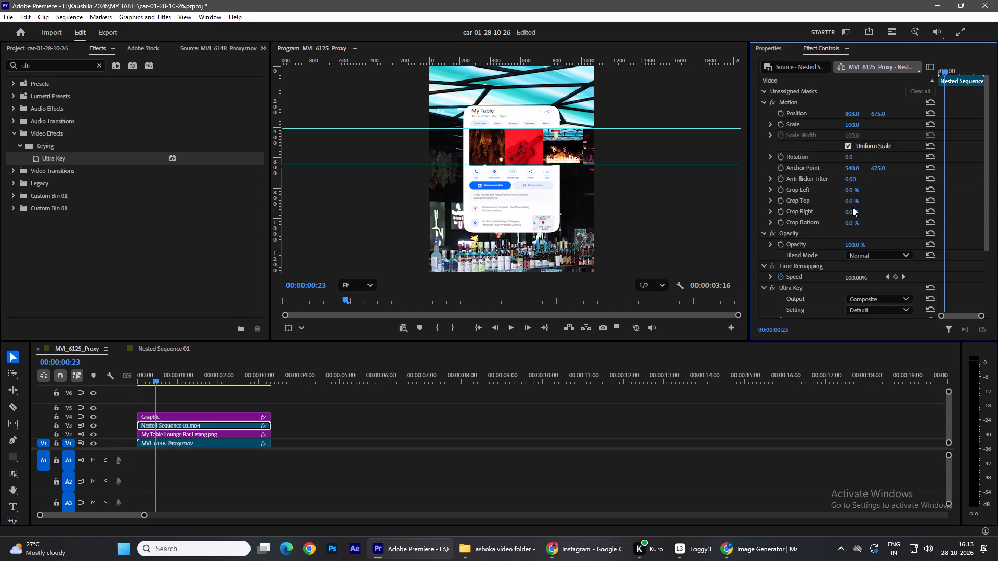
Turn on keyframing for Crop Left, Top, Right and Bottom of the Nested Sequence 01.mp4 clip at 00:00:00:23.
click(781, 224)
click(778, 214)
click(778, 199)
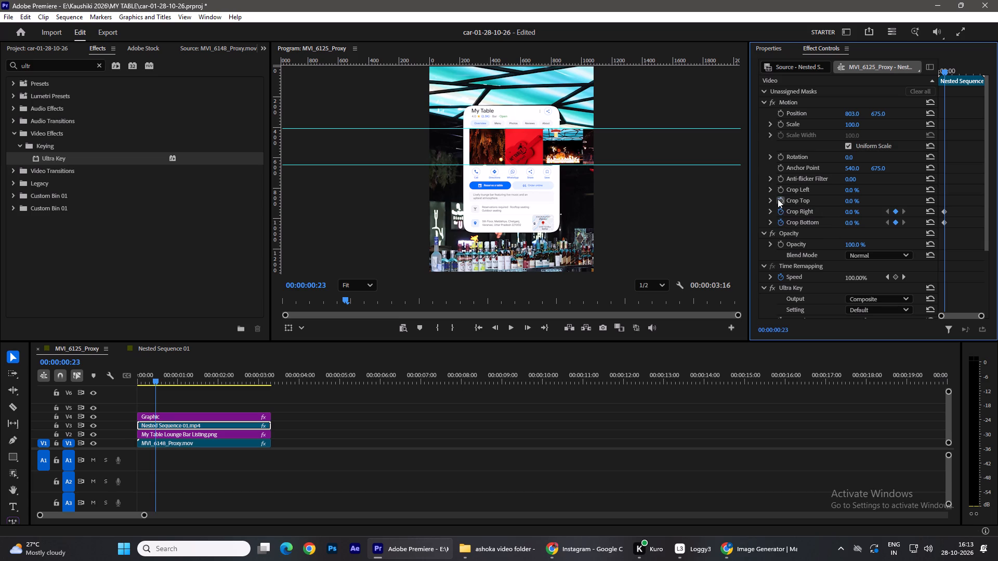
click(778, 190)
drag(951, 73, 960, 79)
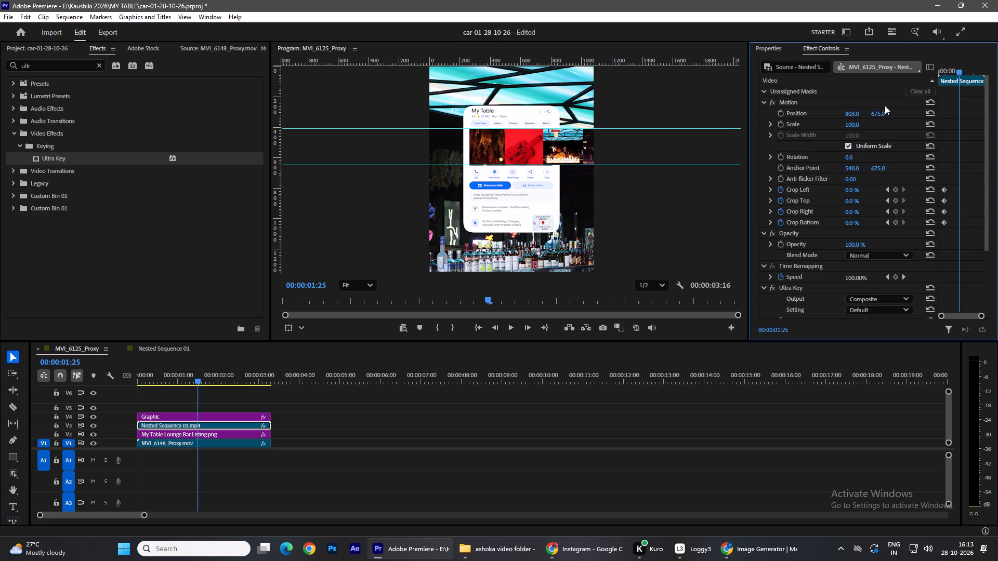
Delete the Crop Left, Top, Right and Bottom keyframes of the Nested Sequence 01.mp4 clip.
drag(962, 68, 943, 72)
drag(962, 185, 923, 251)
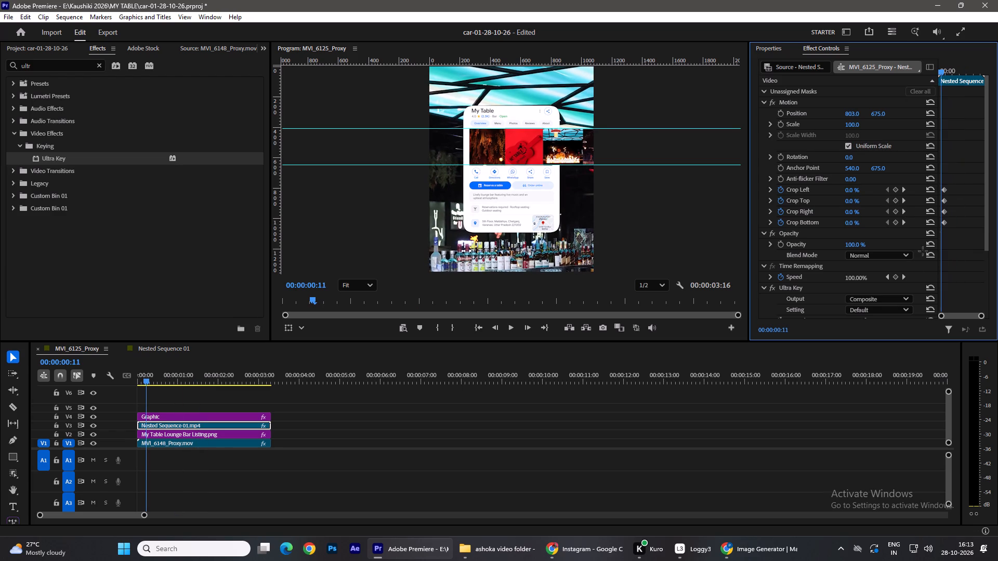
drag(923, 251, 914, 270)
key(Delete)
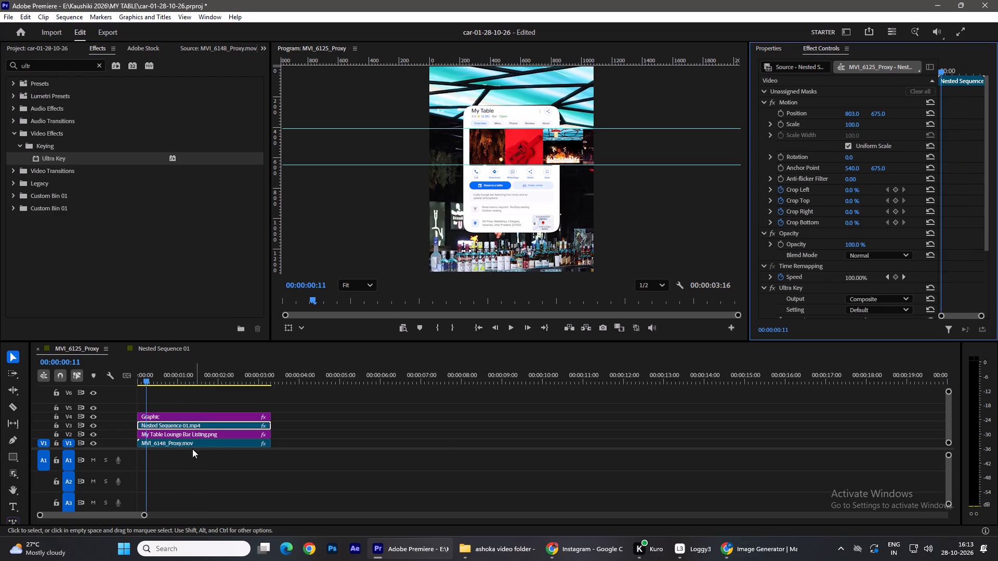
click(185, 423)
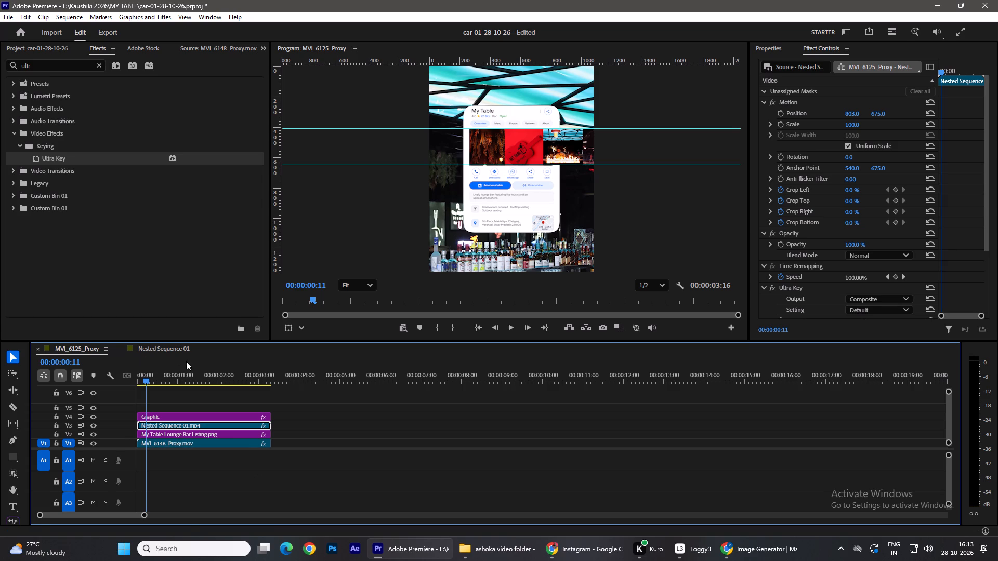
Switch to Chrome and study how the photos slide inside the listing card in the ton.kedai Instagram reference post.
click(566, 547)
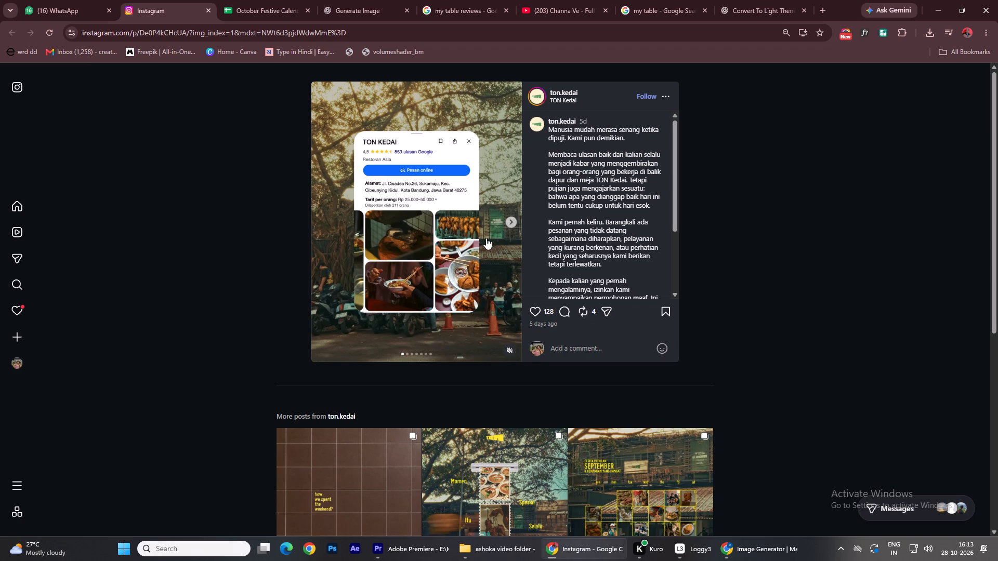
click(419, 261)
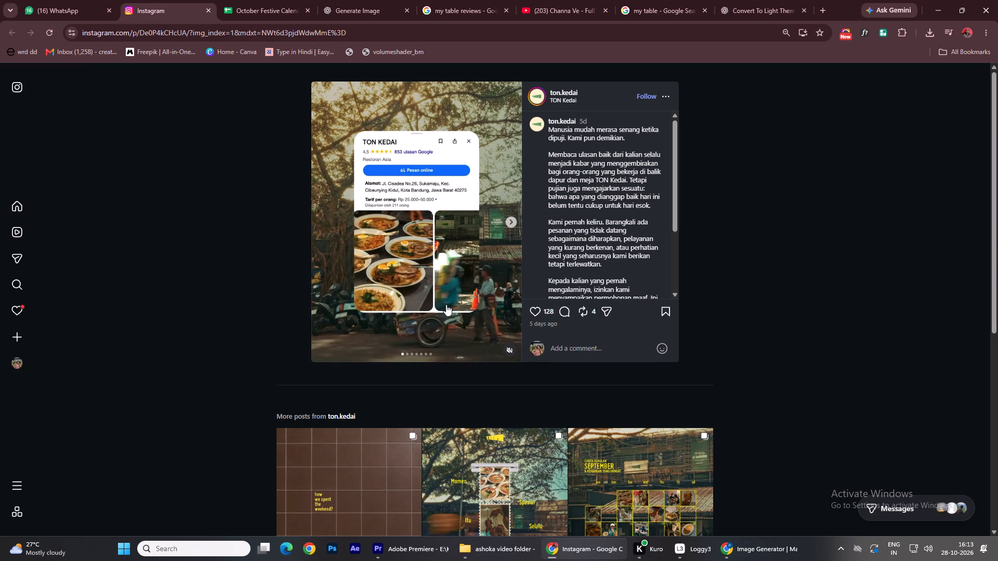
click(446, 304)
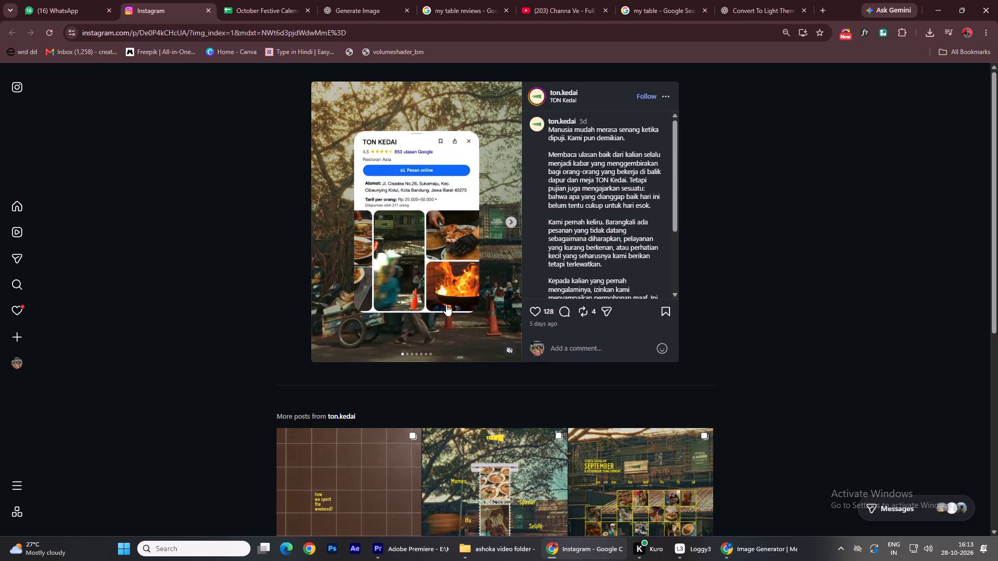
Return to Premiere and play the MVI_6125_Proxy sequence from the start to review the listing card over the bar footage.
click(413, 550)
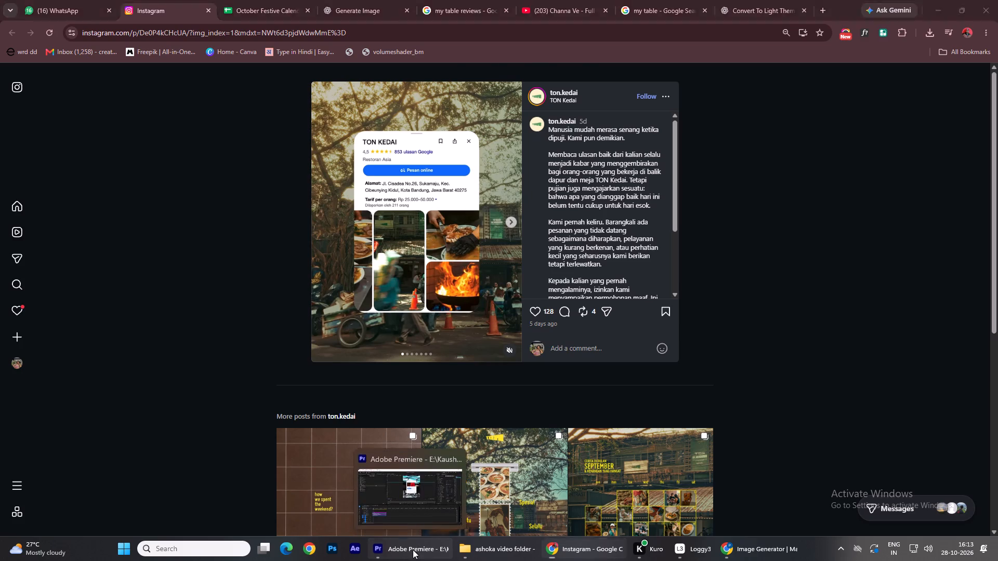
drag(154, 387, 2, 388)
drag(151, 379, 121, 380)
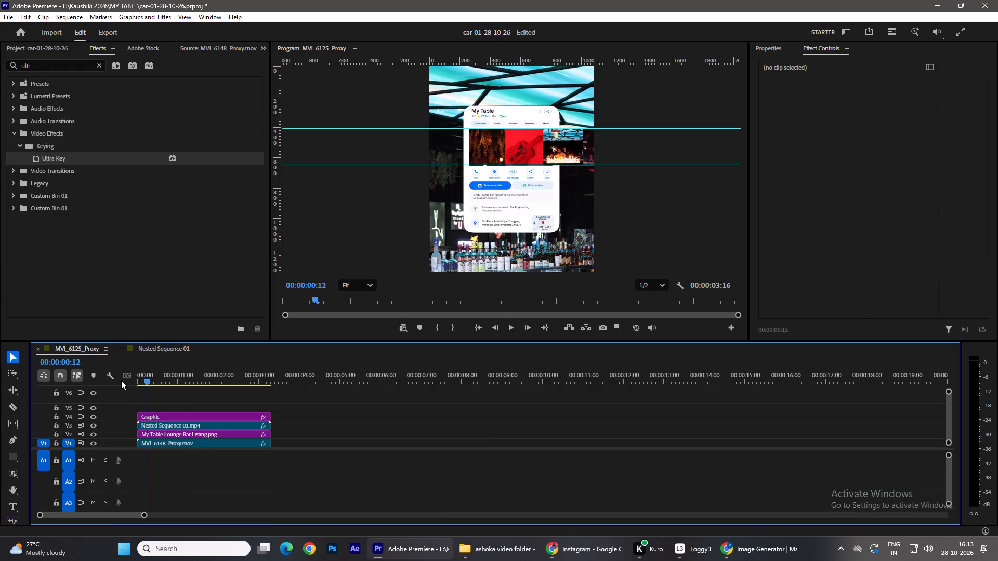
drag(121, 380, 27, 421)
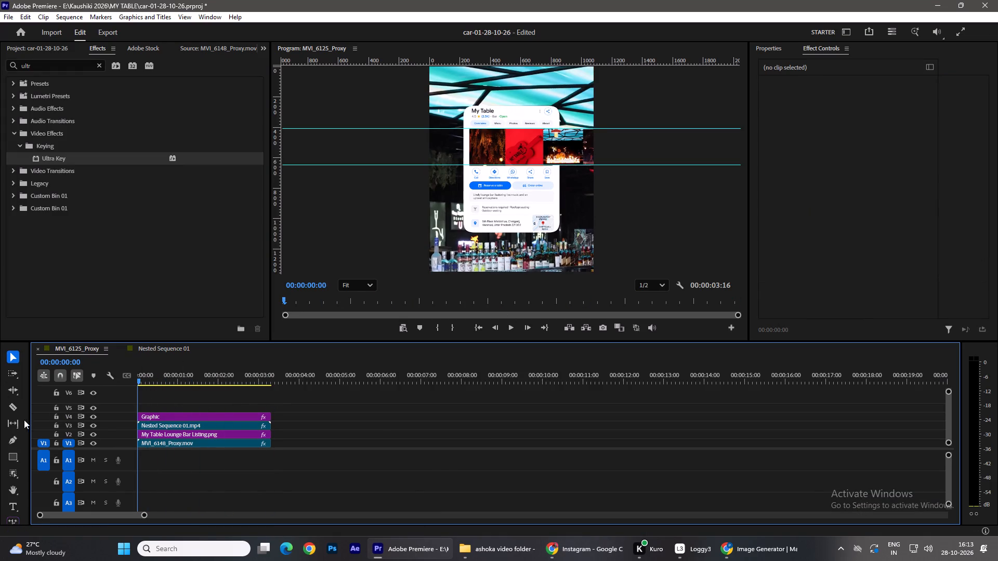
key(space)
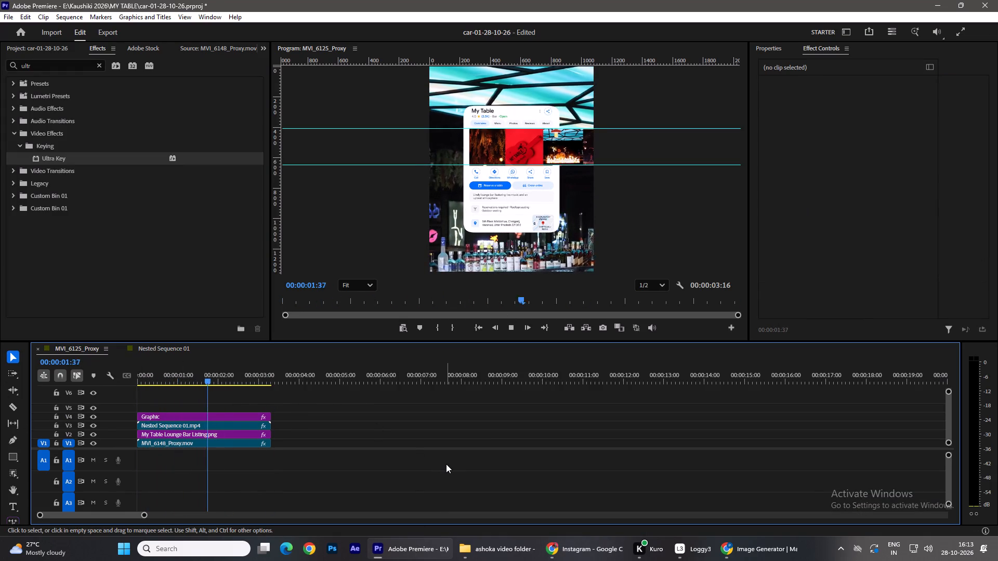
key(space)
drag(217, 378, 51, 407)
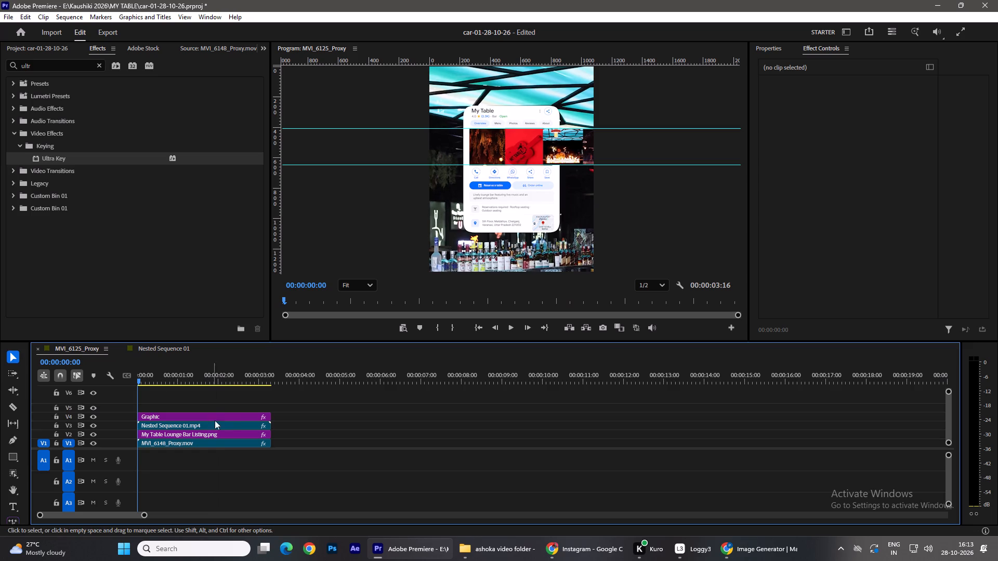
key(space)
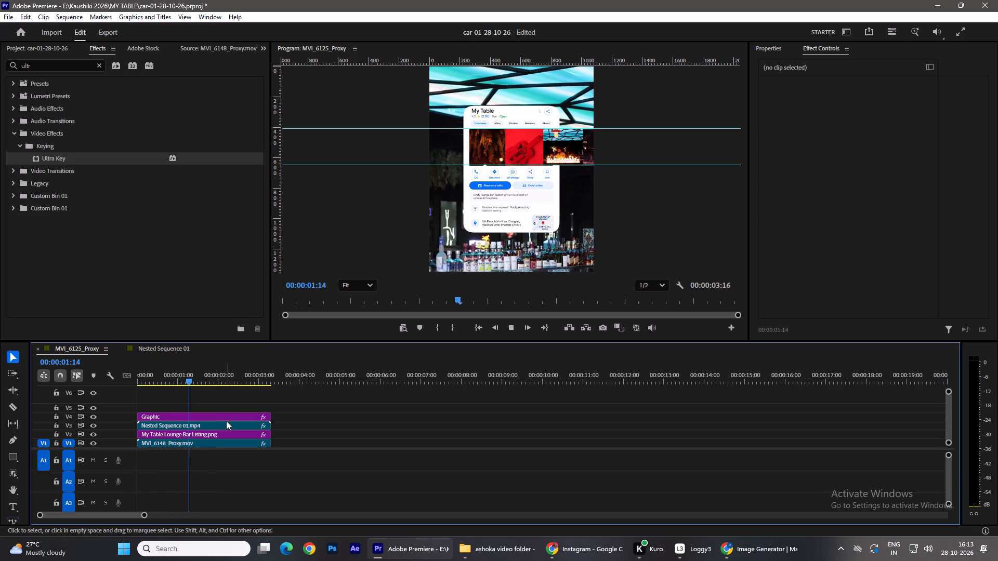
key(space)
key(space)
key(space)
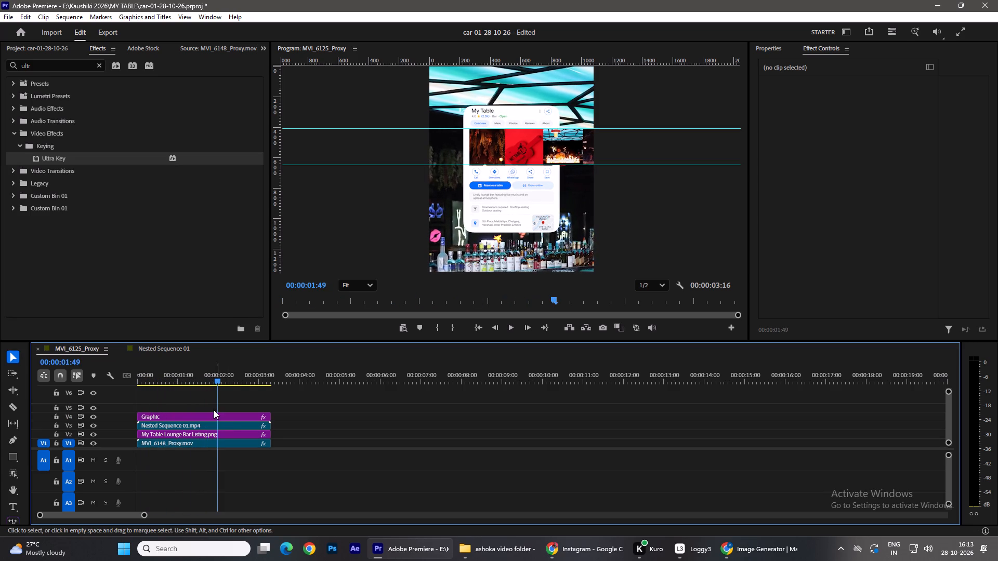
Set Crop Right of the Nested Sequence 01.mp4 clip to 48% at 00:00:00:38 and scrub back towards the start to check it.
drag(225, 380, 108, 398)
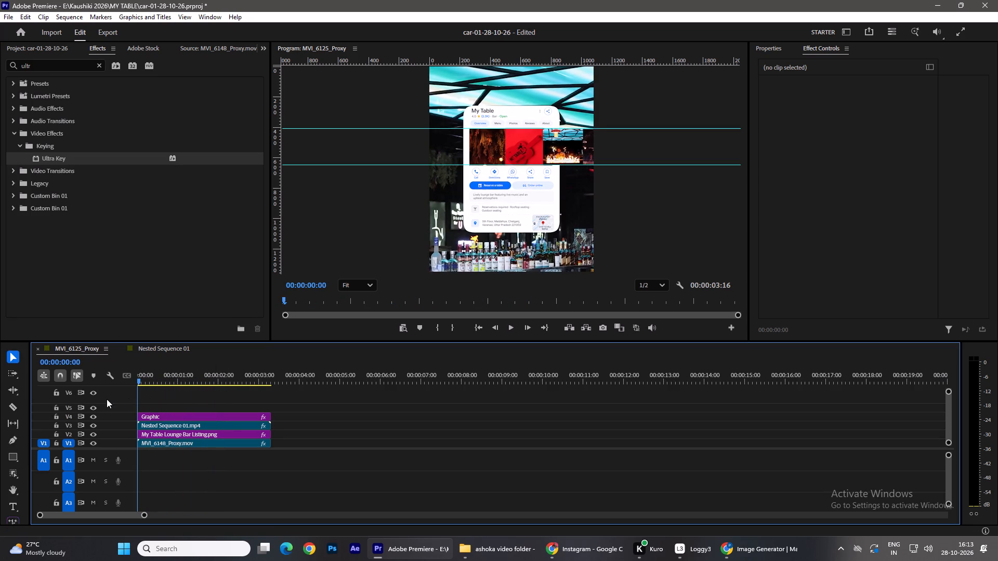
key(space)
key(space)
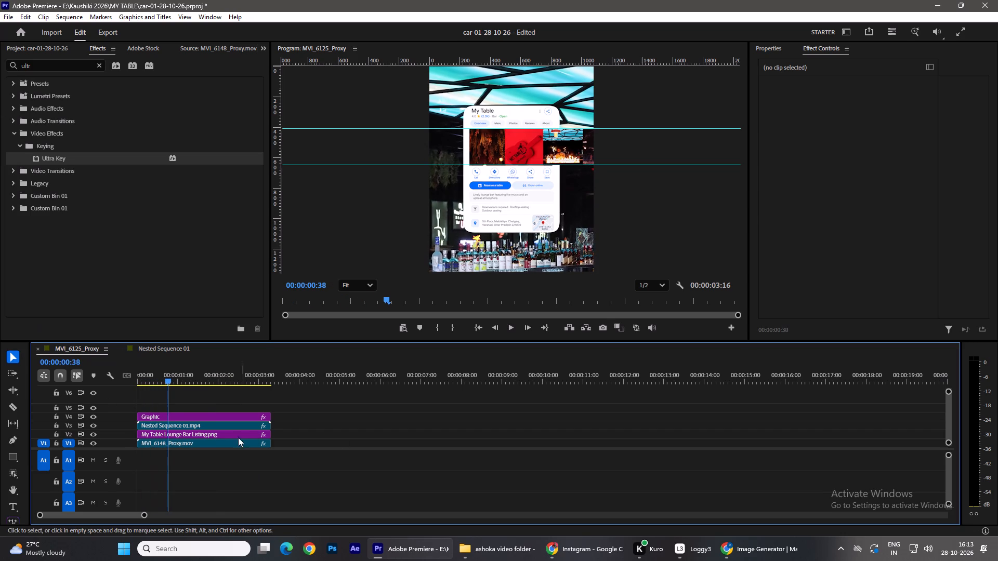
click(183, 424)
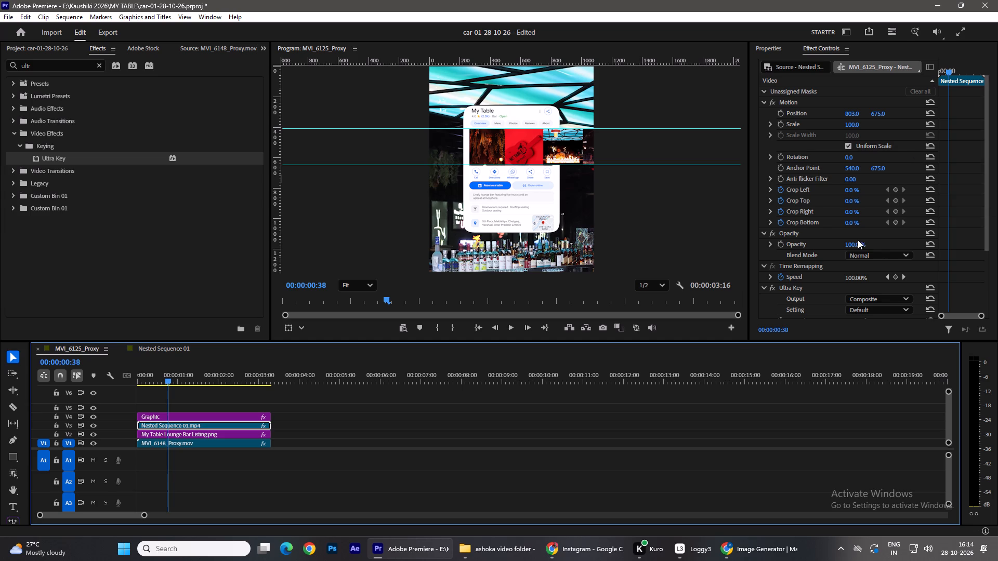
drag(853, 212, 874, 211)
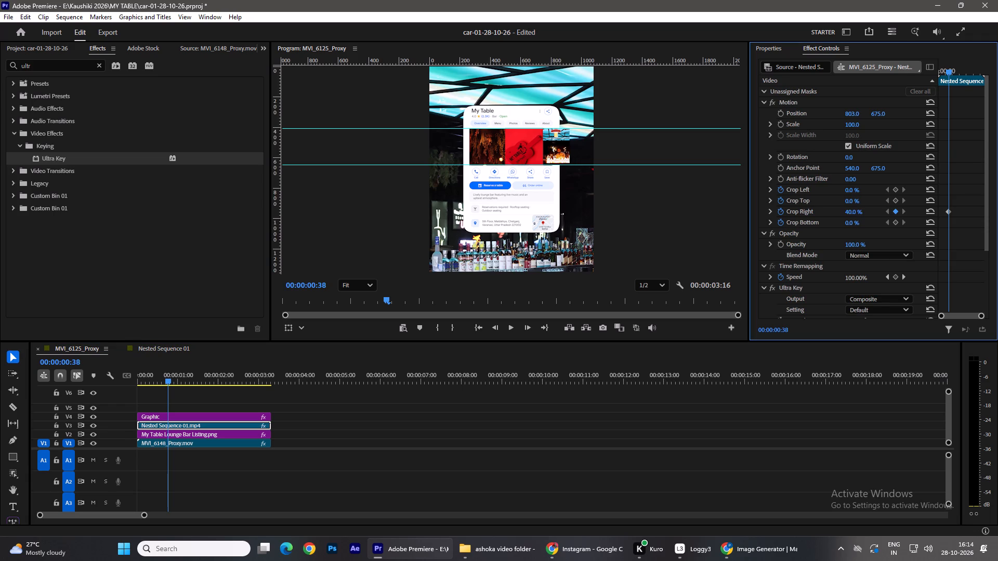
drag(874, 211, 878, 212)
drag(169, 377, 138, 380)
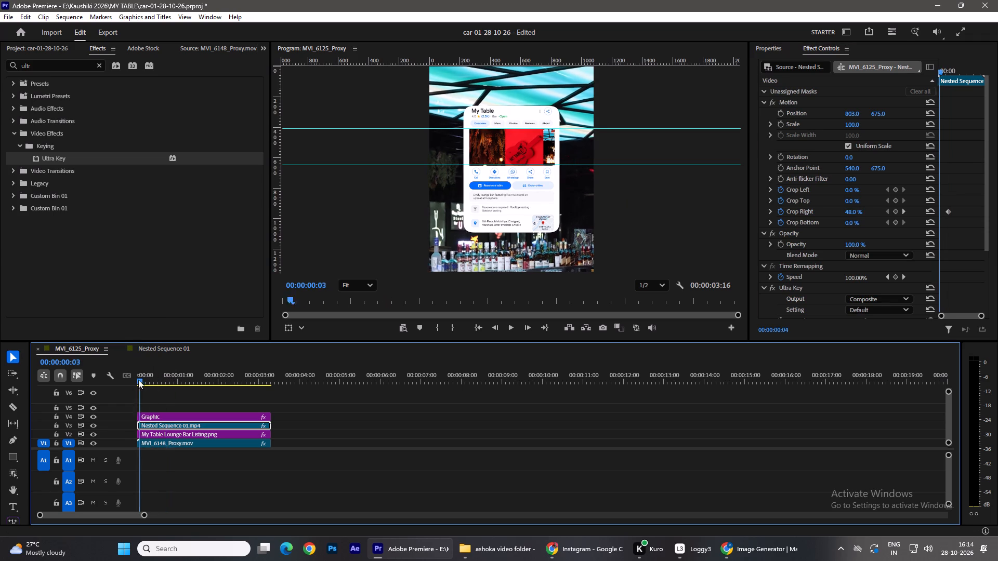
Move the Crop Right keyframe of the Nested Sequence 01.mp4 clip to the clip's start at 00:00:00:00.
drag(138, 380, 104, 380)
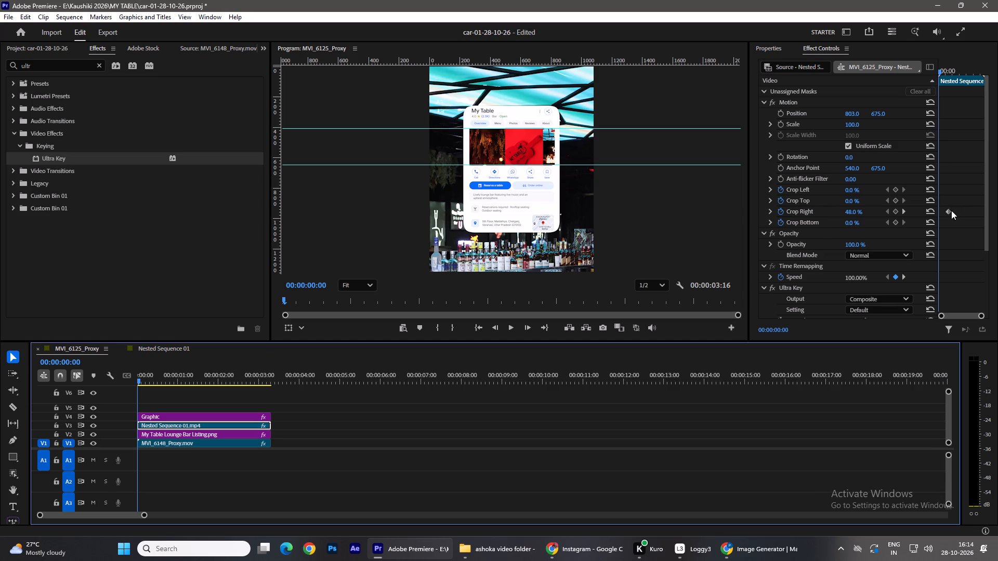
drag(951, 210, 904, 211)
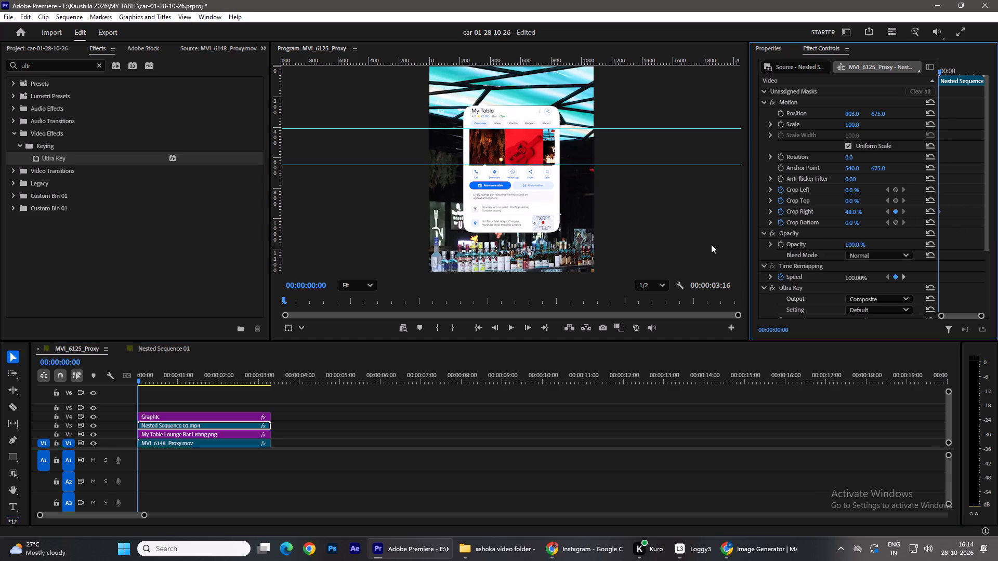
Step frame by frame through the opening of the sequence to check the crop of the stills.
key(Right)
key(Right)
key(Right)
key(Right)
key(Right)
key(Right)
key(Right)
key(Right)
key(Right)
key(Right)
key(Right)
key(Right)
key(Right)
key(Right)
key(Right)
key(Right)
key(Right)
key(Right)
key(Right)
key(Right)
key(Right)
key(Right)
key(Right)
key(Right)
key(Right)
key(Right)
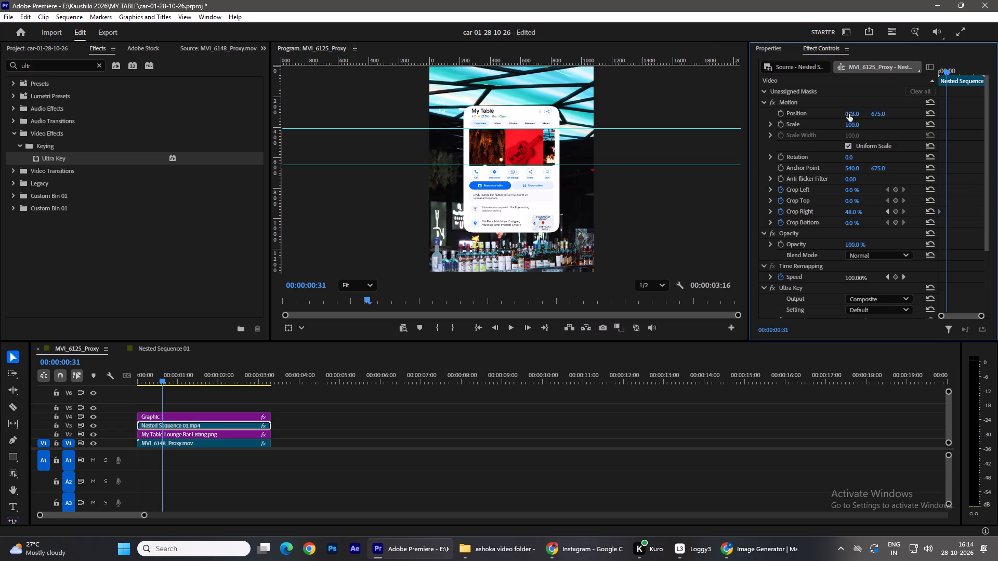
Turn on keyframing for Position and Scale of the Nested Sequence 01.mp4 clip at 00:00:00:00.
drag(943, 70, 928, 70)
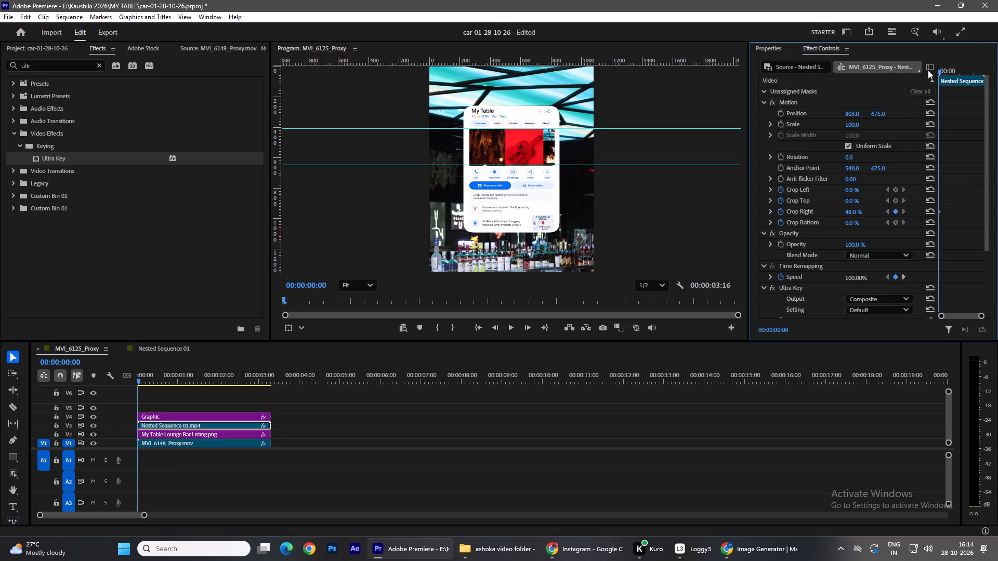
drag(928, 70, 926, 70)
click(781, 113)
click(783, 124)
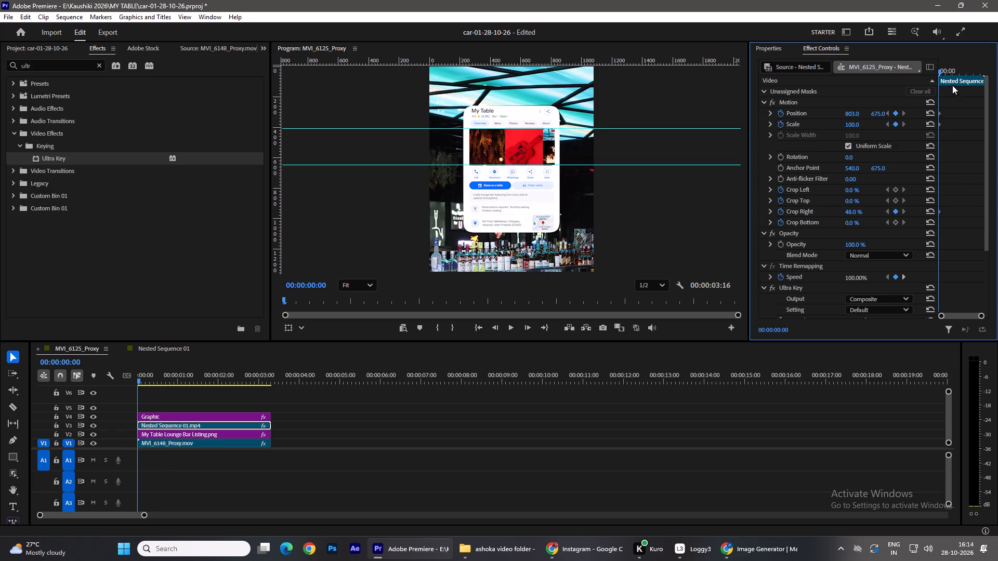
Set the horizontal position of the Nested Sequence 01.mp4 clip to 703 at 00:00:01:06.
drag(944, 72, 955, 77)
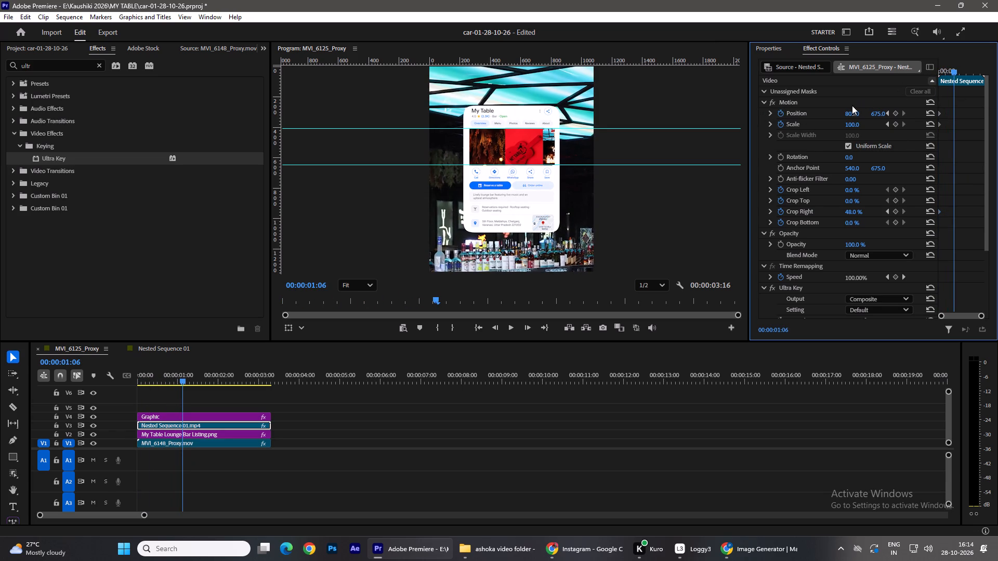
drag(854, 115, 833, 117)
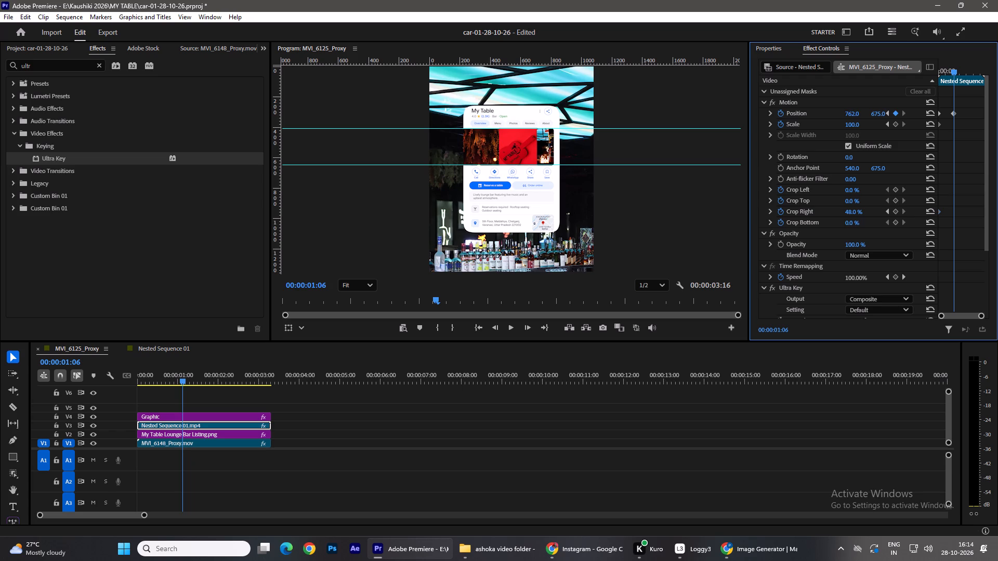
drag(833, 117, 816, 117)
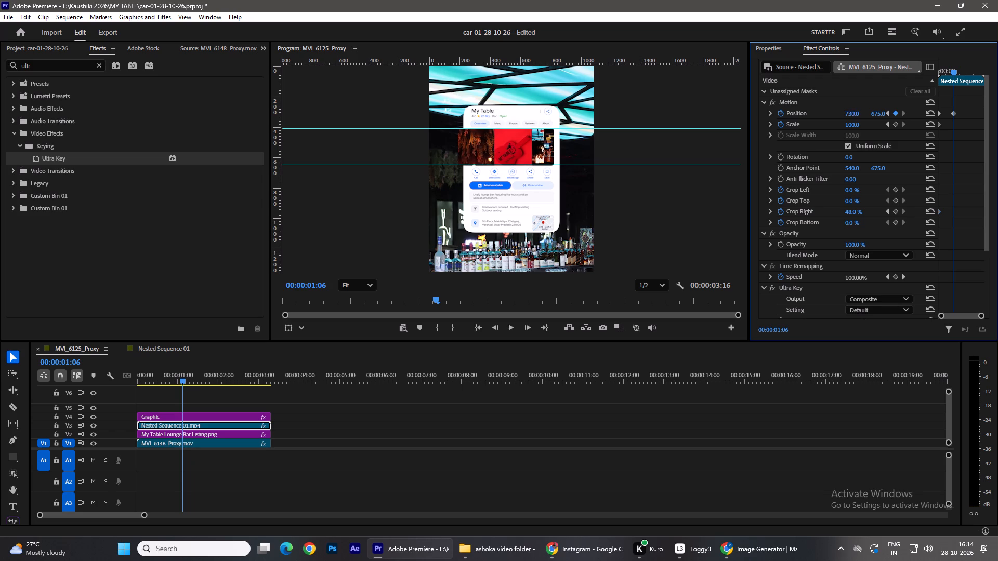
drag(816, 117, 803, 118)
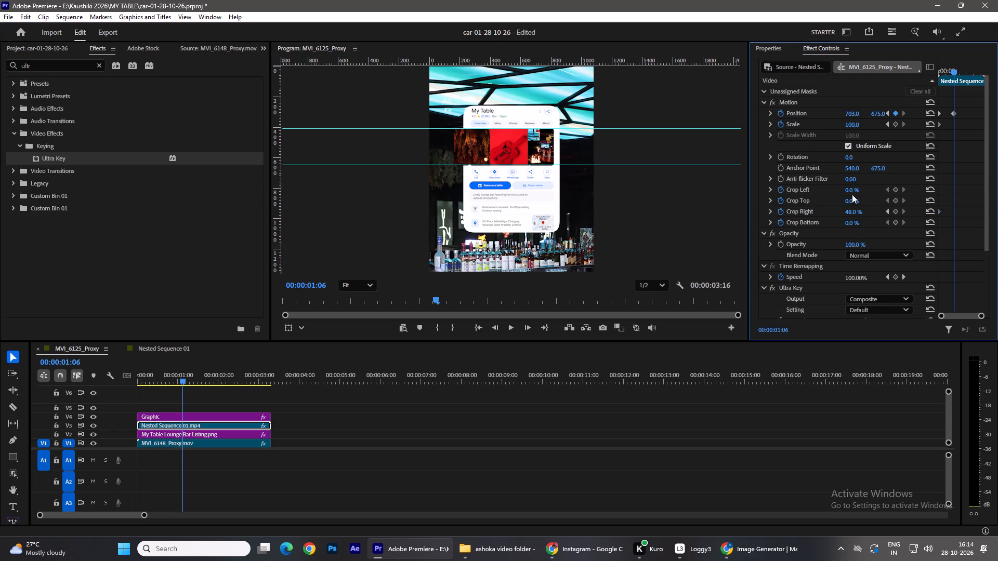
Set Crop Left to 9% and Crop Right to 39% for the Nested Sequence 01.mp4 clip at 00:00:01:06.
drag(852, 191, 856, 192)
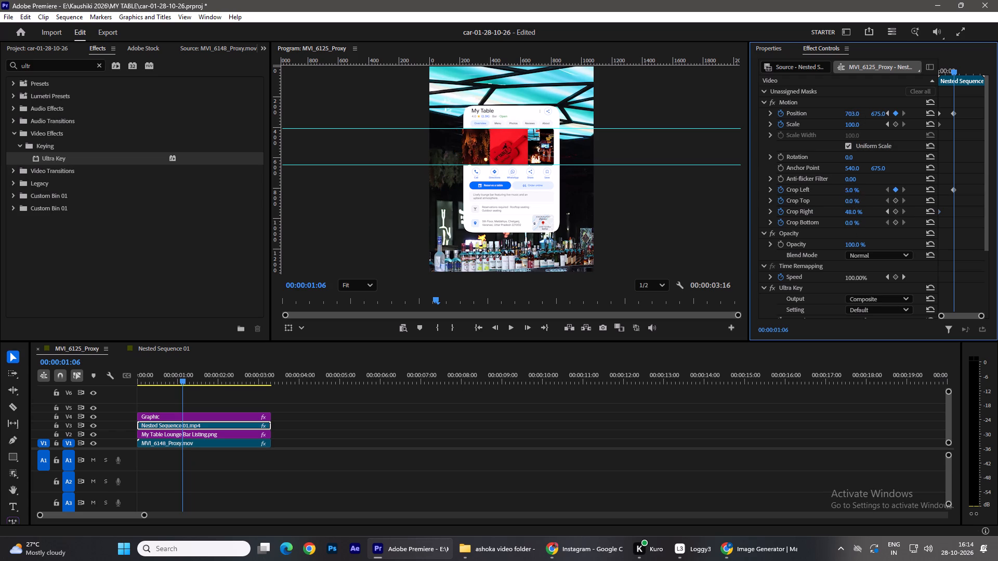
drag(856, 192, 859, 193)
drag(859, 193, 862, 195)
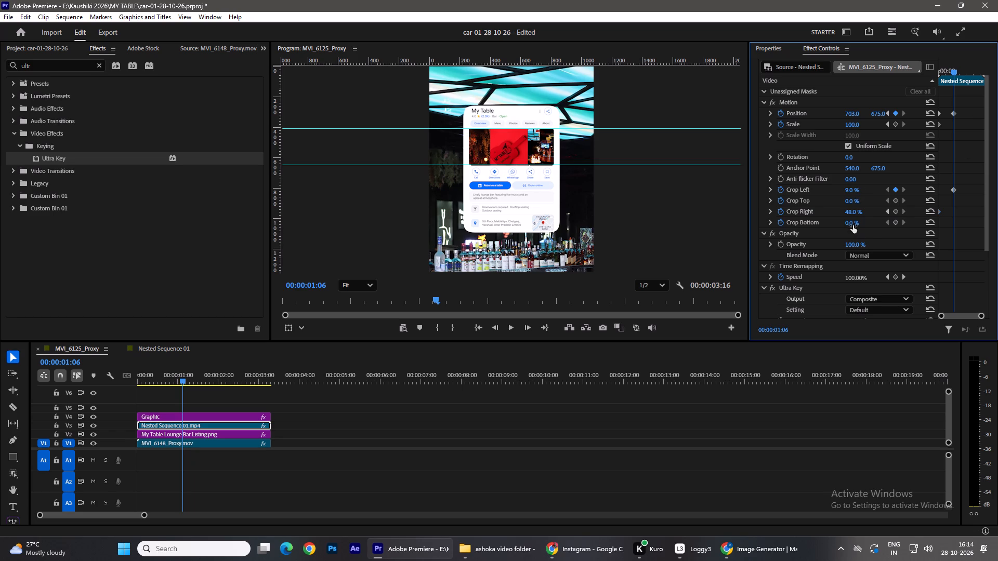
drag(856, 213, 852, 213)
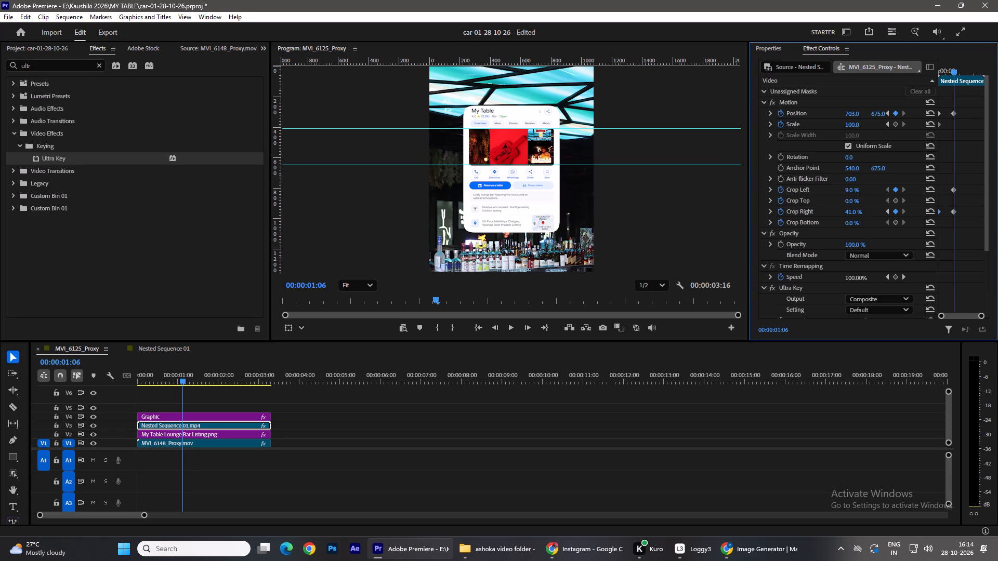
drag(852, 213, 851, 213)
Set the horizontal position of the Nested Sequence 01.mp4 clip to 625 at 00:00:01:49.
drag(957, 71, 965, 76)
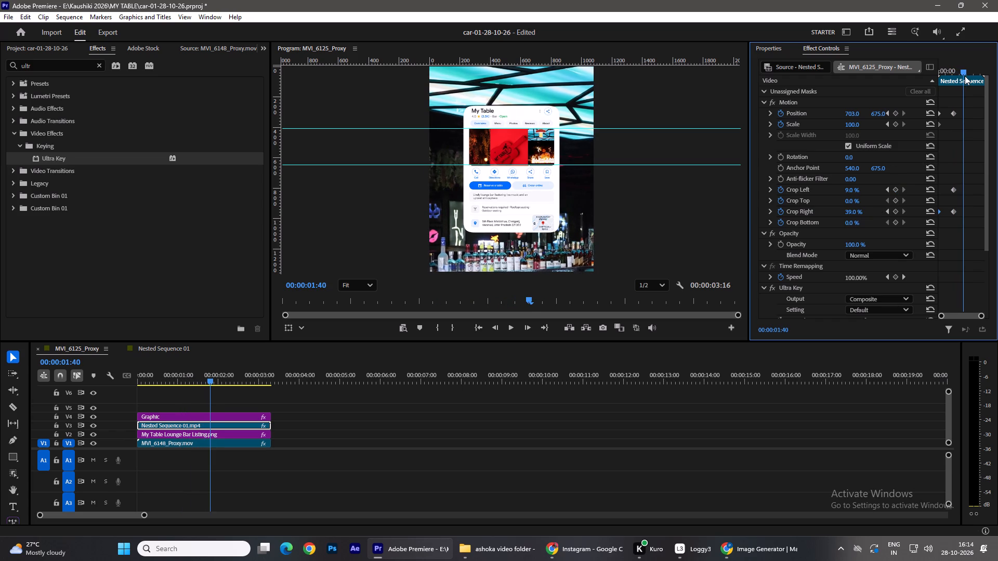
drag(965, 76, 967, 77)
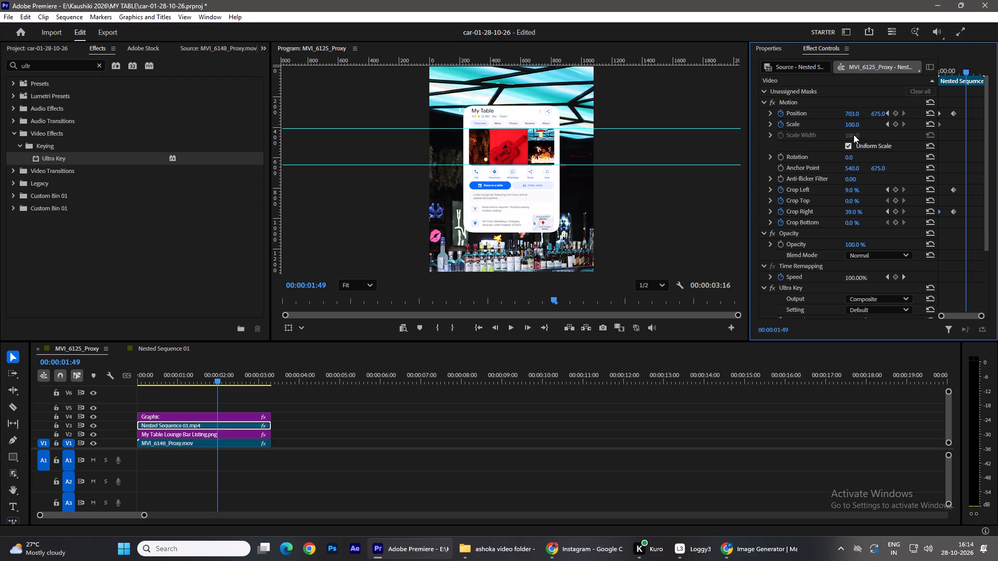
drag(859, 115, 836, 119)
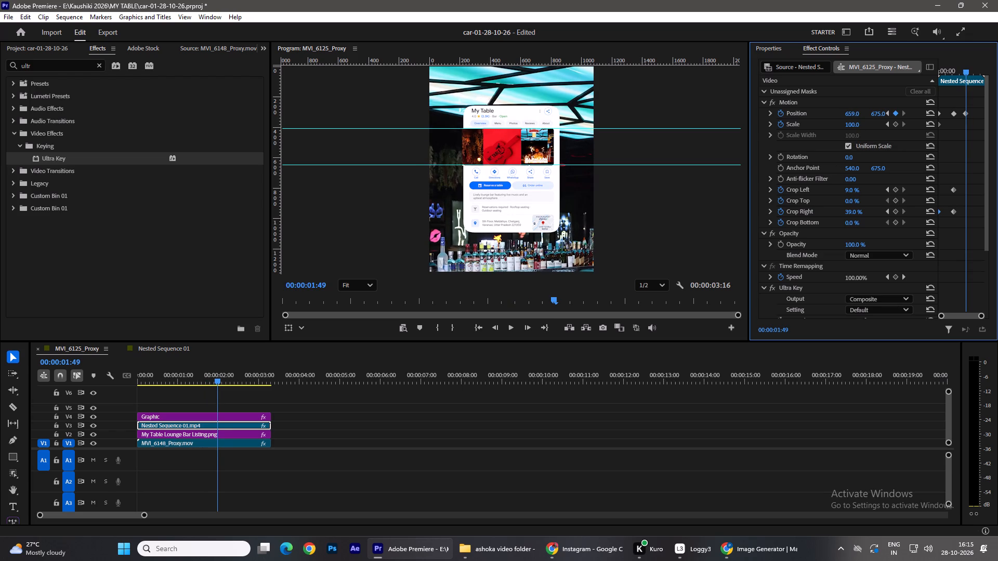
drag(836, 119, 819, 123)
Set Crop Right to 32% and Crop Left to 16% for the Nested Sequence 01.mp4 clip at 00:00:01:49.
drag(856, 212, 853, 212)
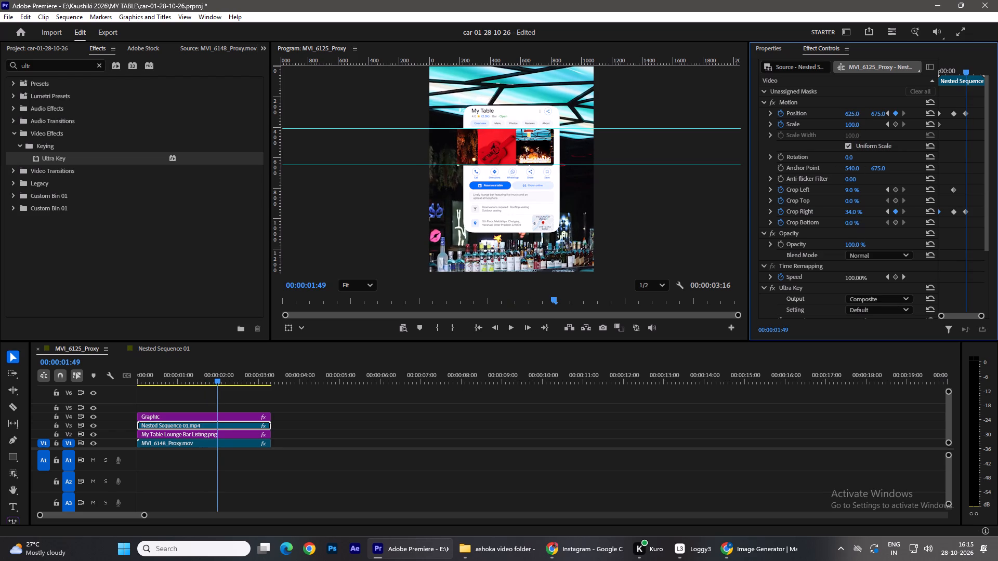
drag(853, 212, 850, 211)
drag(850, 211, 850, 211)
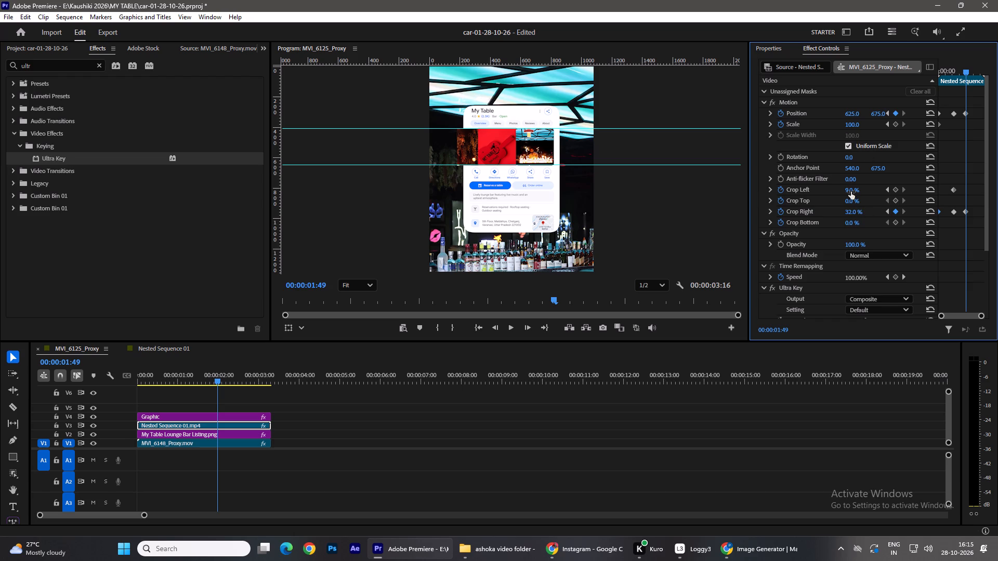
drag(849, 191, 853, 192)
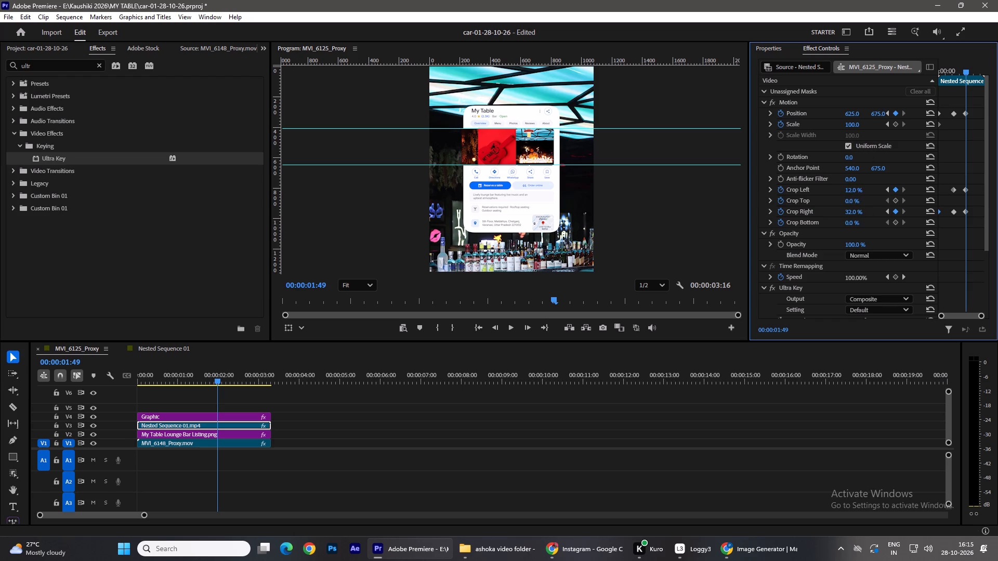
drag(853, 192, 855, 192)
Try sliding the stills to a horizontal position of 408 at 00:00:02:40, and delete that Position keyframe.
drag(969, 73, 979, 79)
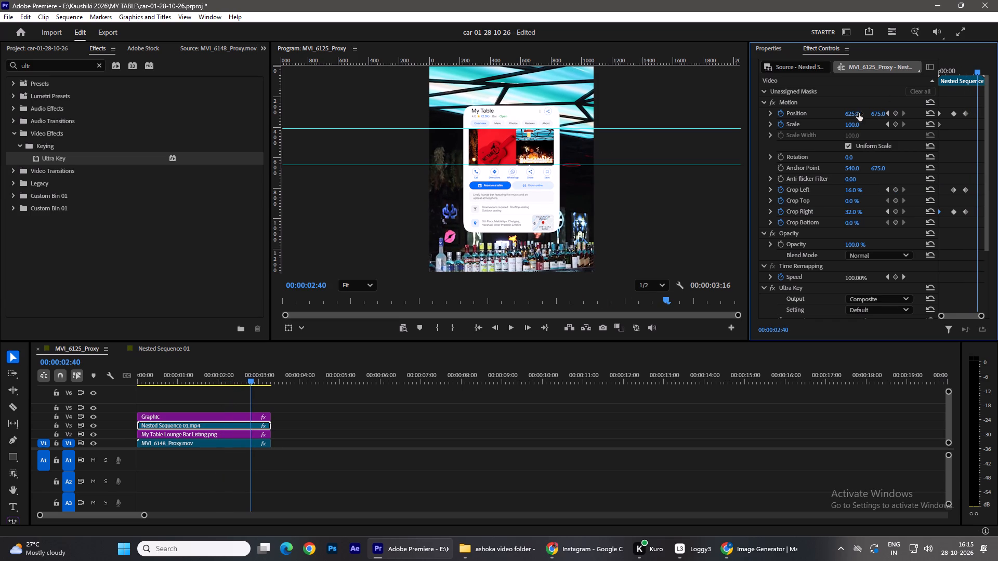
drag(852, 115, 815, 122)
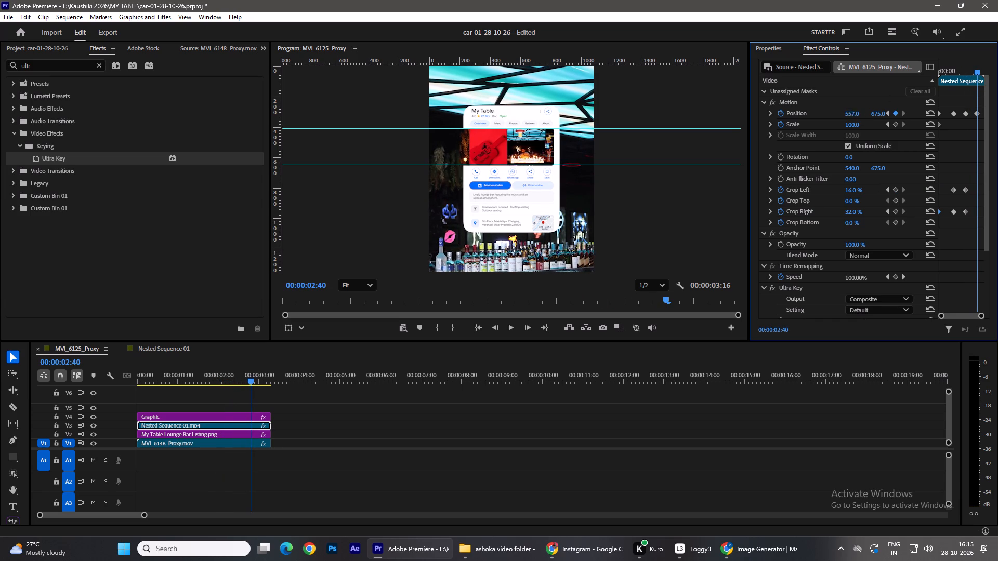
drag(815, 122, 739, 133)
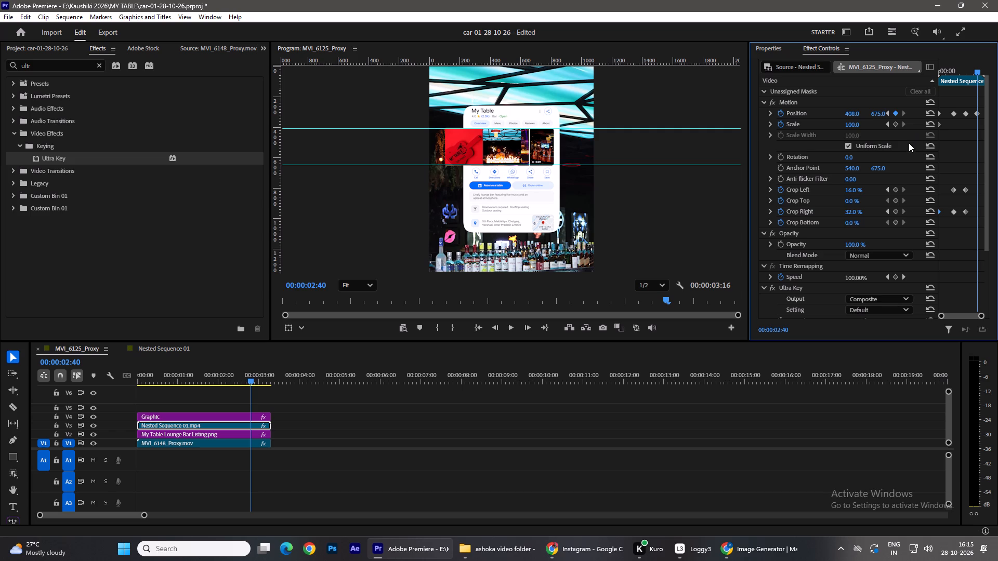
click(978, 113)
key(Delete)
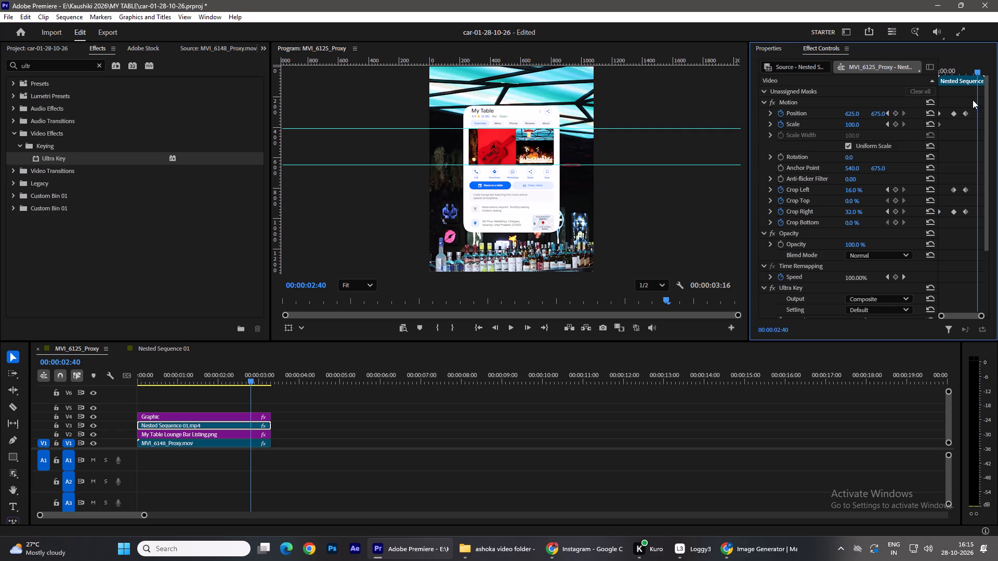
Play the sequence from the start to check the sliding stills, and return to 00:00:00:00.
drag(976, 69, 743, 110)
key(space)
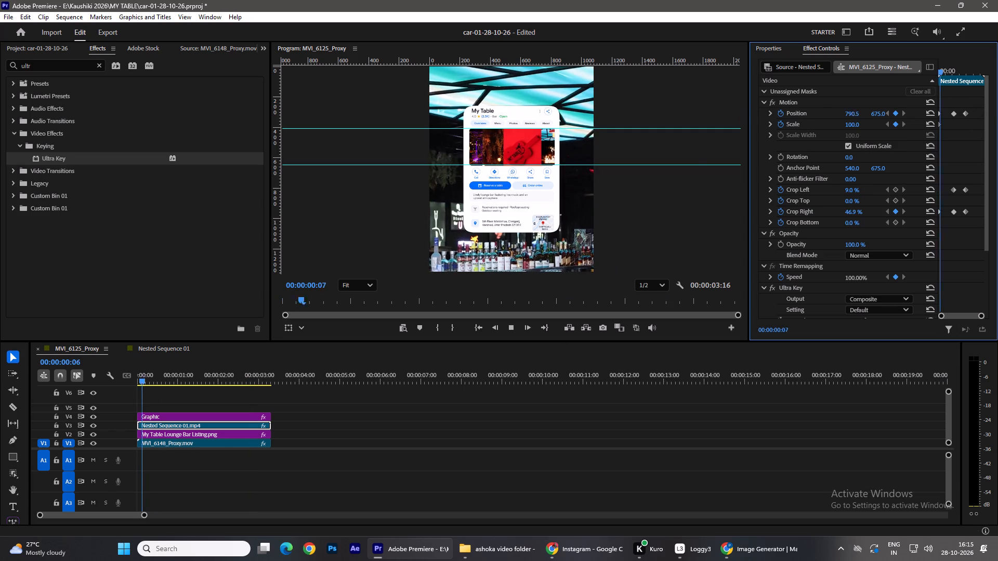
key(space)
drag(176, 378, 104, 384)
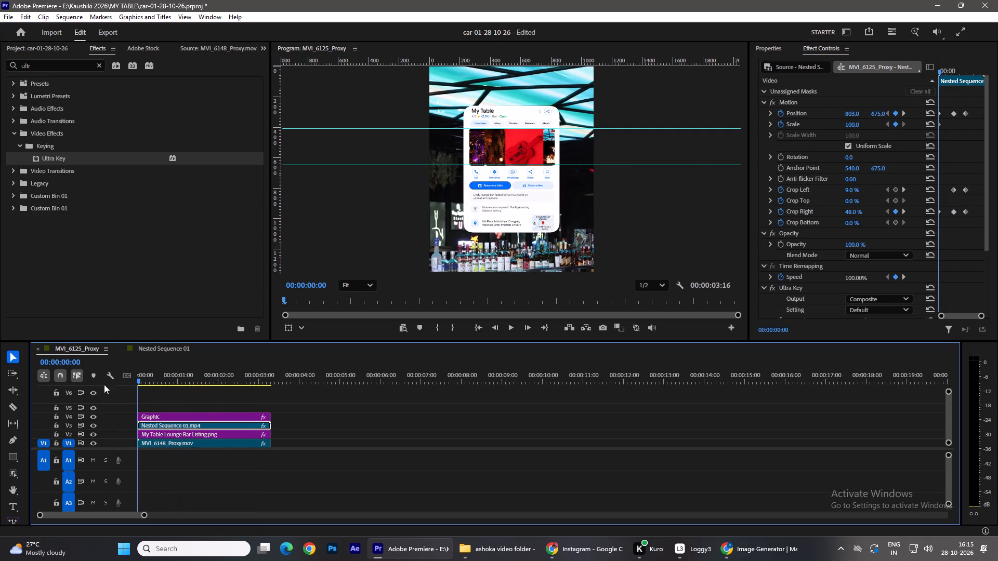
drag(104, 384, 17, 389)
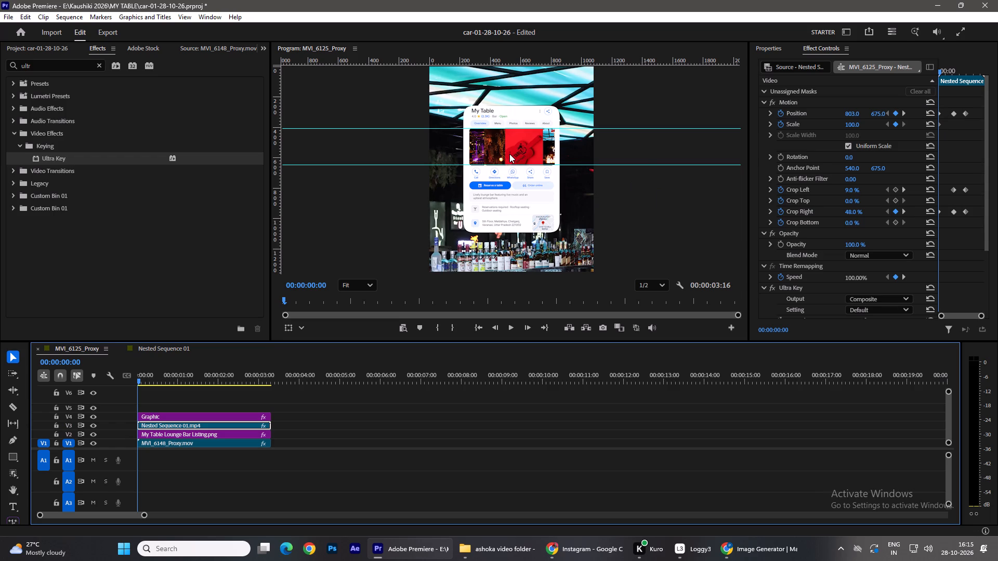
Delete the Position and Scale keyframes at the start of the Nested Sequence 01.mp4 clip.
drag(943, 111, 933, 137)
key(Delete)
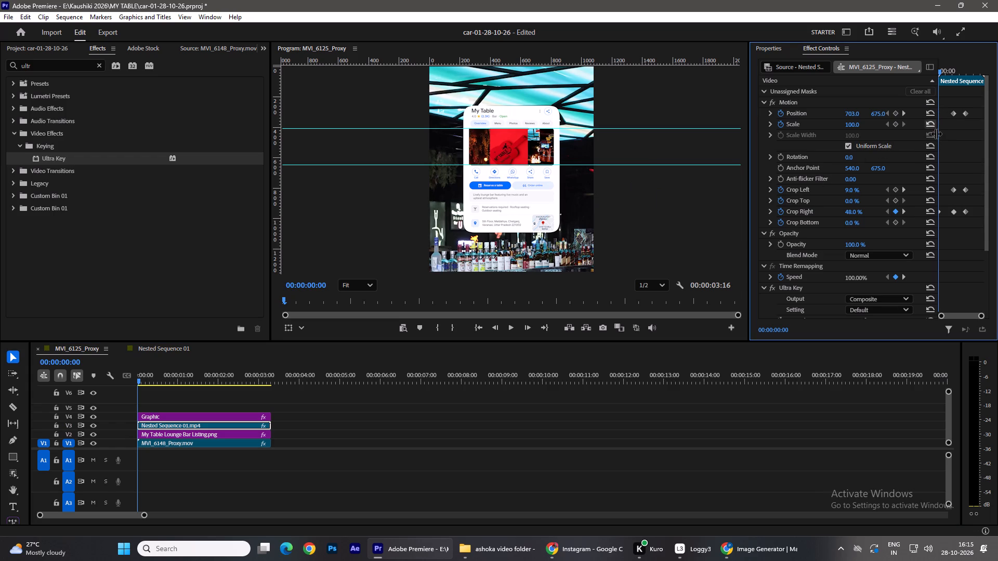
Add new keyframes at 00:00:00:00 for the clip's Position at 703 horizontally and Scale at 100.
drag(941, 68, 876, 75)
click(896, 115)
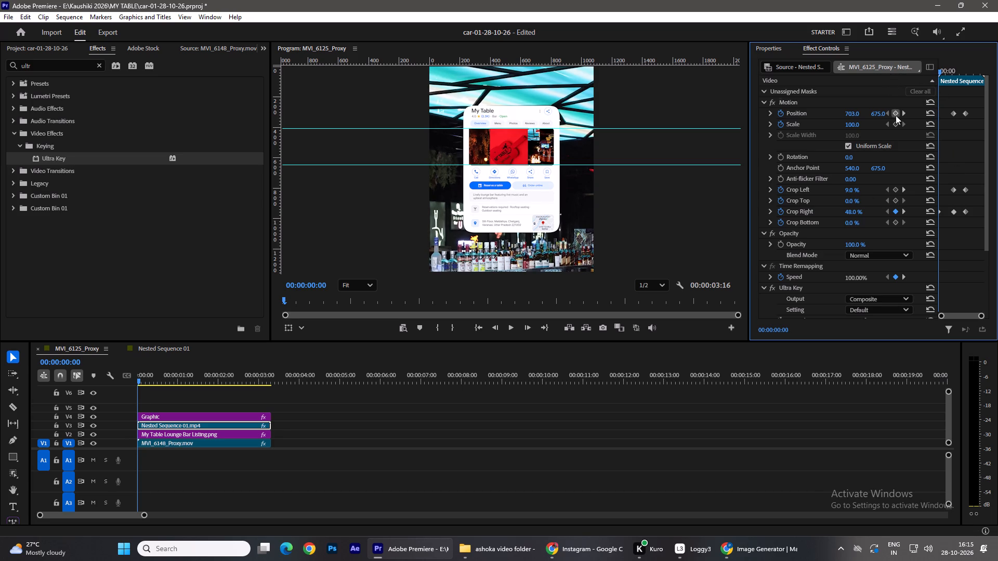
click(893, 127)
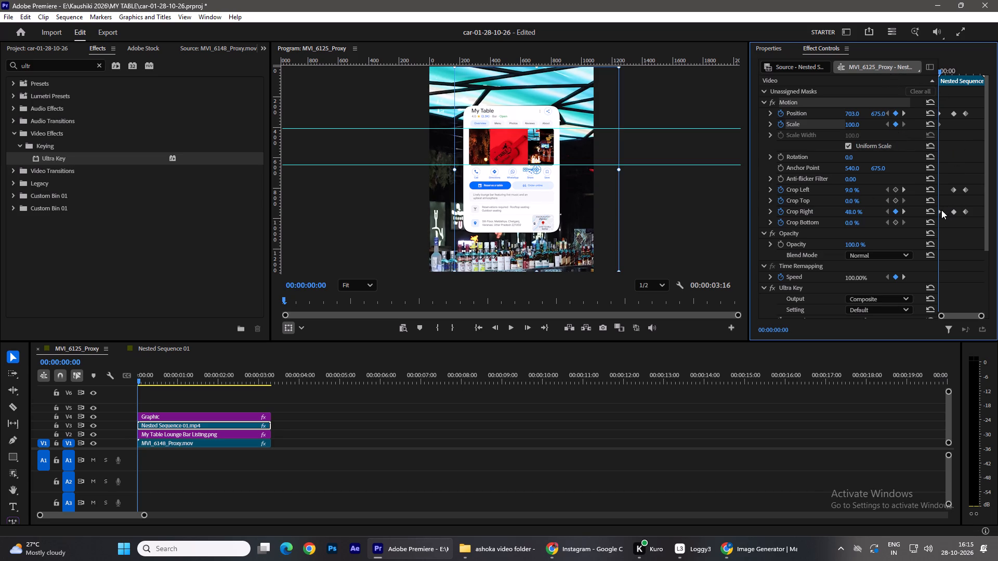
Set Crop Left of the Nested Sequence 01.mp4 clip to 7% at 00:00:00:00.
click(860, 189)
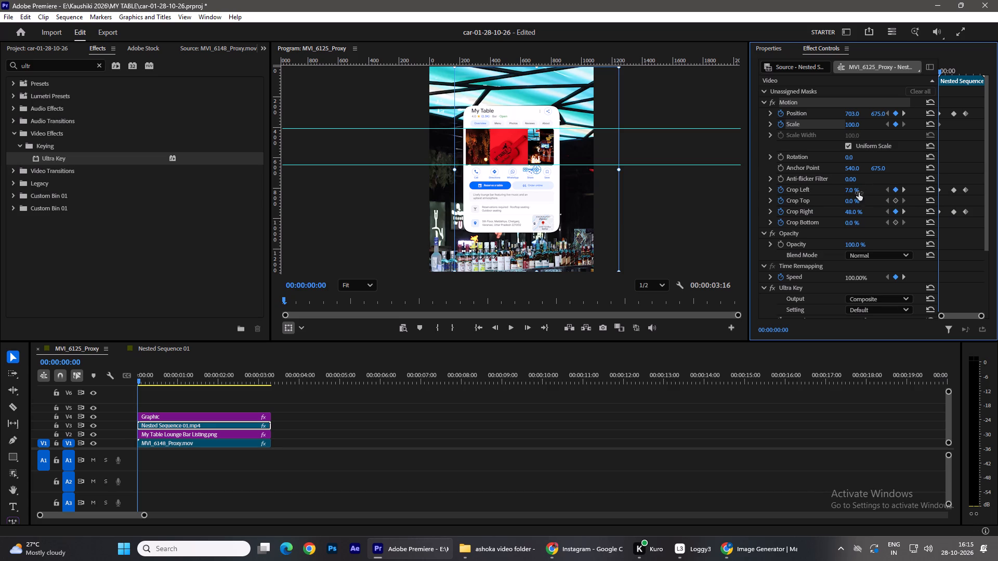
Delete the Crop Right keyframe at the start of the Nested Sequence 01.mp4 clip.
click(941, 212)
key(Delete)
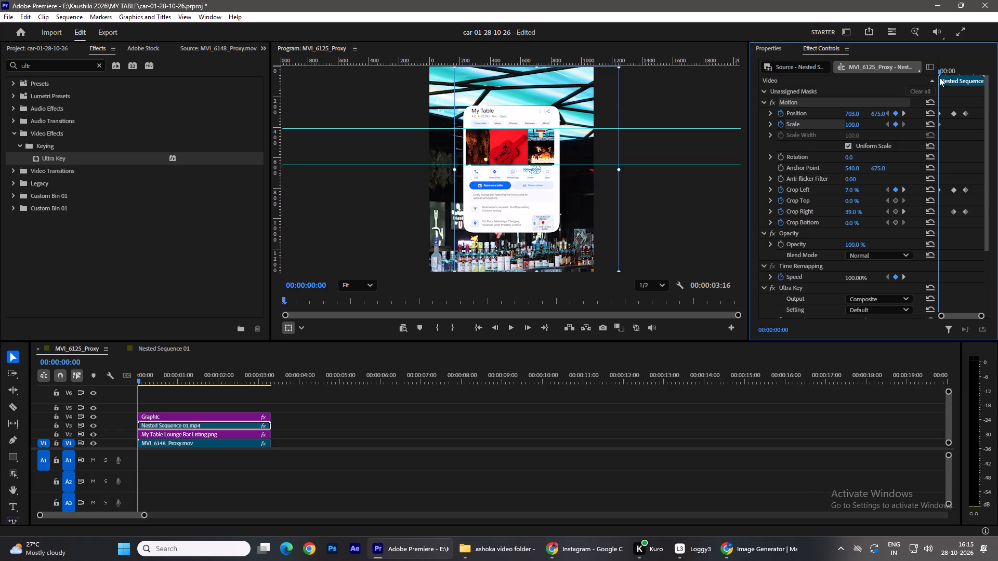
Play the sequence from the start several times to examine the photo slide inside the listing.
drag(939, 66, 875, 74)
key(space)
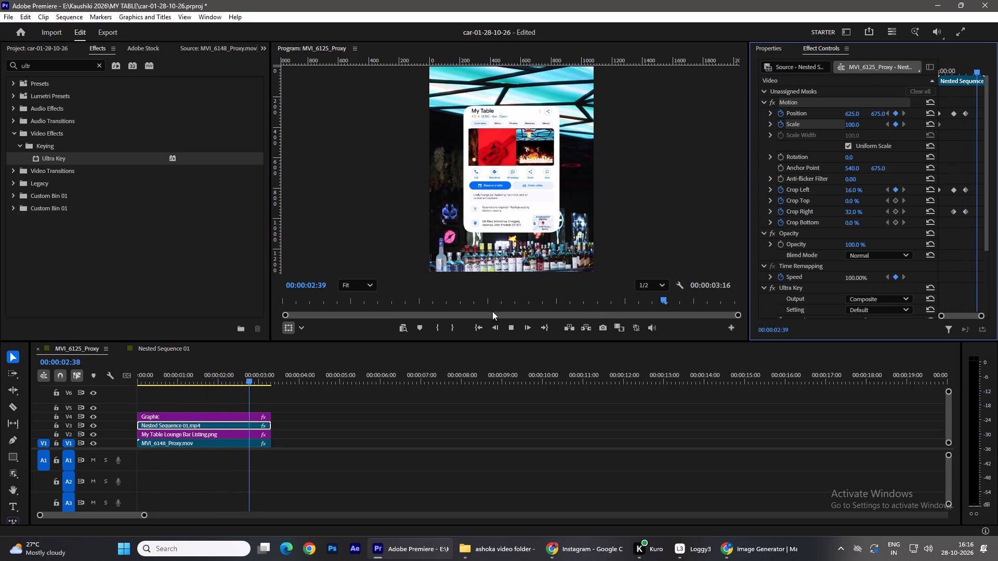
key(space)
key(space)
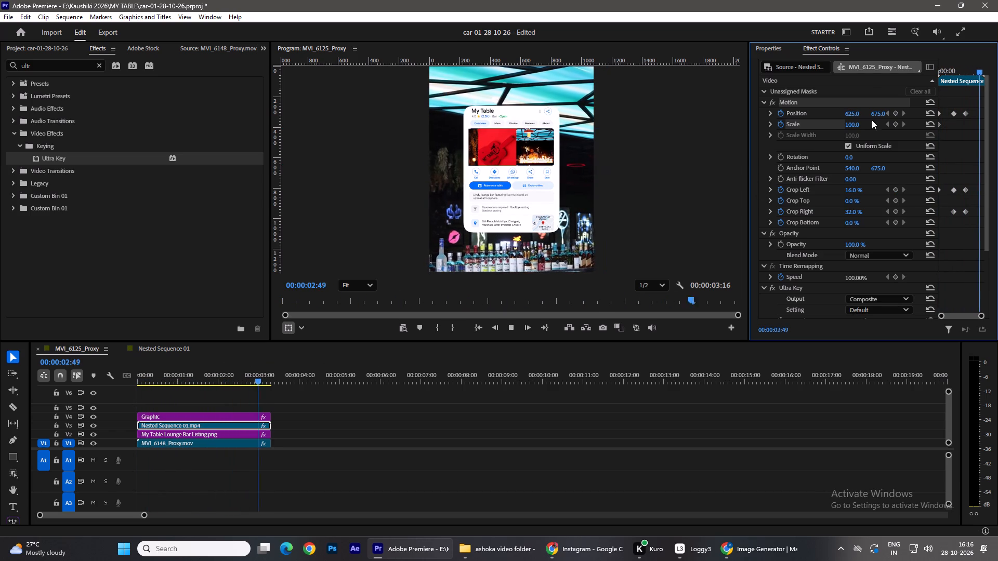
key(space)
drag(257, 382, 108, 394)
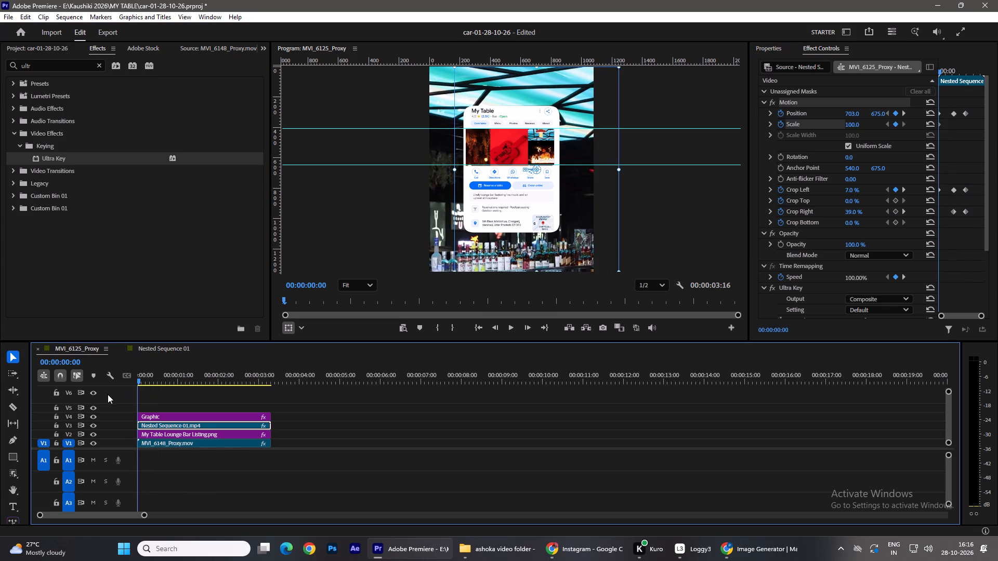
drag(108, 394, 94, 396)
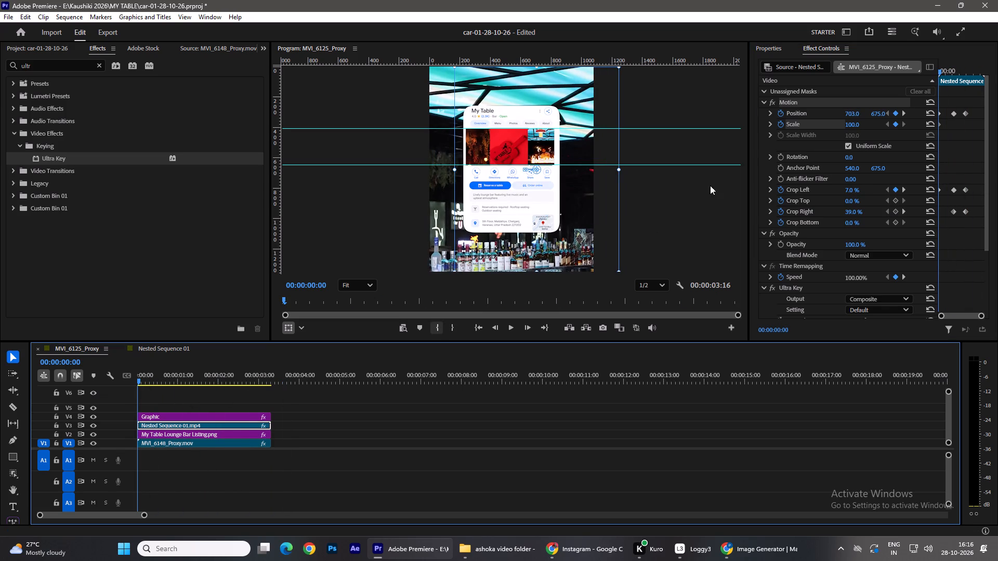
key(space)
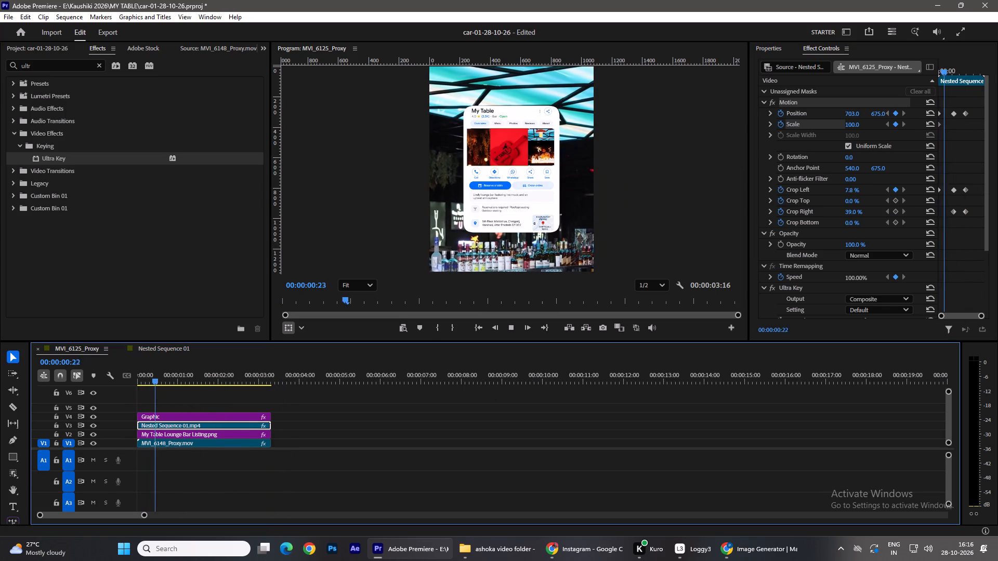
key(space)
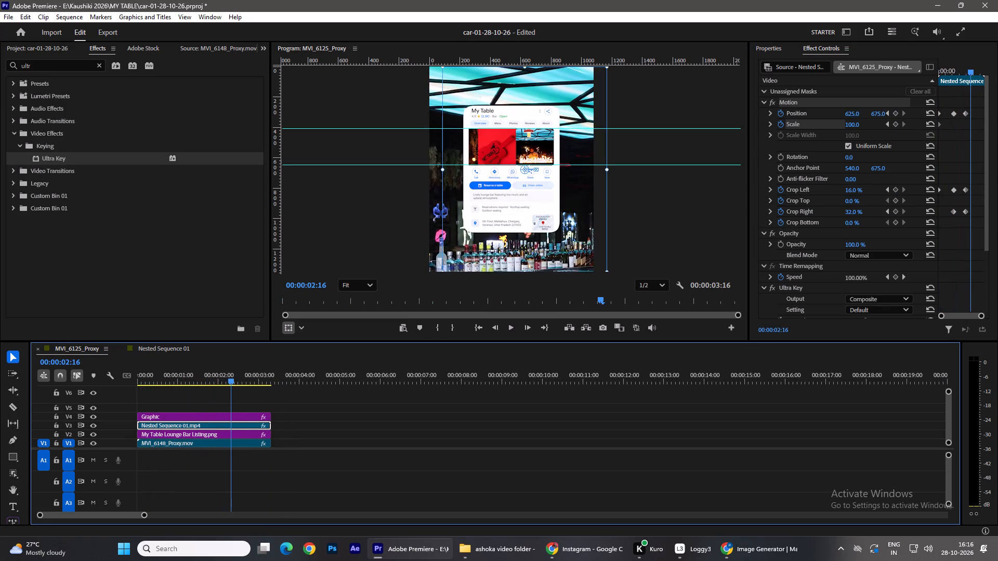
click(379, 432)
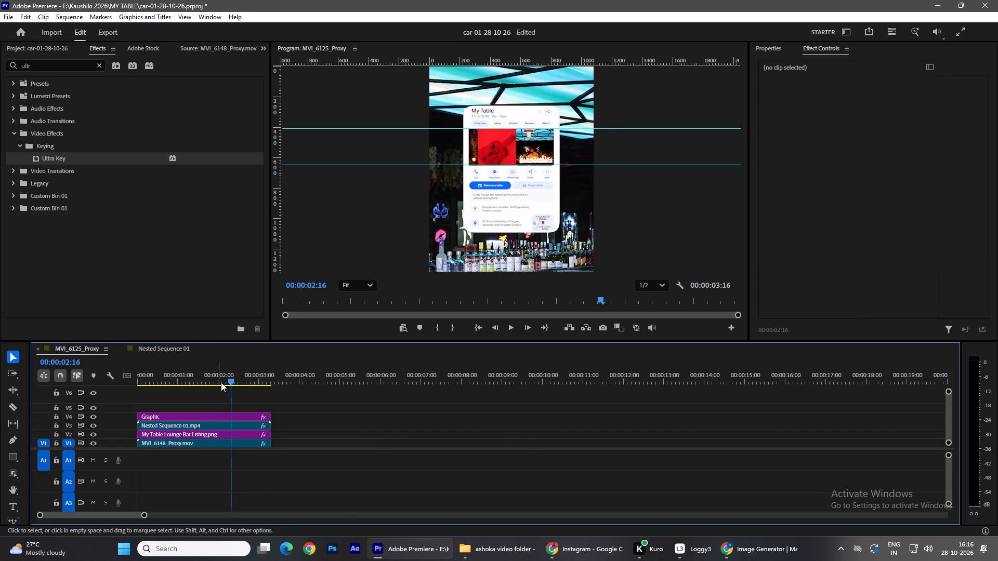
drag(227, 377, 0, 391)
key(space)
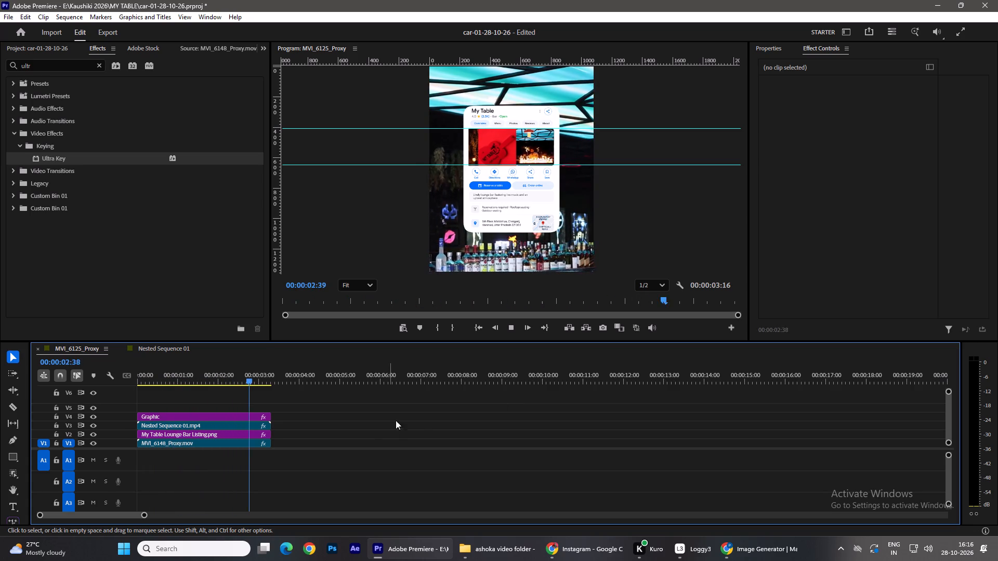
key(space)
drag(259, 376, 166, 398)
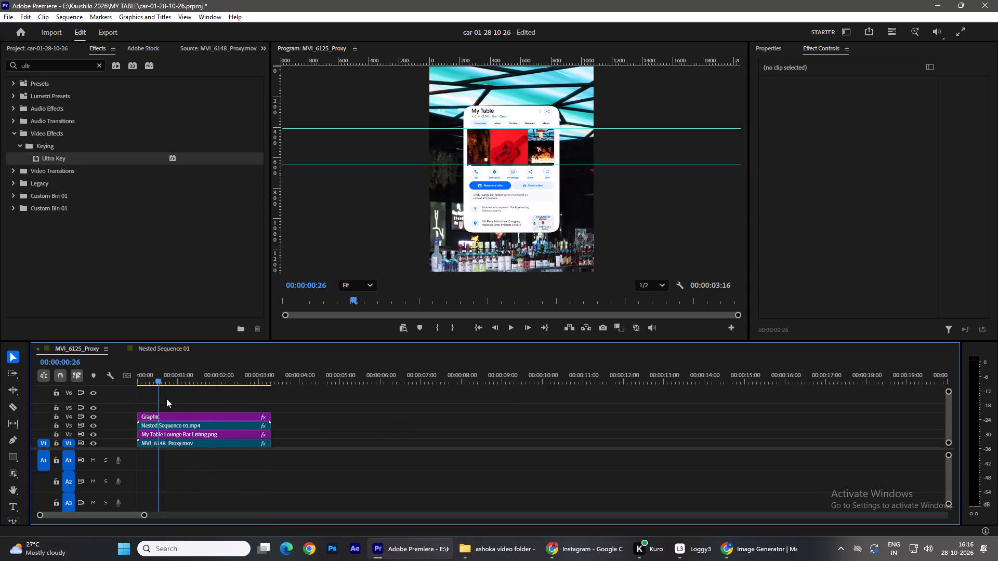
drag(166, 398, 130, 409)
Delete the Nested Sequence 01.mp4 clip from track V3.
click(152, 424)
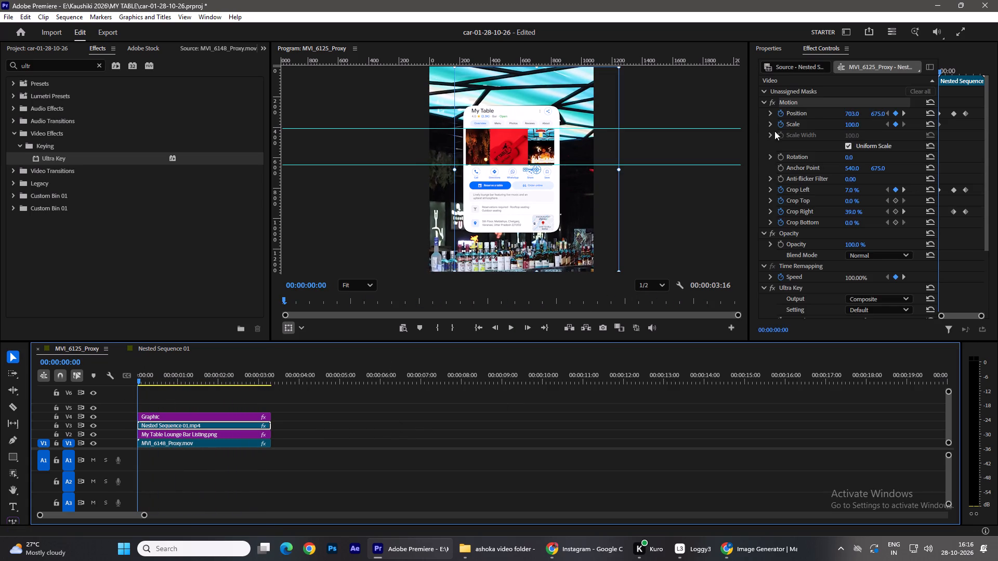
key(Delete)
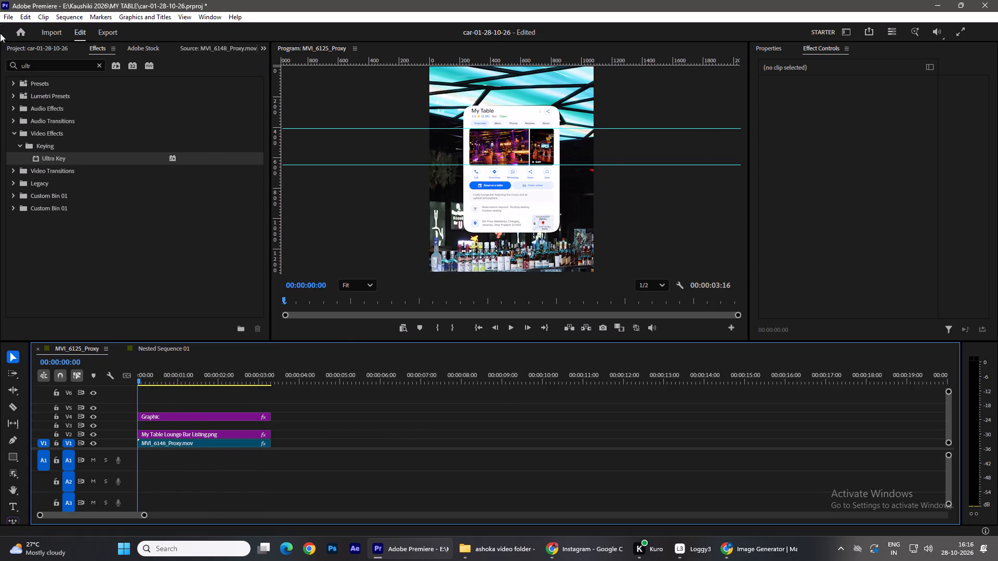
Play the sequence through to examine how the static listing looks over the moving bar footage.
click(32, 51)
key(space)
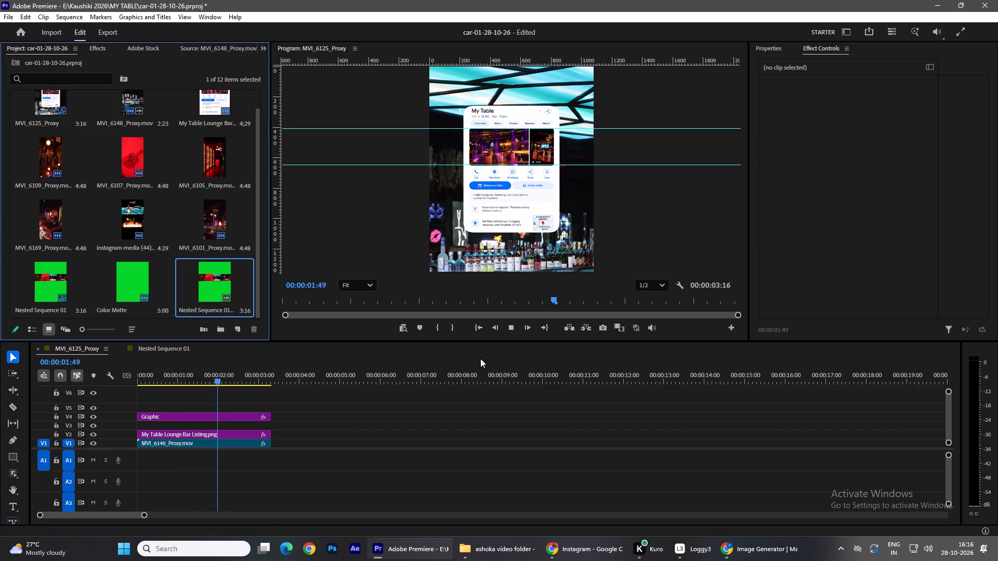
key(space)
key(space)
key(space)
key(space)
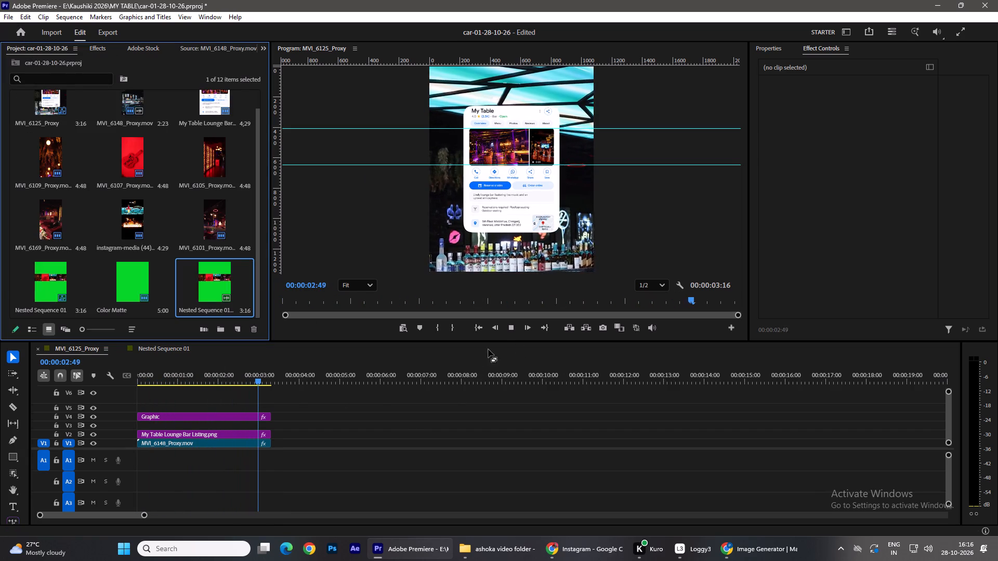
key(space)
key(space)
drag(161, 377, 166, 378)
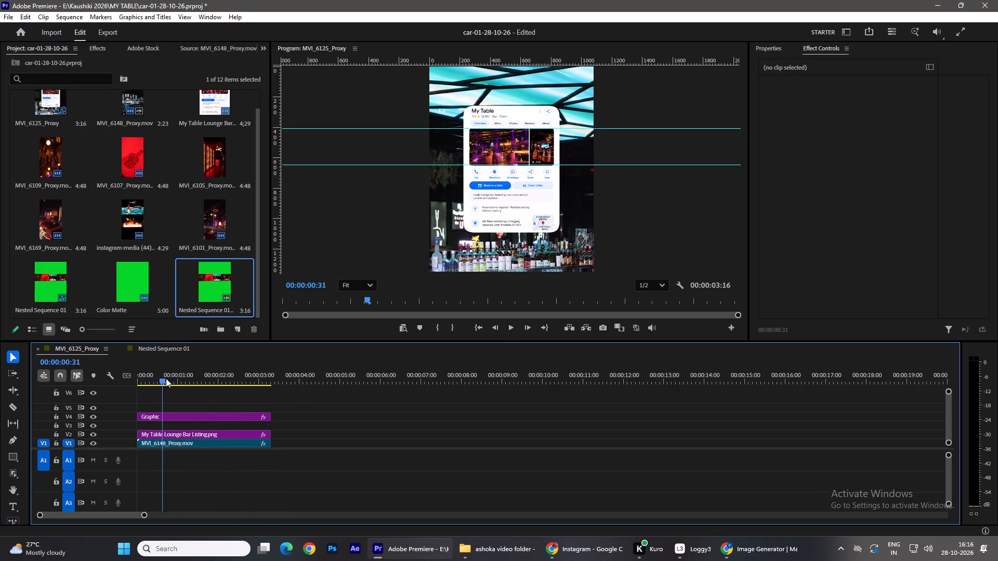
drag(166, 378, 112, 409)
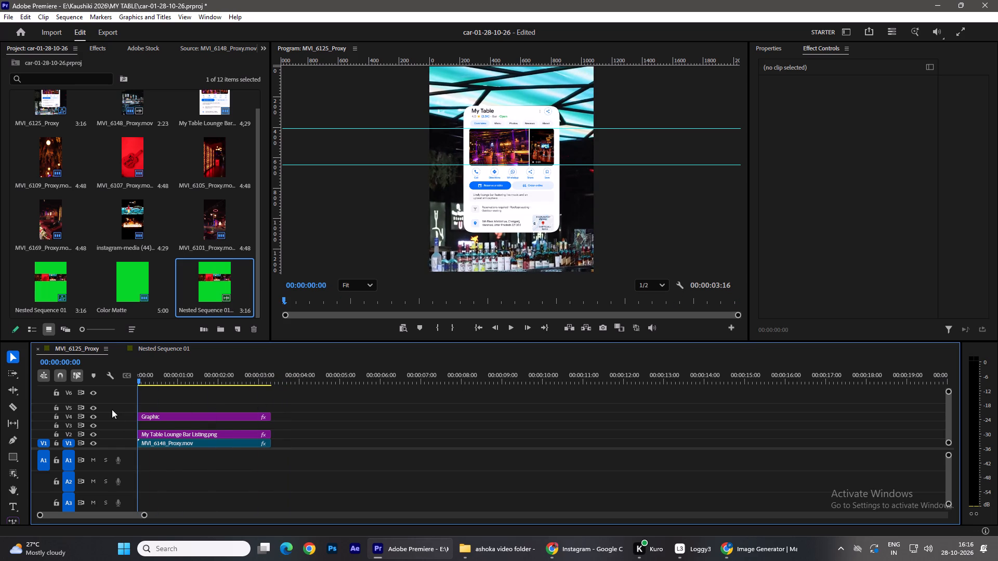
drag(112, 409, 84, 428)
key(space)
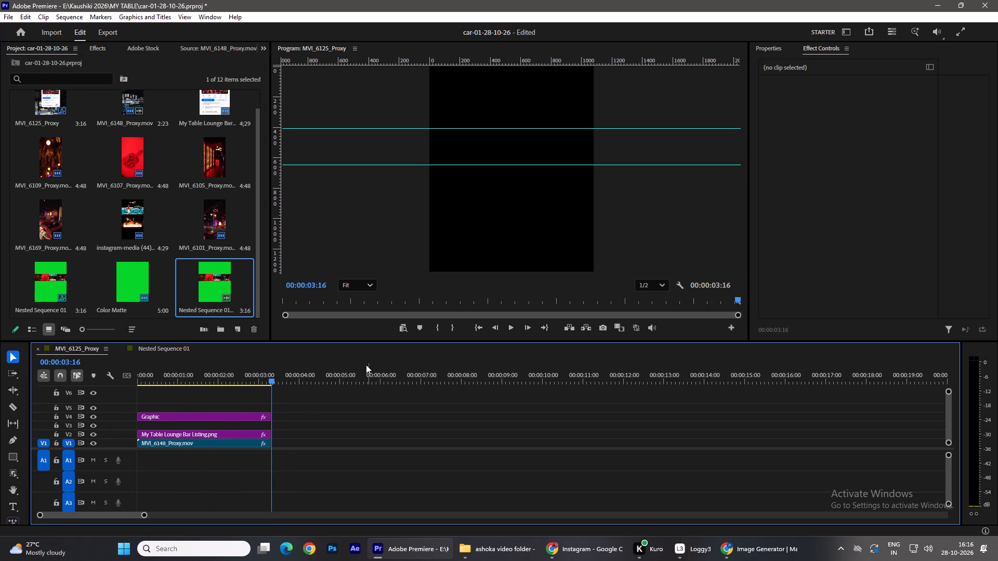
scroll(148, 286, down, 3)
click(351, 422)
scroll(332, 421, down, 1)
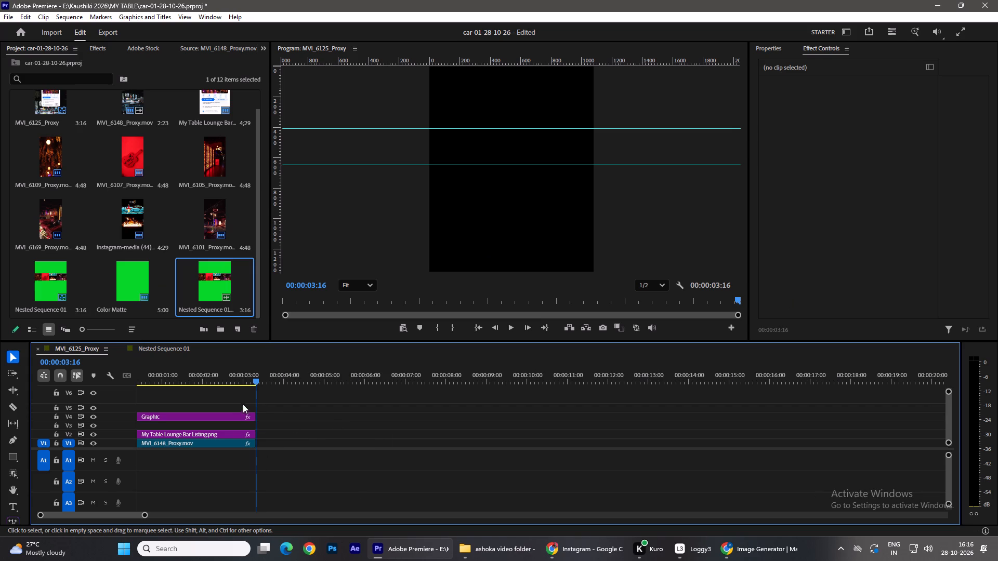
drag(252, 376, 249, 396)
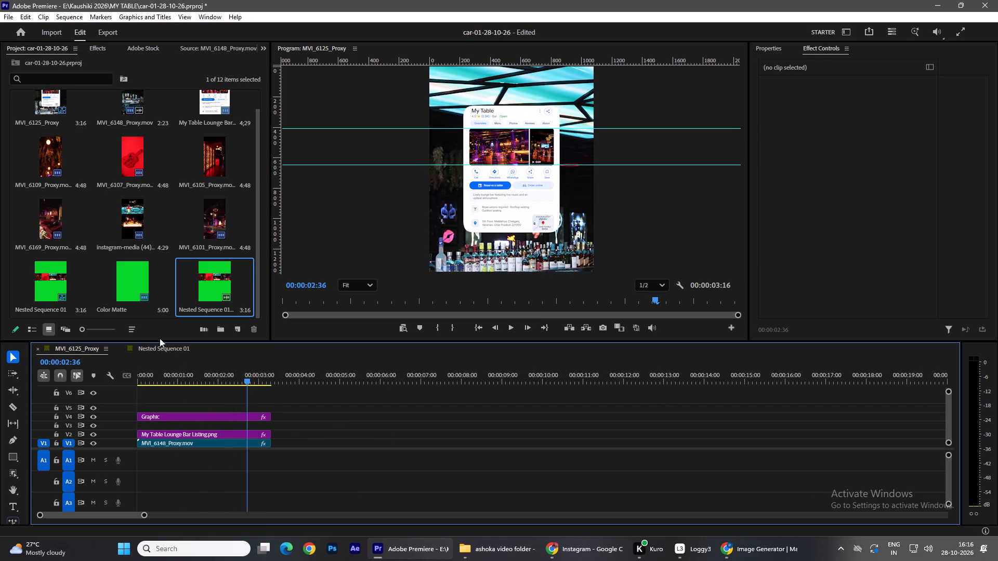
Close the Nested Sequence 01 timeline and save the project.
click(122, 349)
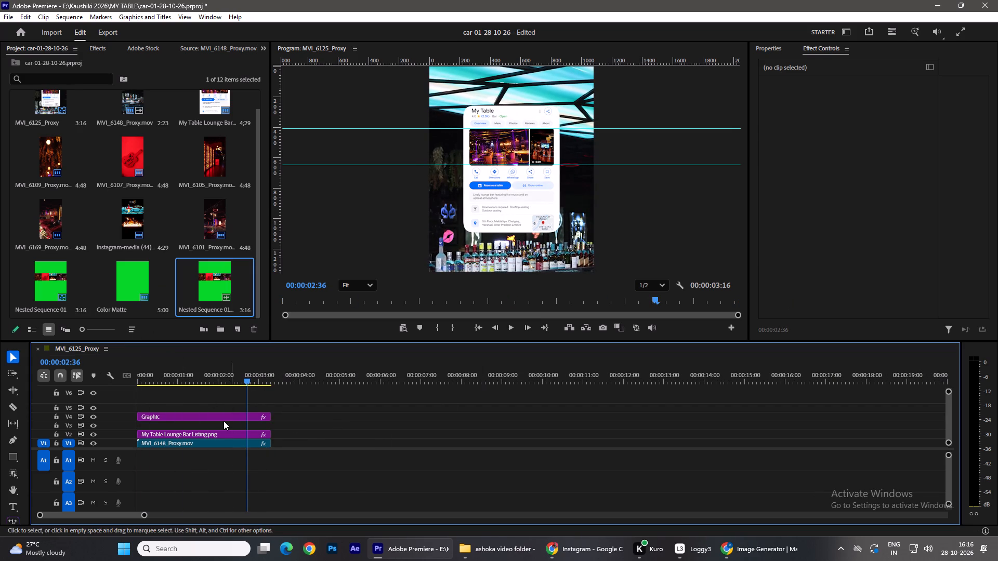
key(ctrl+s)
Play the MVI_6125_Proxy sequence from the start, pausing along the way, to examine the listing over the bar footage.
drag(245, 379, 52, 357)
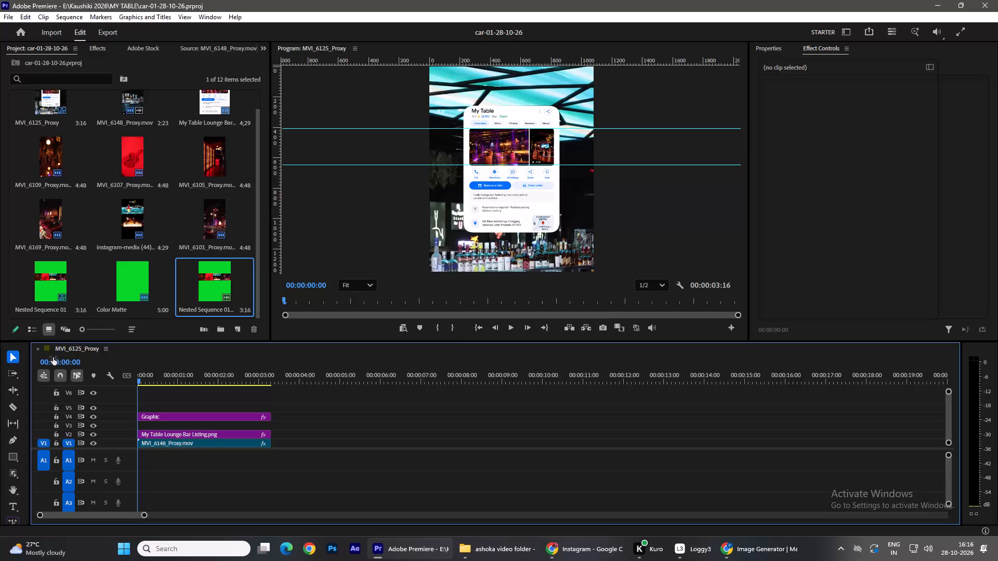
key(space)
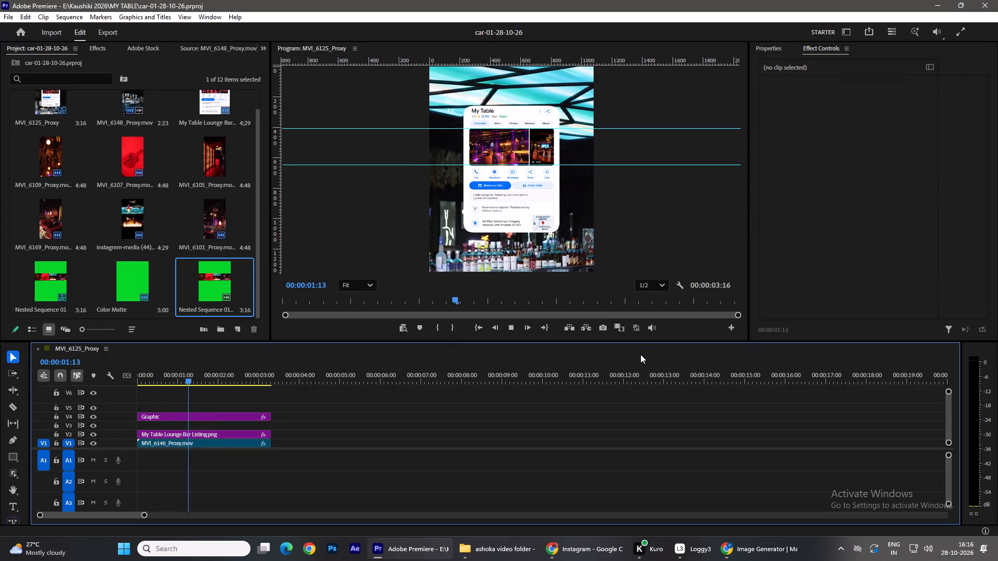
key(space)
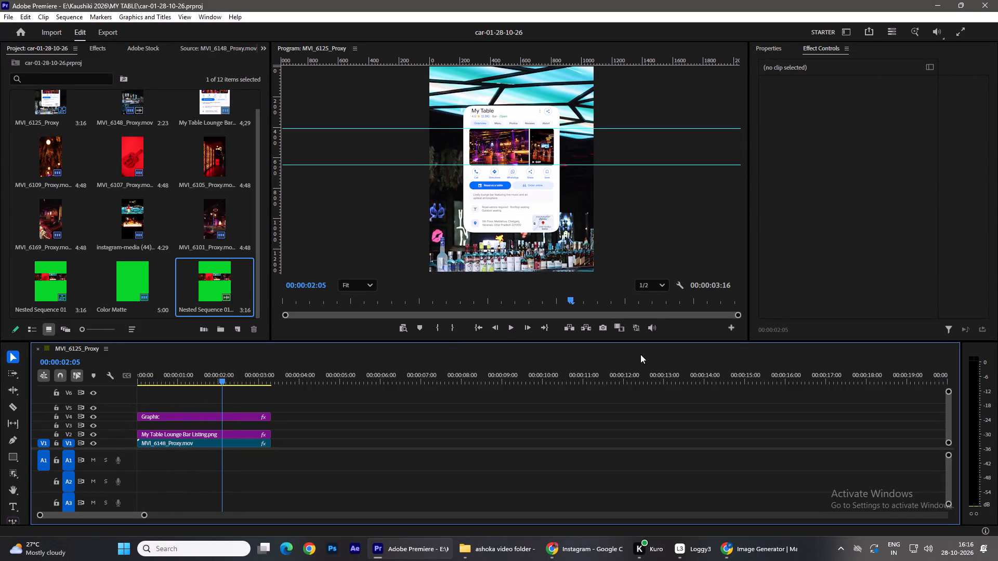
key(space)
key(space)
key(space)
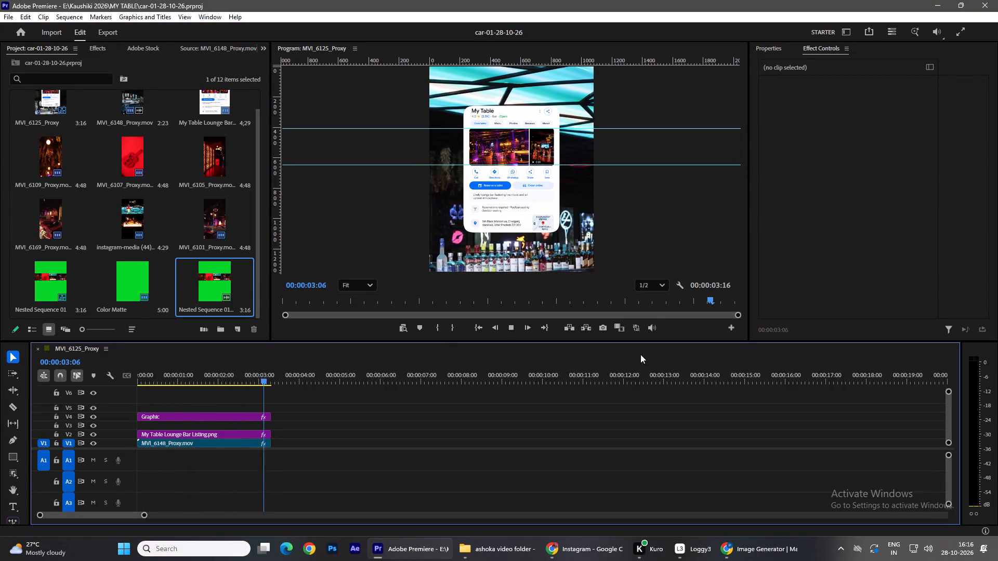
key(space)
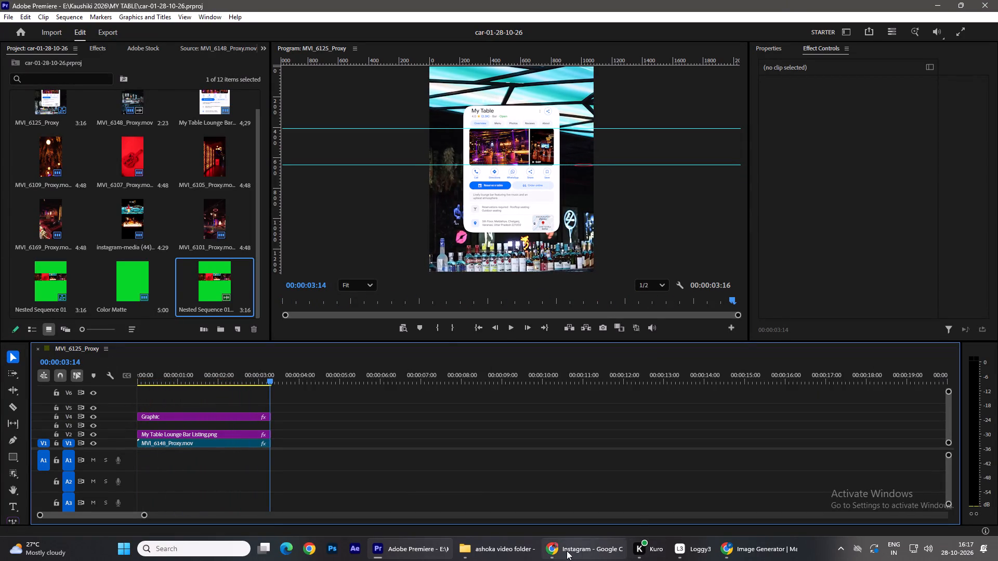
Switch to Chrome and examine the ton.kedai reference post and the My Table reviews search page.
click(565, 551)
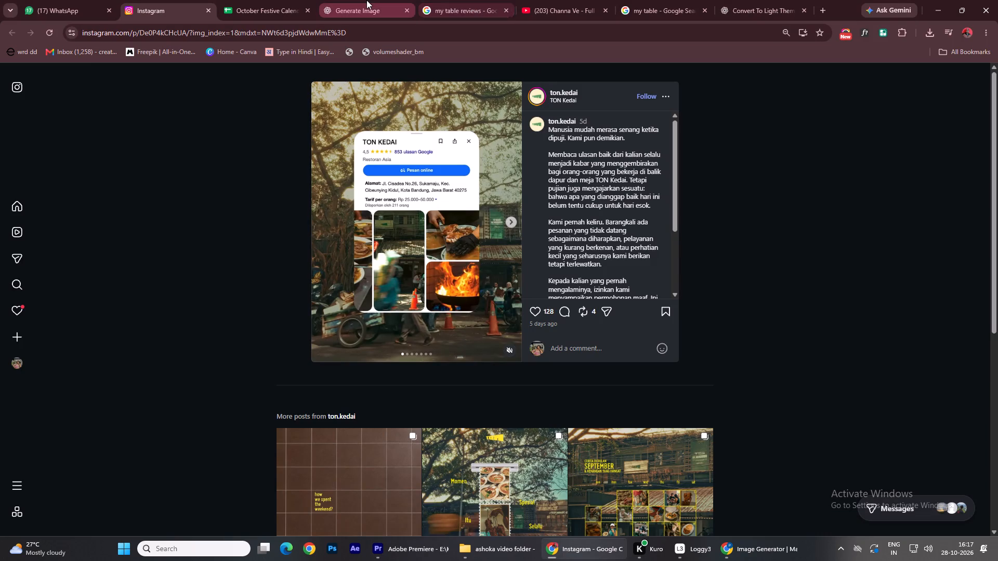
click(463, 0)
scroll(353, 421, down, 3)
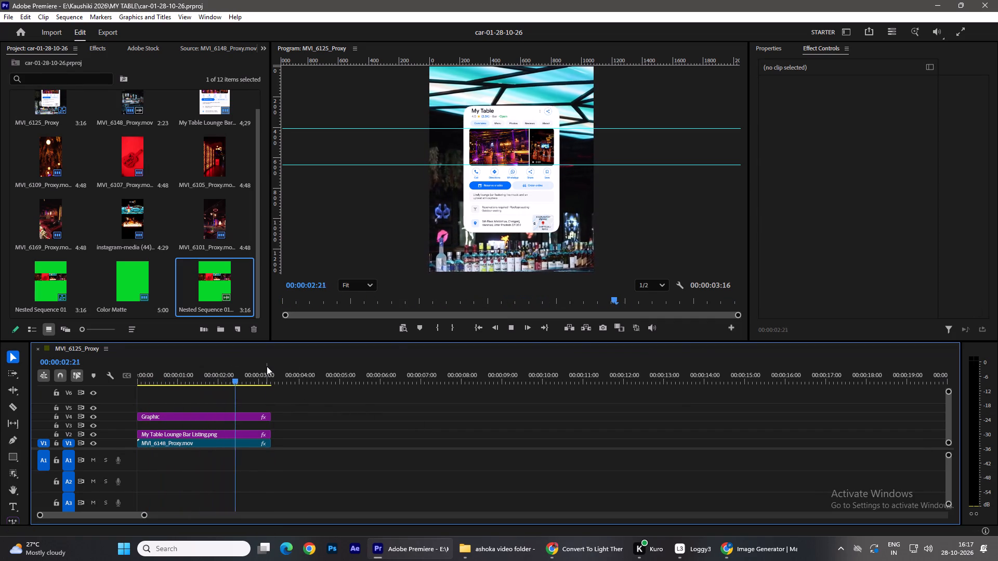
Import MyTable_Logo_Enhanced_4K.png from the LOGO folder inside MY TABLE into the project.
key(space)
key(ctrl+i)
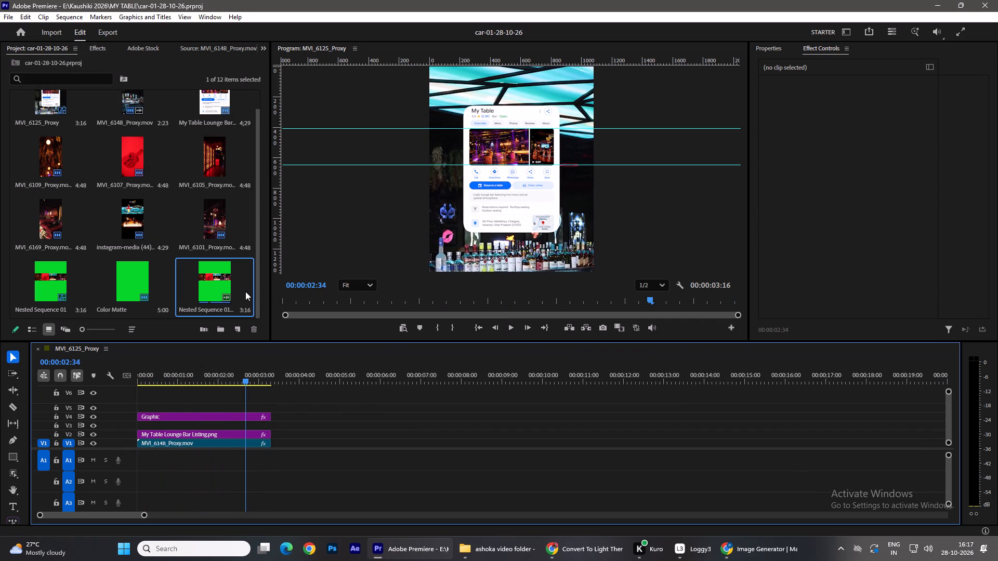
click(51, 306)
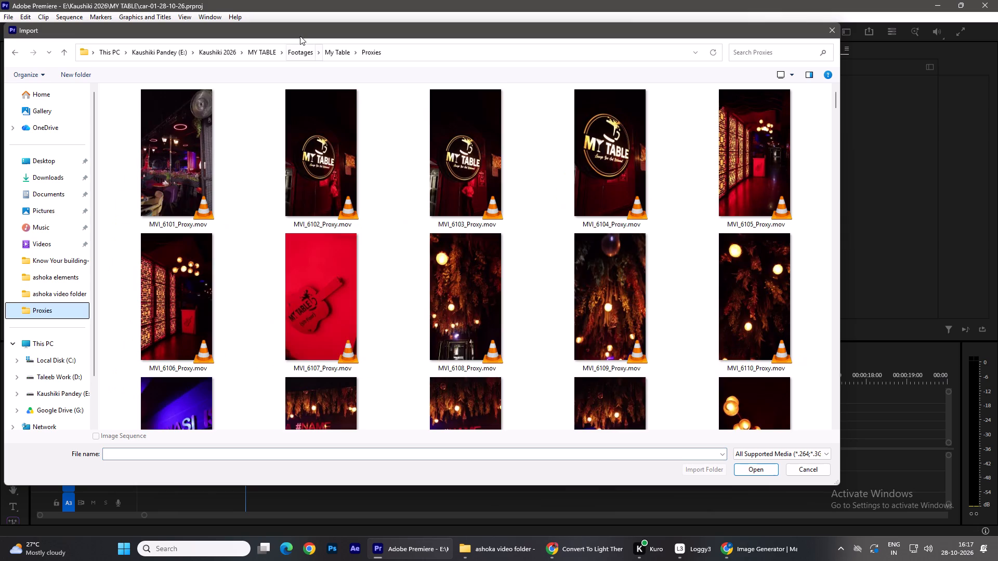
click(262, 53)
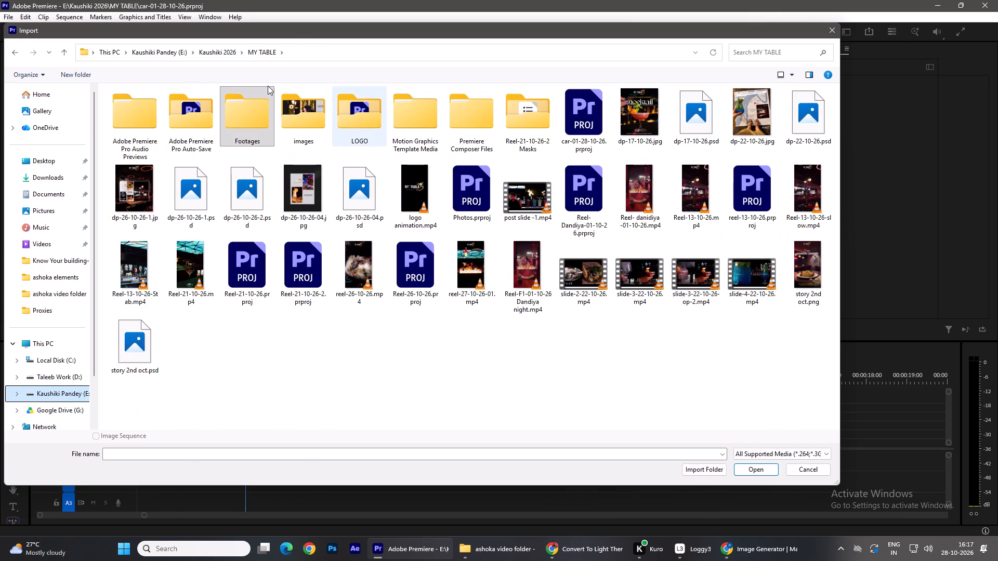
double_click(358, 121)
double_click(690, 125)
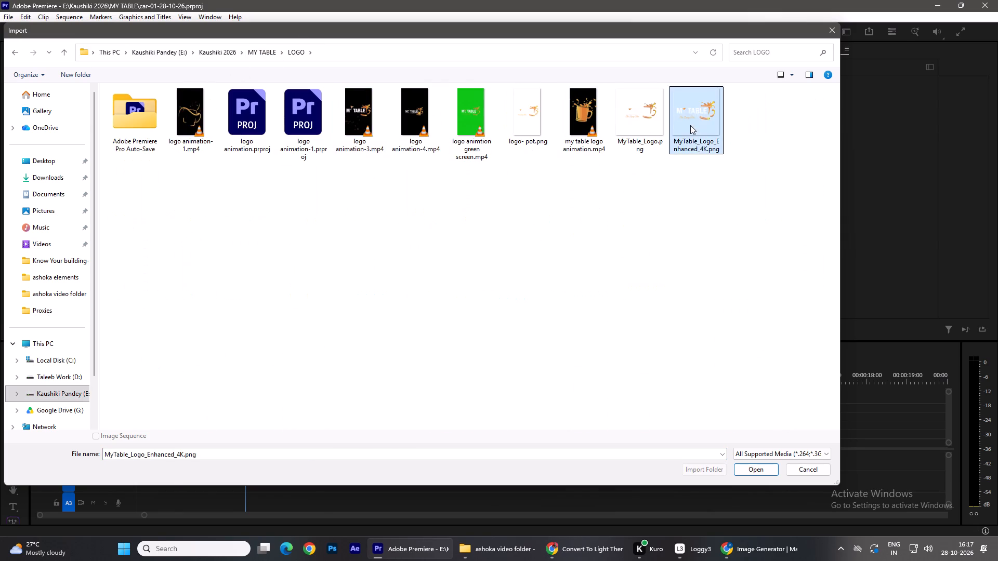
Place the MyTable logo image on track V5 at the start of the sequence and fit it to the frame.
drag(41, 278, 124, 408)
click(161, 406)
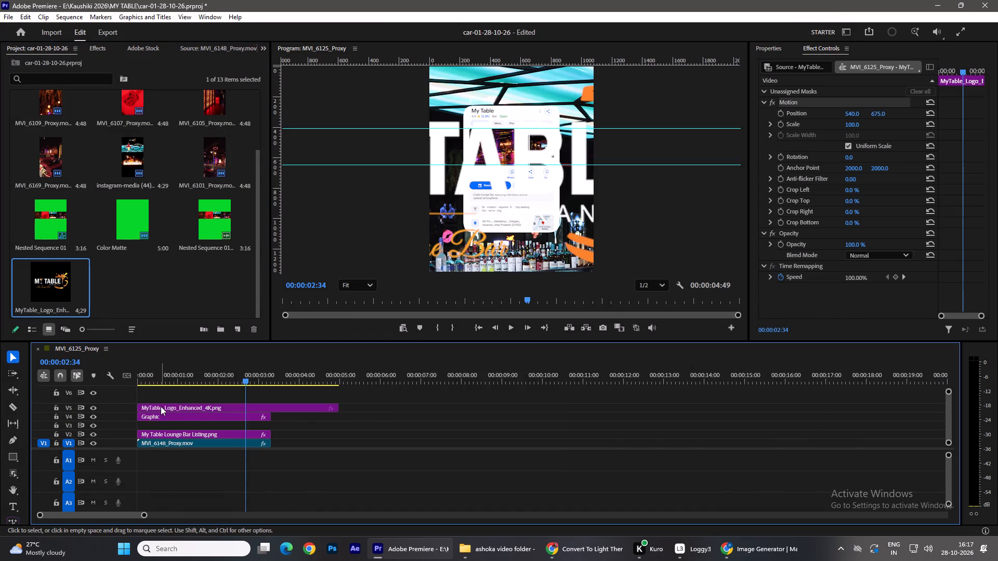
right_click(260, 406)
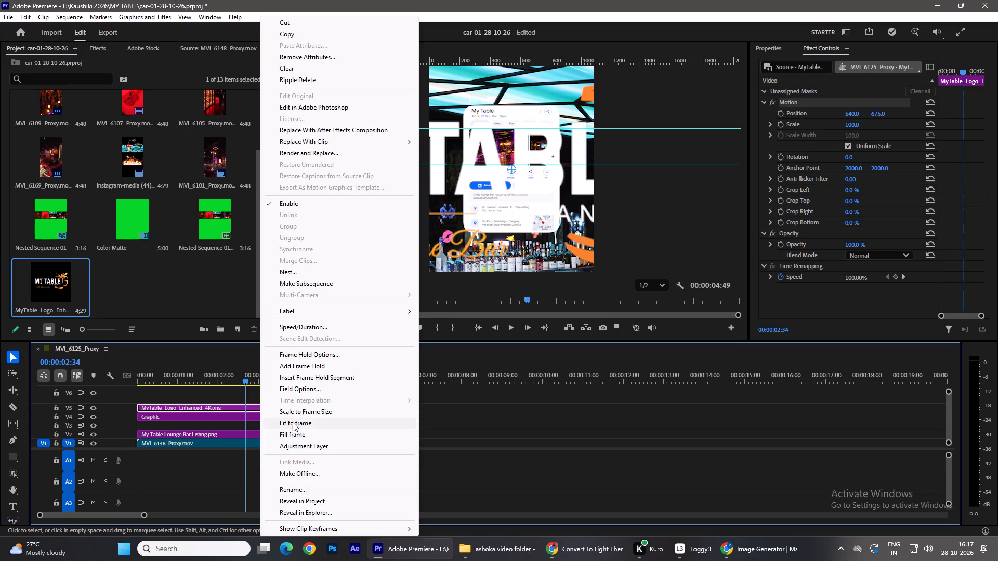
click(293, 422)
Set the logo's Scale to 6 and its vertical Position to 89, centred above the listing.
drag(856, 124, 841, 125)
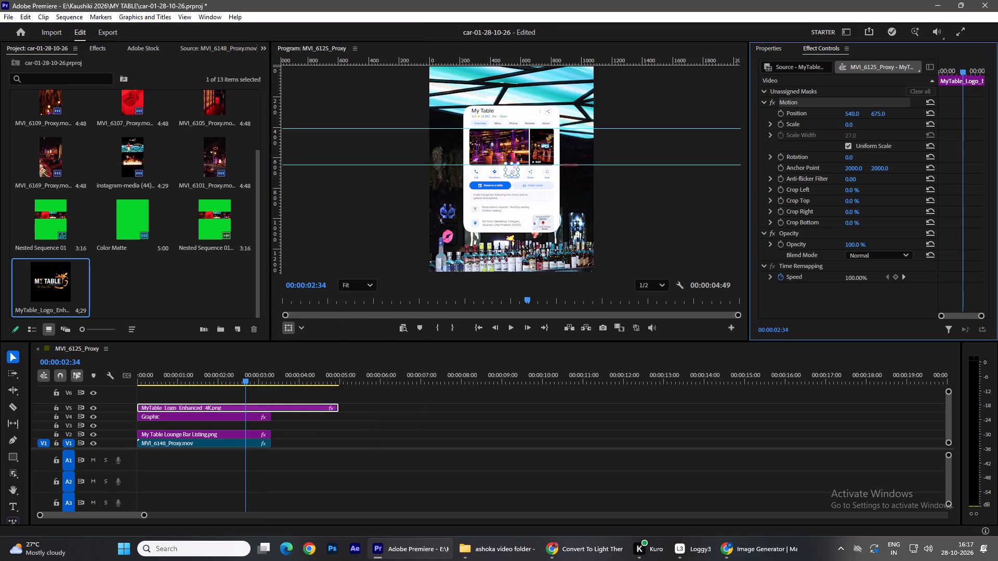
drag(841, 125, 848, 129)
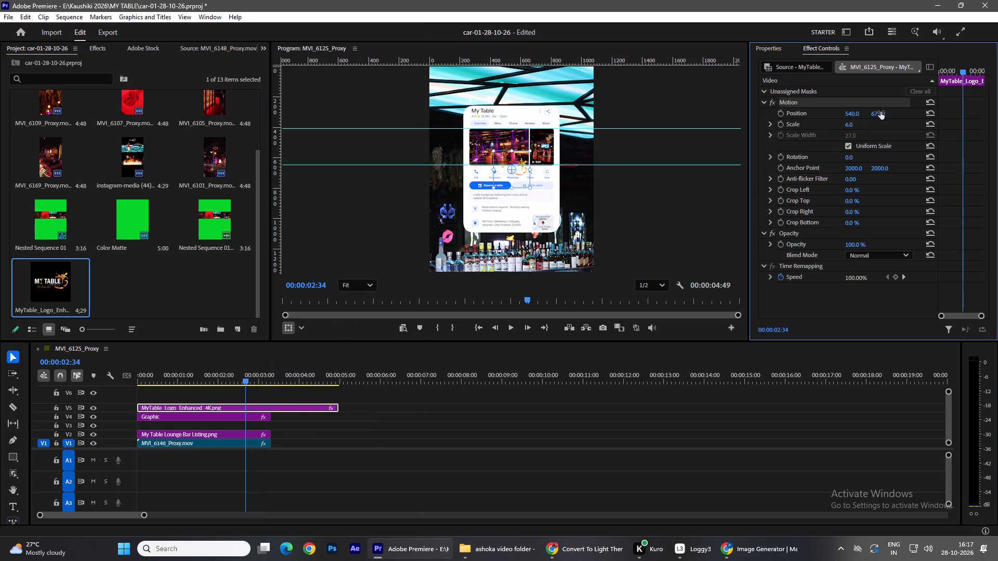
drag(881, 112, 880, 412)
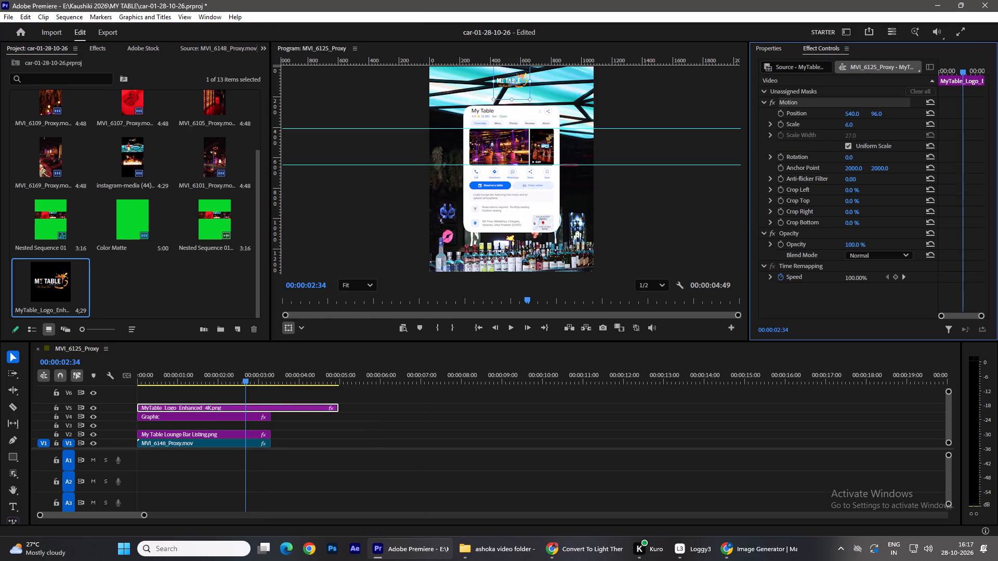
drag(880, 412, 881, 415)
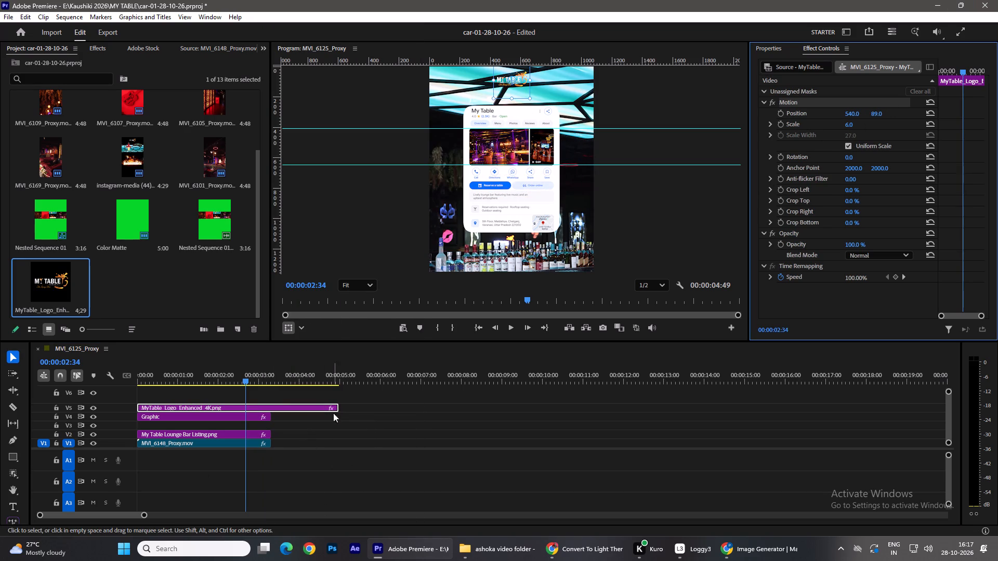
Trim the logo clip to match the other clips' end, extend all four clips to 00:00:05:01, and play the result.
drag(344, 409, 275, 413)
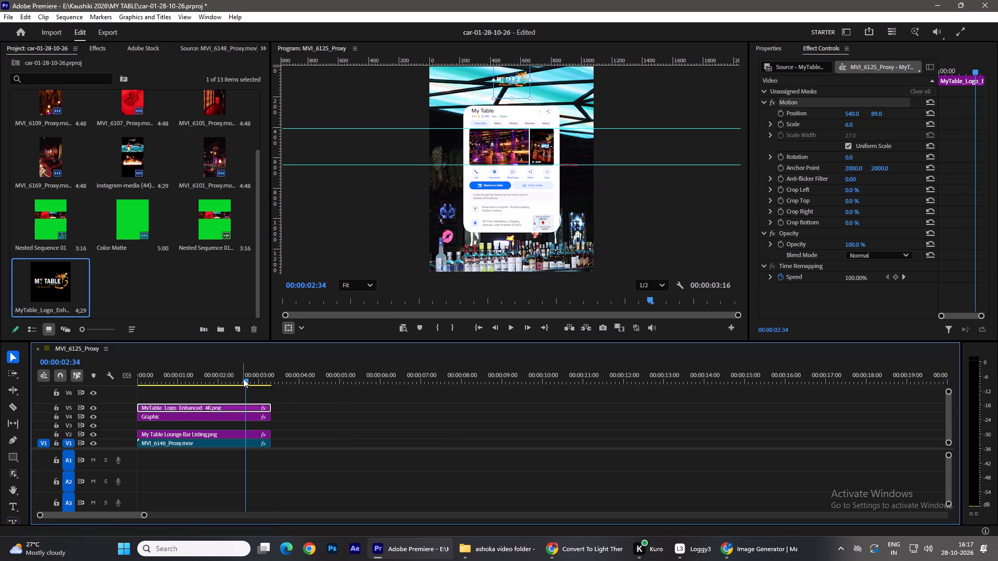
drag(359, 396, 261, 448)
drag(273, 419, 343, 427)
key(space)
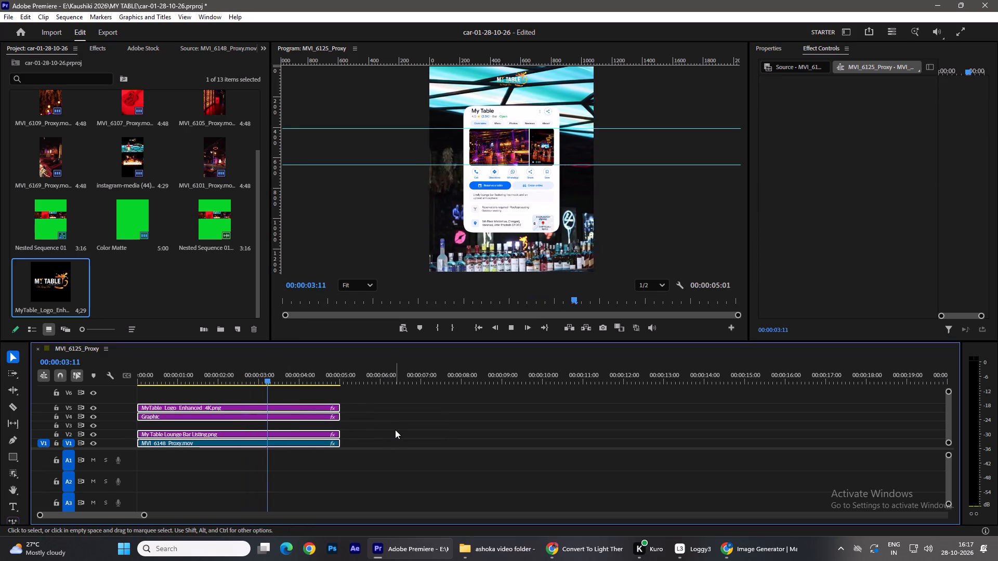
click(395, 430)
key(space)
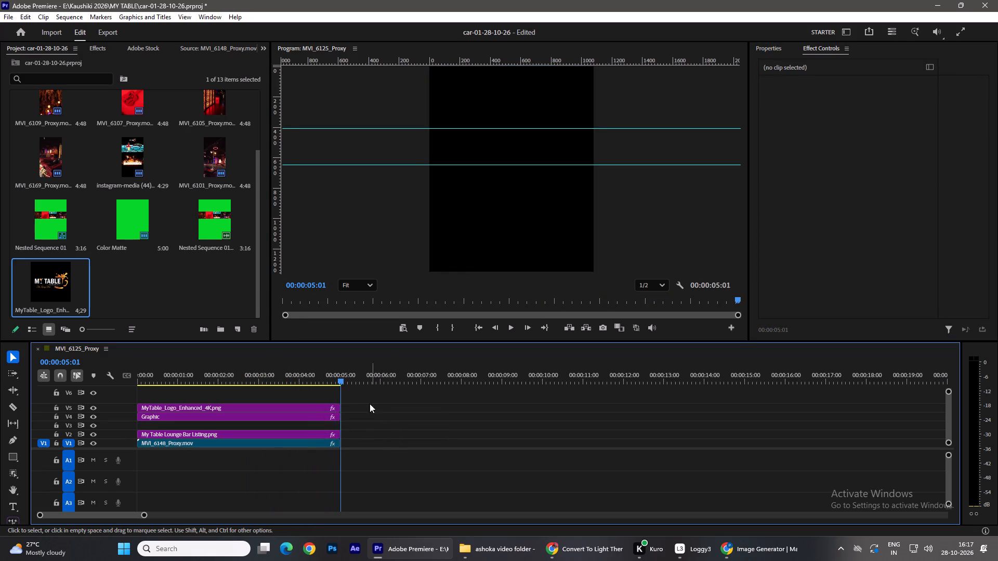
drag(181, 375, 308, 404)
Trim the end of the MVI_6148_Proxy.mov clip on V1 back to about 4 seconds.
drag(347, 448, 321, 448)
click(321, 446)
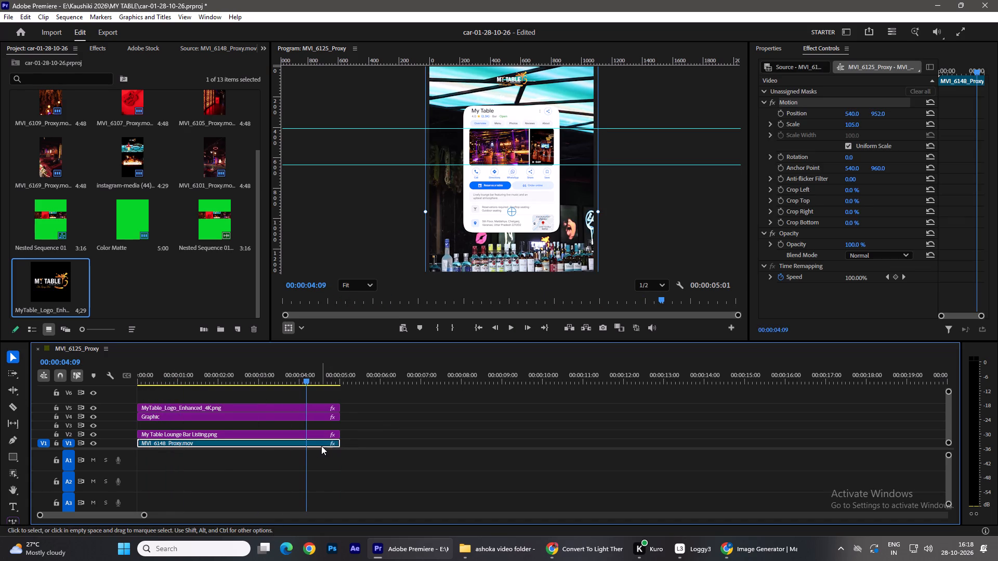
drag(343, 444, 304, 446)
Slow the MVI_6148_Proxy.mov clip on V1 to 80% speed using Optical flow time interpolation.
click(273, 445)
right_click(273, 445)
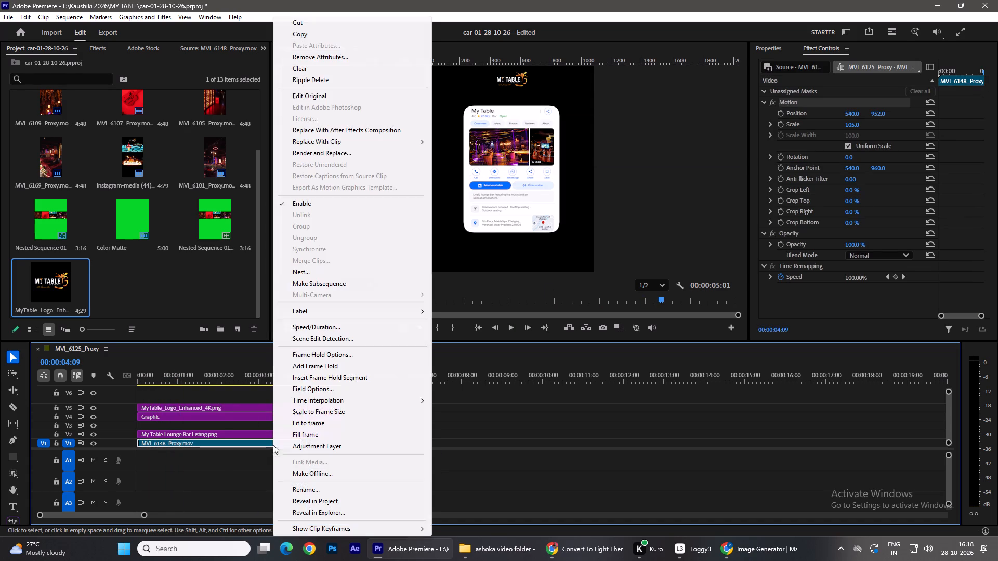
click(307, 328)
text(80)
click(504, 309)
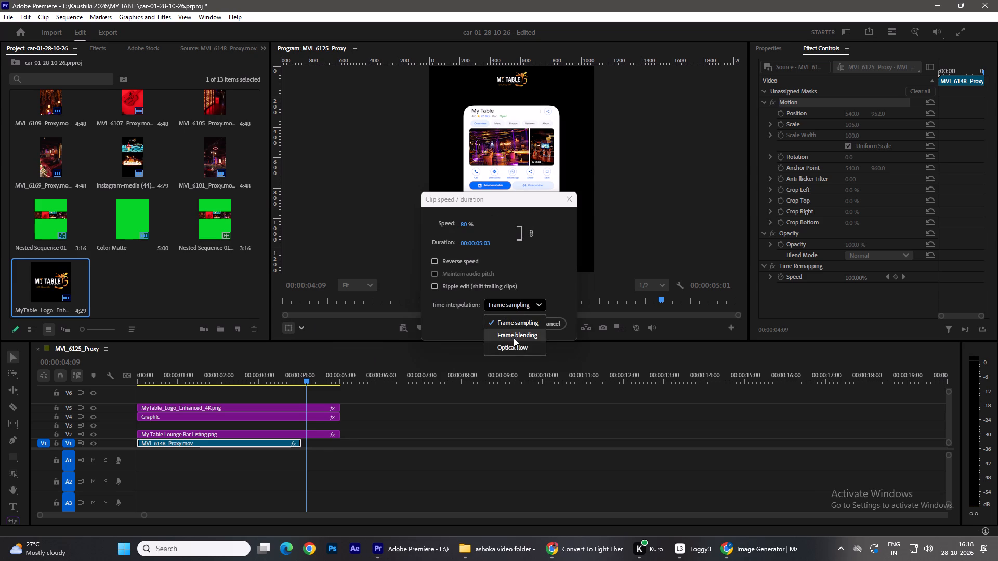
click(515, 348)
click(524, 327)
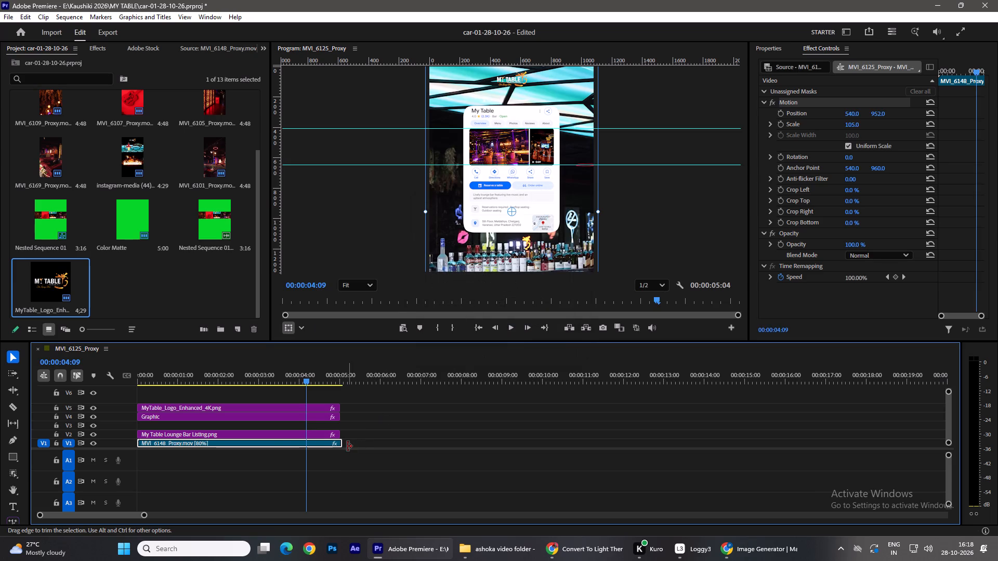
Trim the end of the slowed bar clip to 00:00:05:01, level with the other clips, and play the sequence.
click(347, 446)
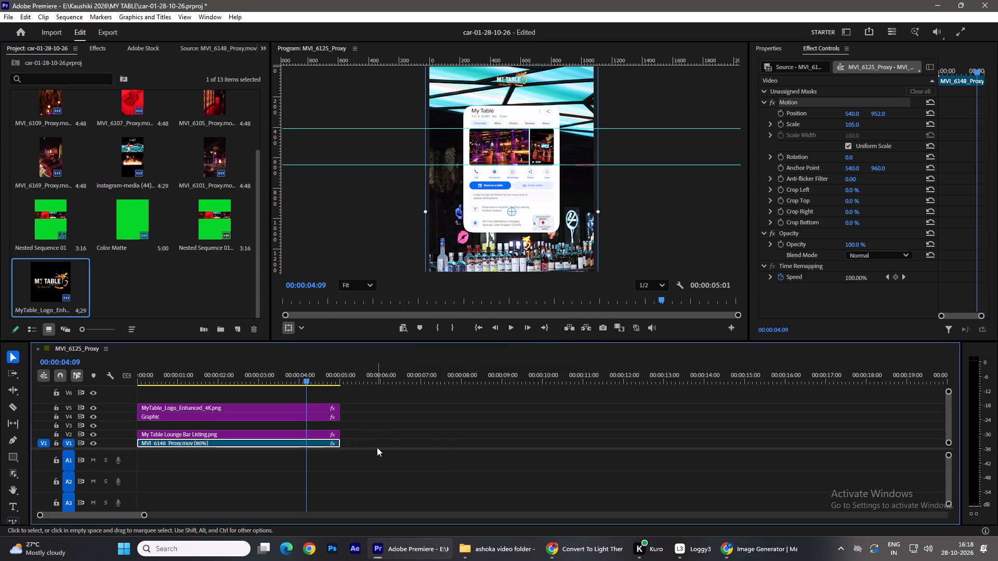
key(space)
key(space)
key(space)
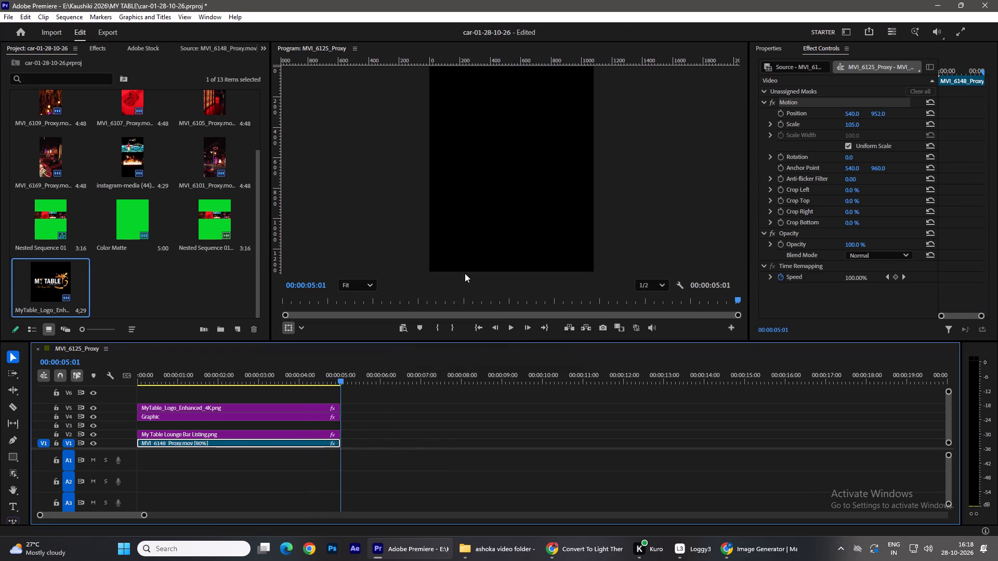
drag(346, 369, 0, 341)
key(space)
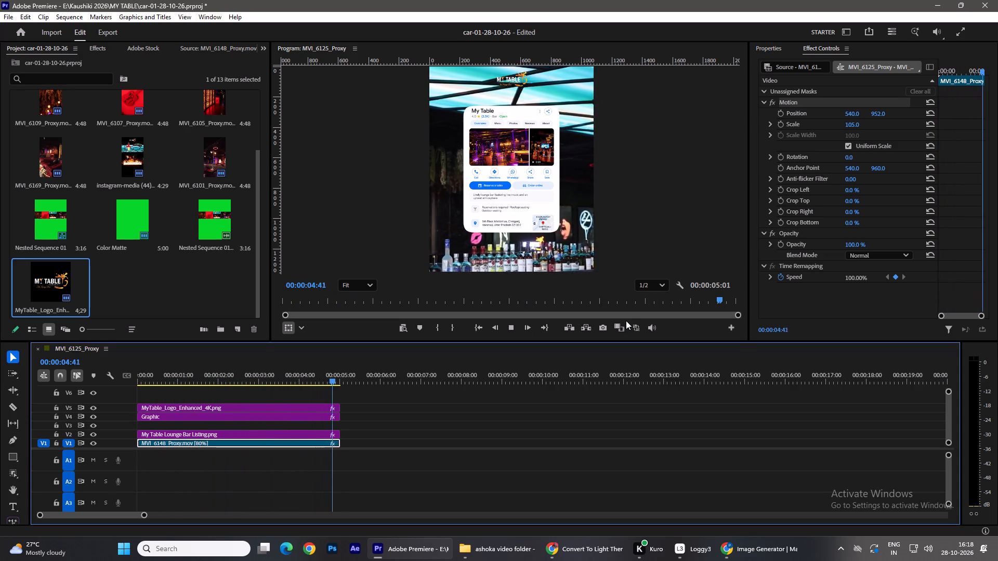
Find the Drop Shadow video effect, apply it to the MyTable logo clip on V5, and preview the result.
drag(343, 373, 221, 391)
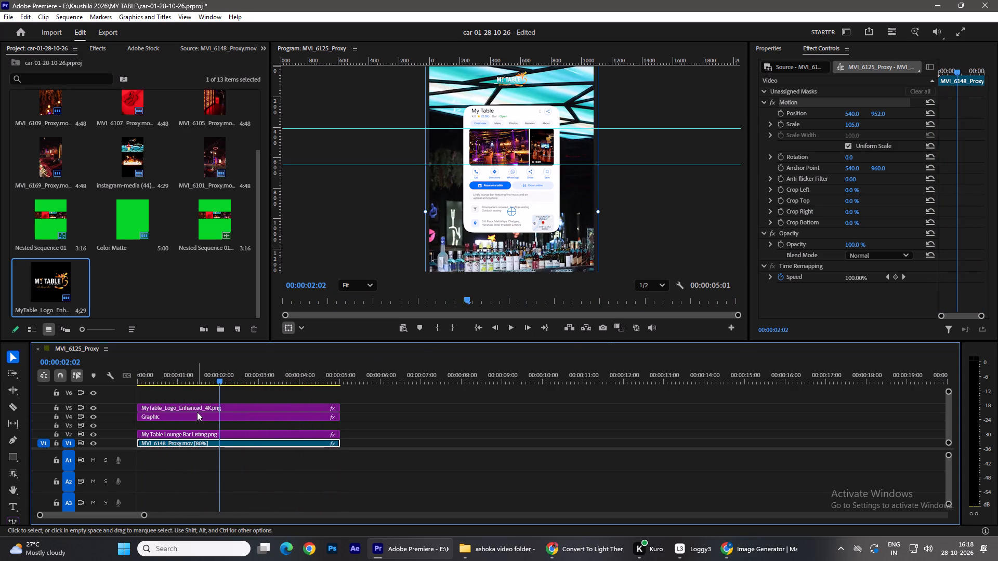
click(199, 410)
click(98, 45)
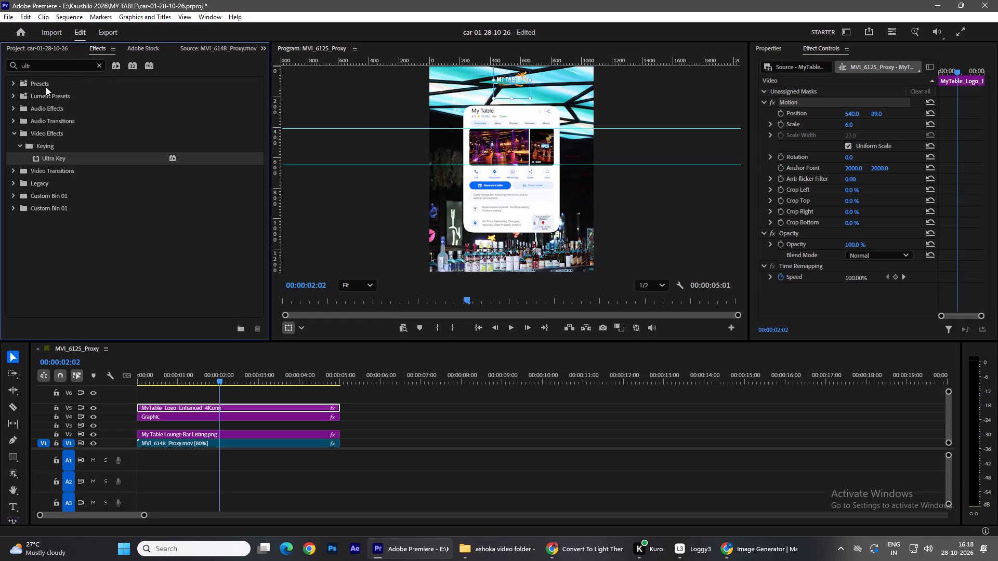
double_click(56, 59)
double_click(54, 65)
text(drop)
drag(173, 159, 188, 277)
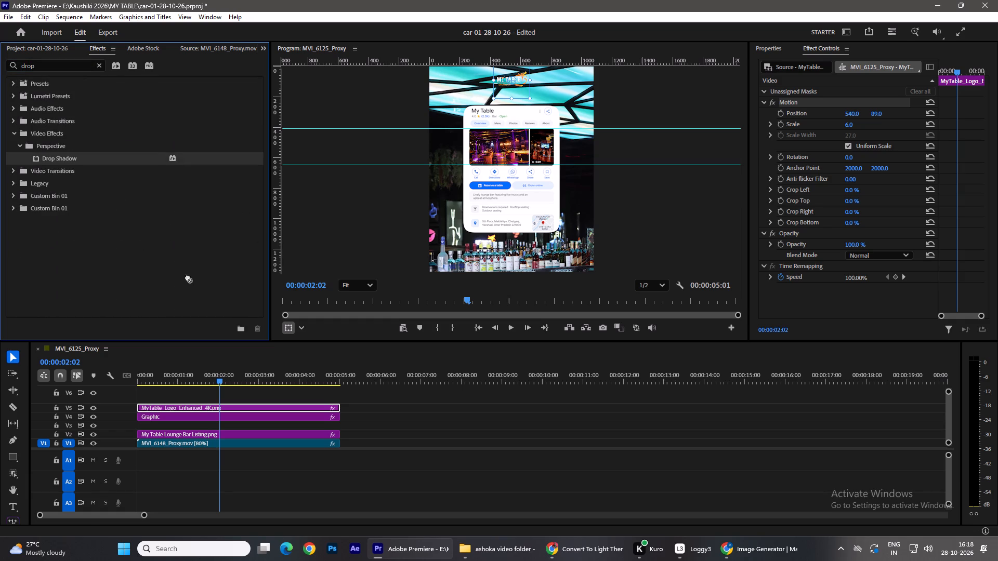
drag(188, 277, 168, 408)
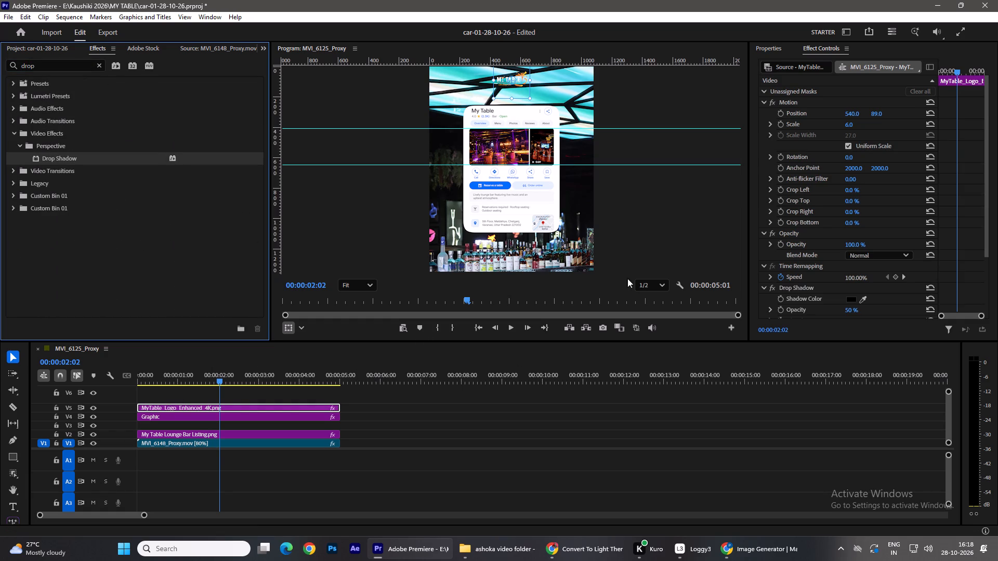
click(668, 260)
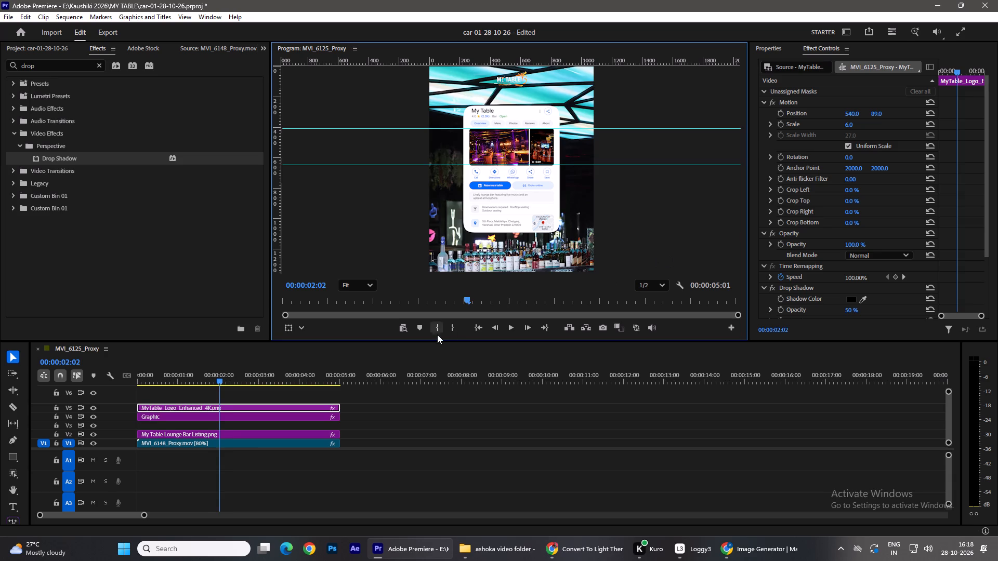
key(space)
key(space)
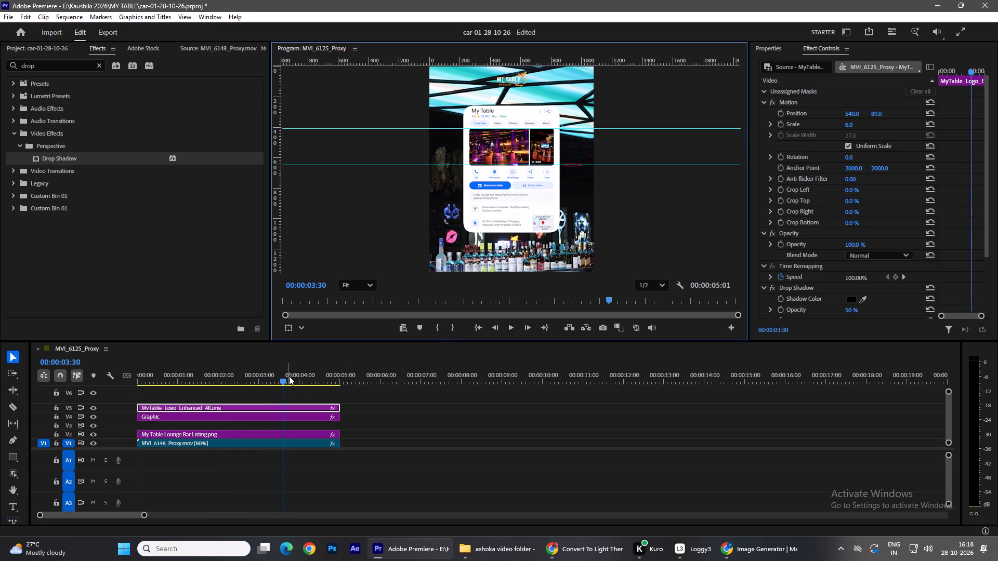
Set the logo's Scale to 10 and its vertical Position to 127, and play the sequence to check it.
drag(288, 376, 206, 386)
click(850, 126)
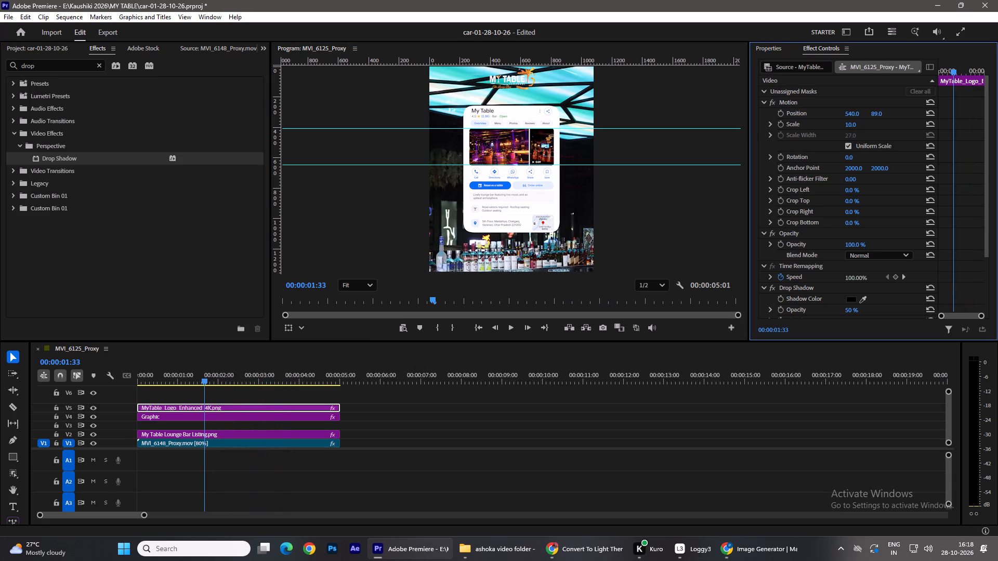
click(860, 123)
click(914, 126)
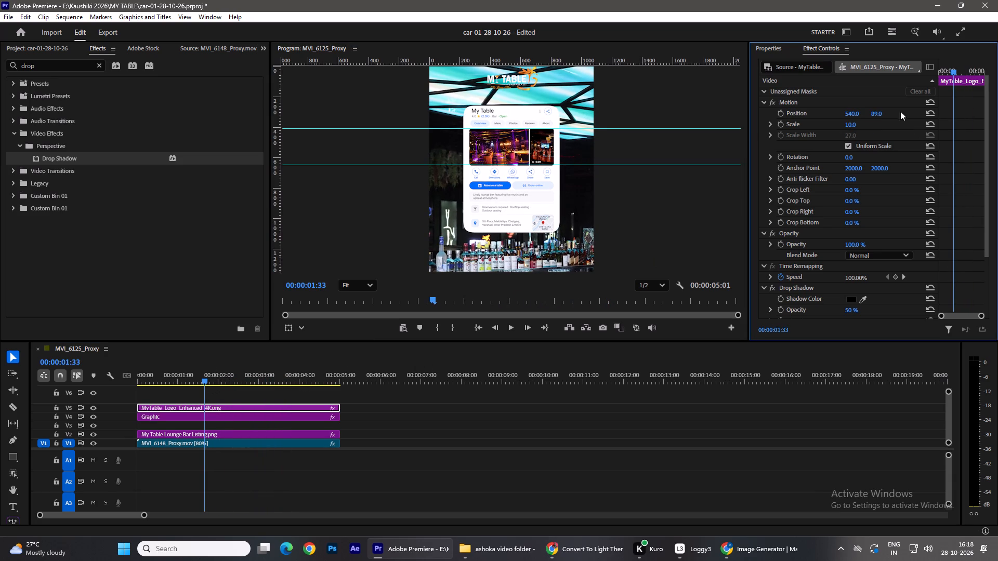
drag(875, 113, 874, 93)
key(space)
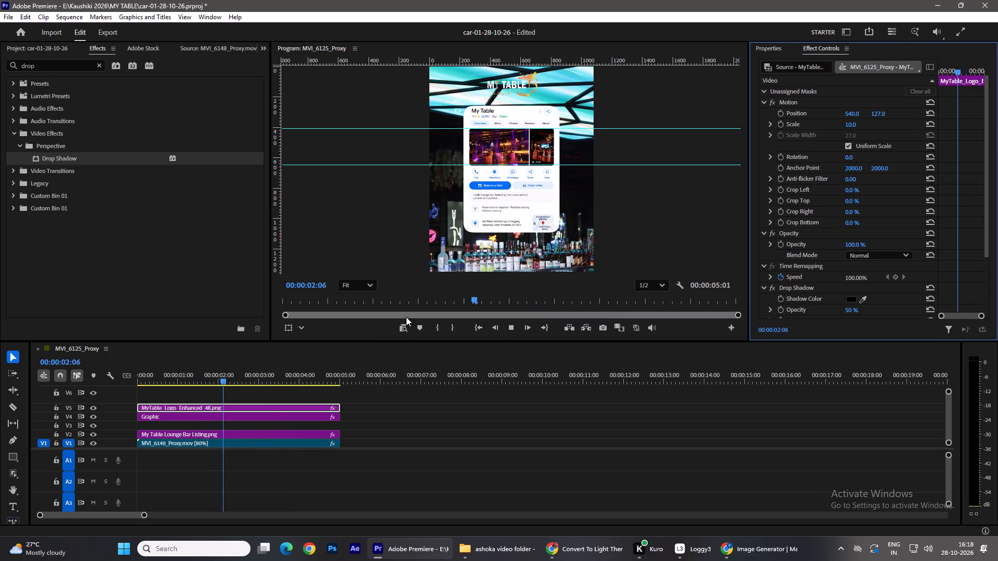
key(space)
drag(234, 373, 59, 374)
key(space)
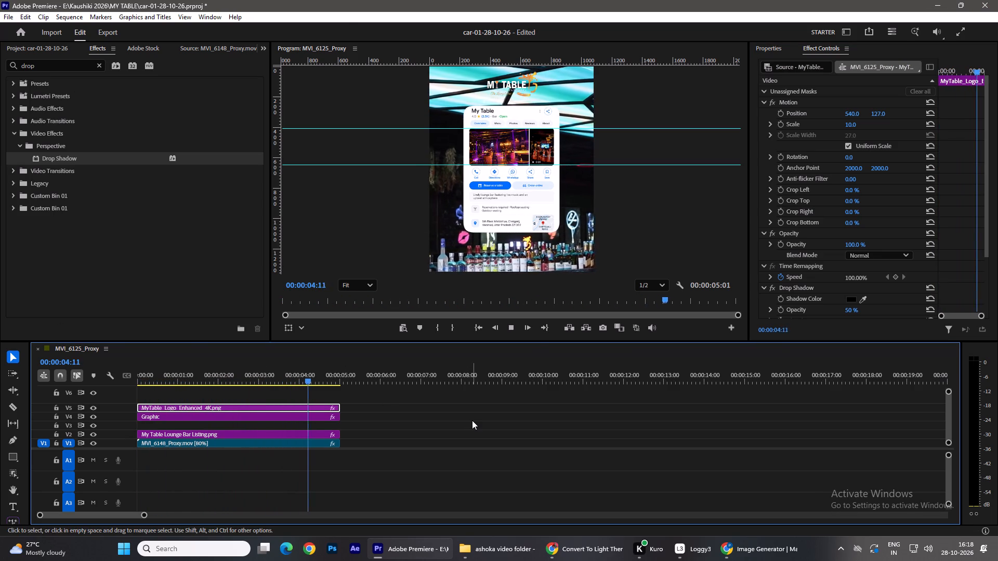
key(space)
key(space)
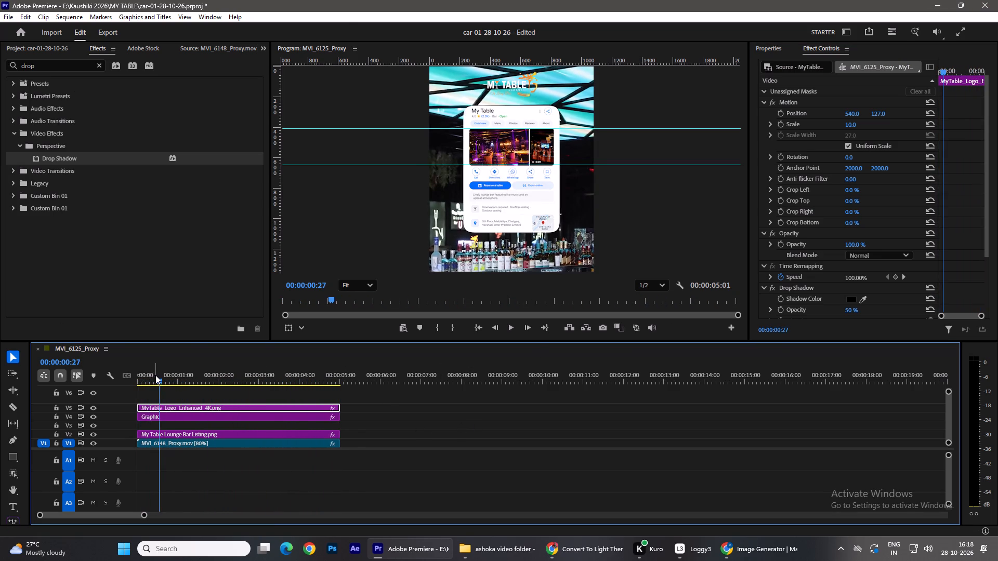
Scrub through the full sequence to review the logo, listing and bar footage together.
drag(157, 377, 359, 407)
click(50, 40)
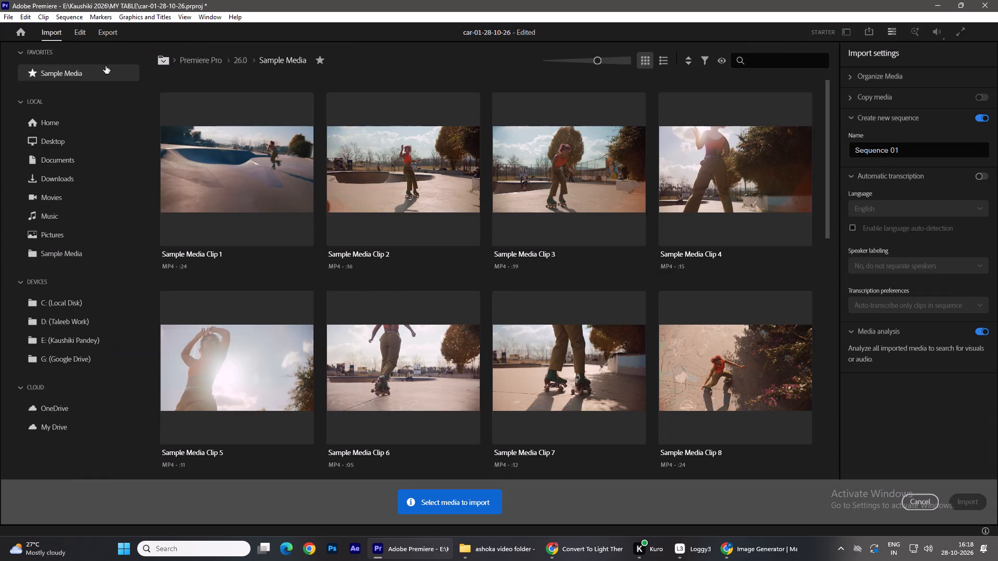
click(81, 34)
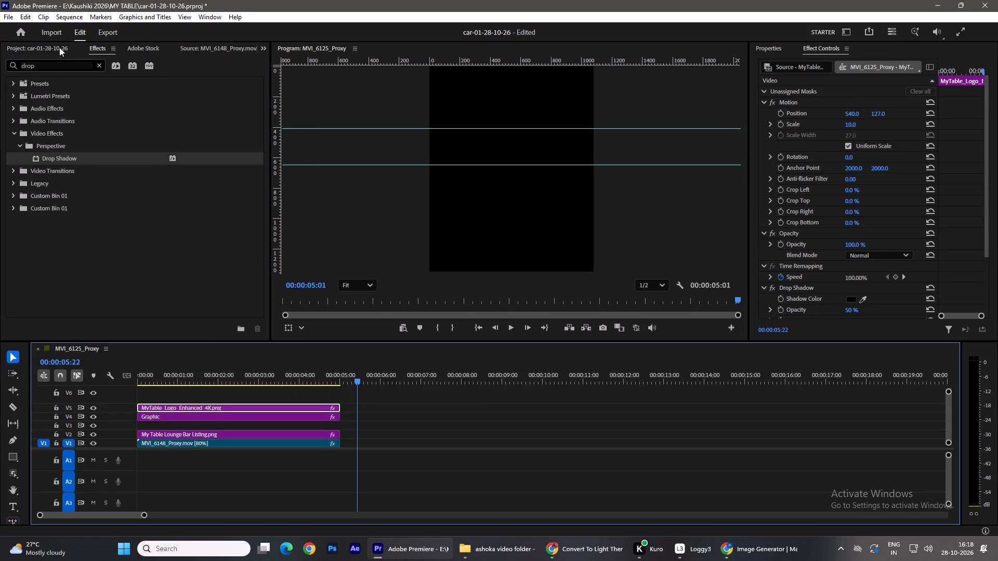
click(58, 47)
scroll(169, 275, down, 10)
click(181, 298)
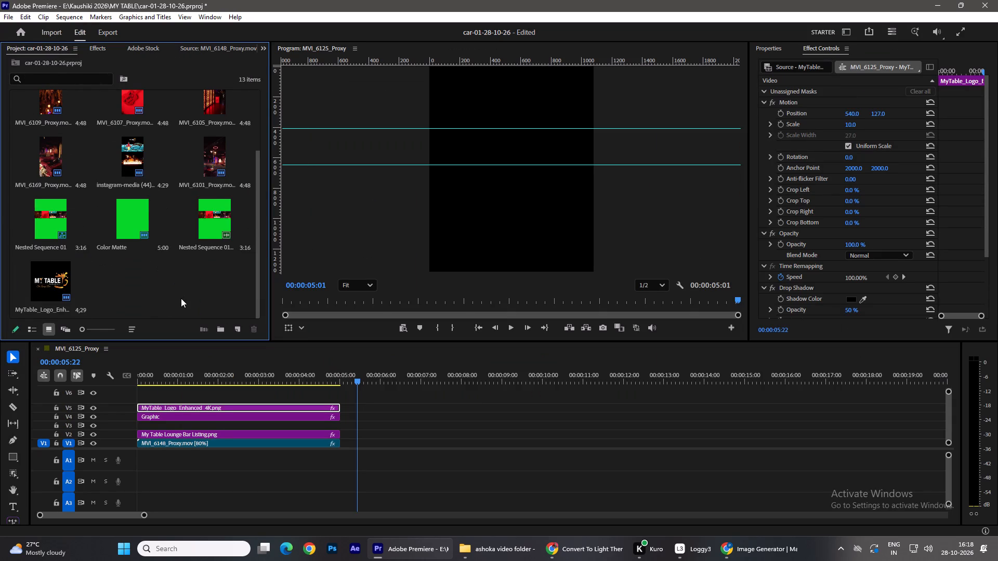
drag(363, 375, 327, 381)
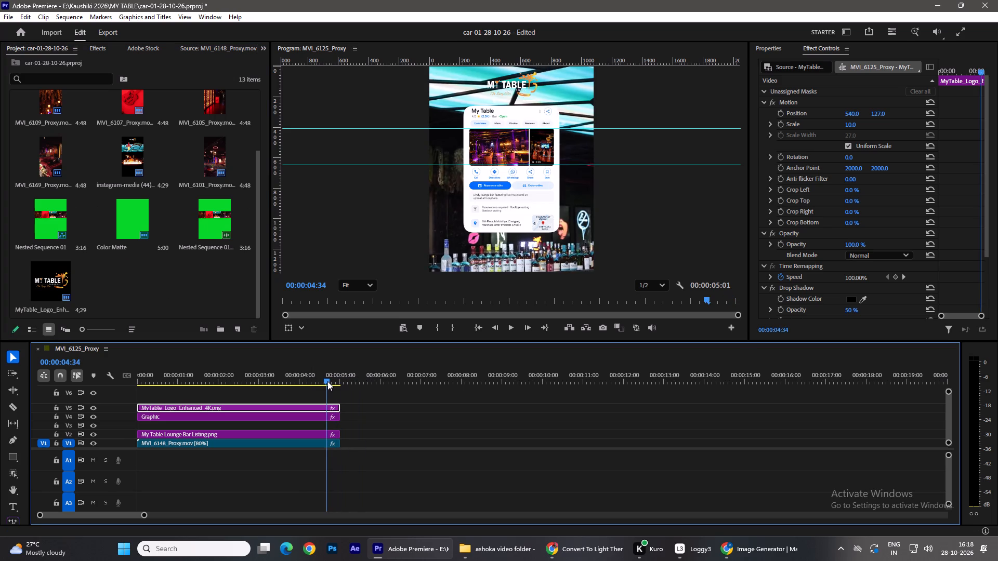
drag(327, 381, 165, 386)
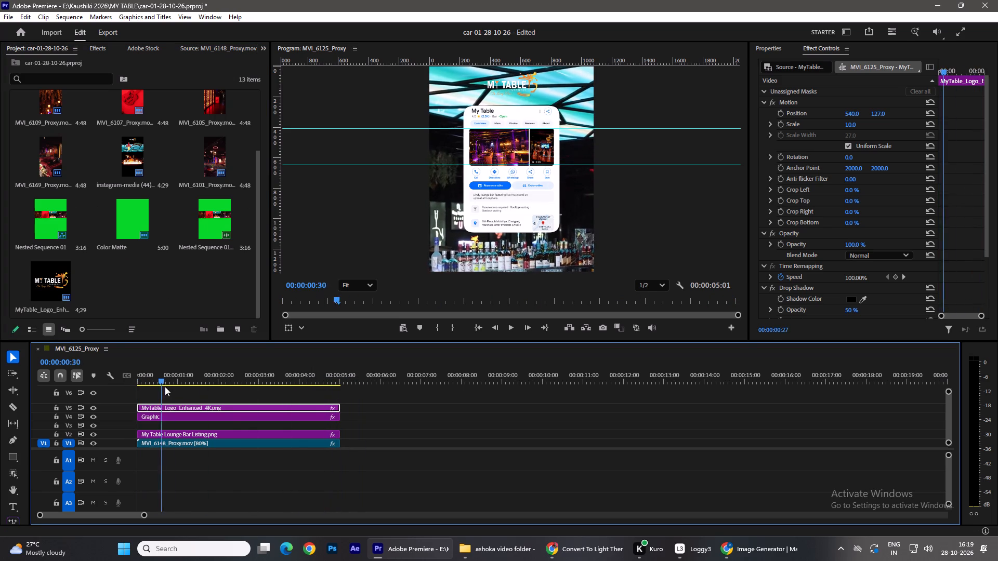
drag(165, 386, 345, 392)
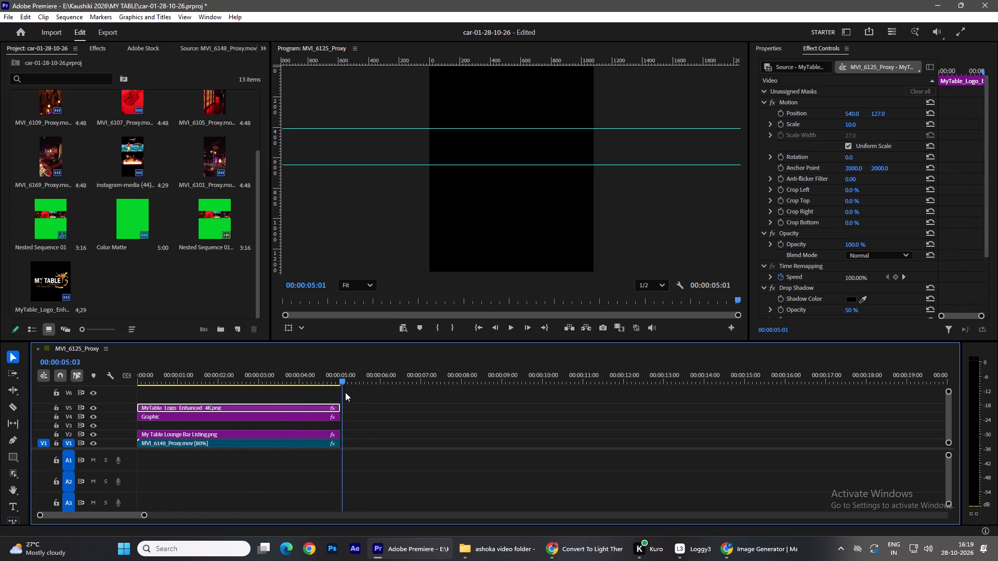
drag(345, 392, 99, 381)
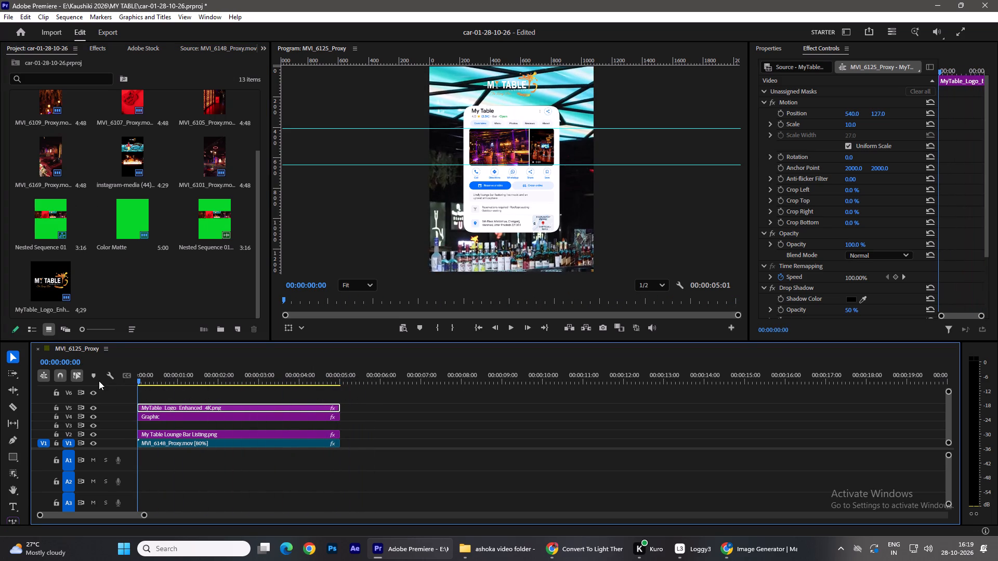
drag(99, 381, 97, 379)
click(183, 279)
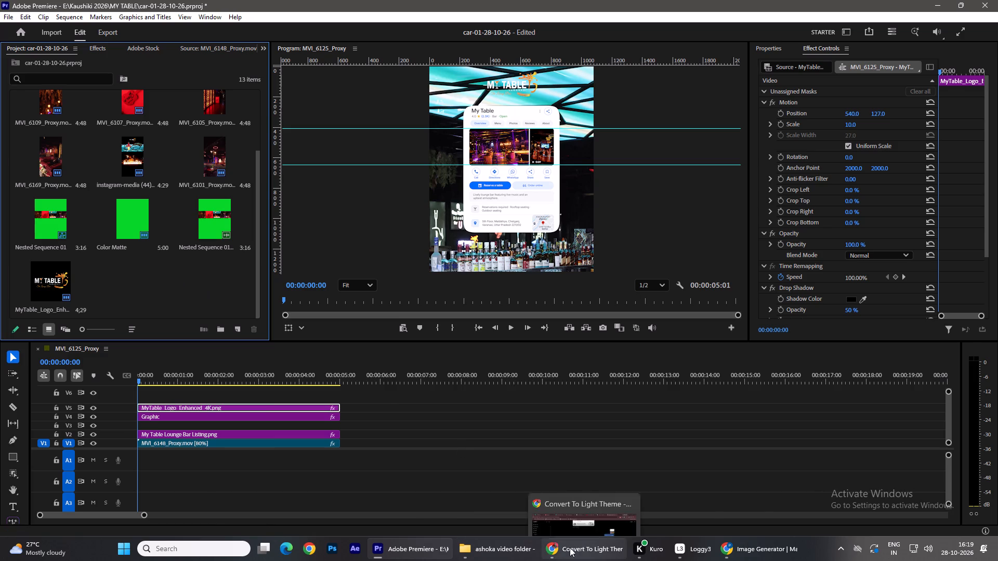
Switch to Chrome, open the generated Google review card image in the ChatGPT conversation, and download it.
click(570, 547)
scroll(553, 337, down, 3)
click(513, 222)
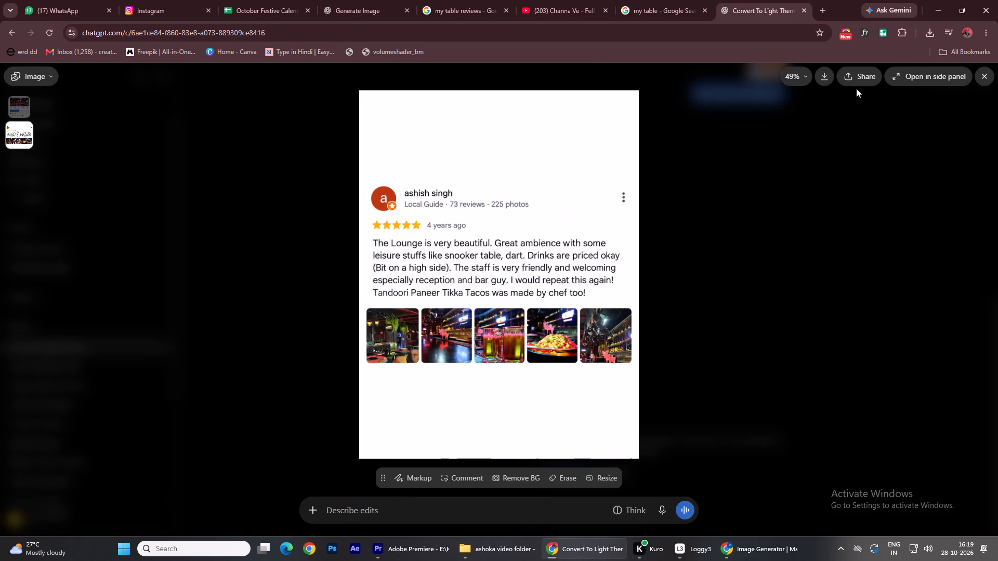
click(824, 75)
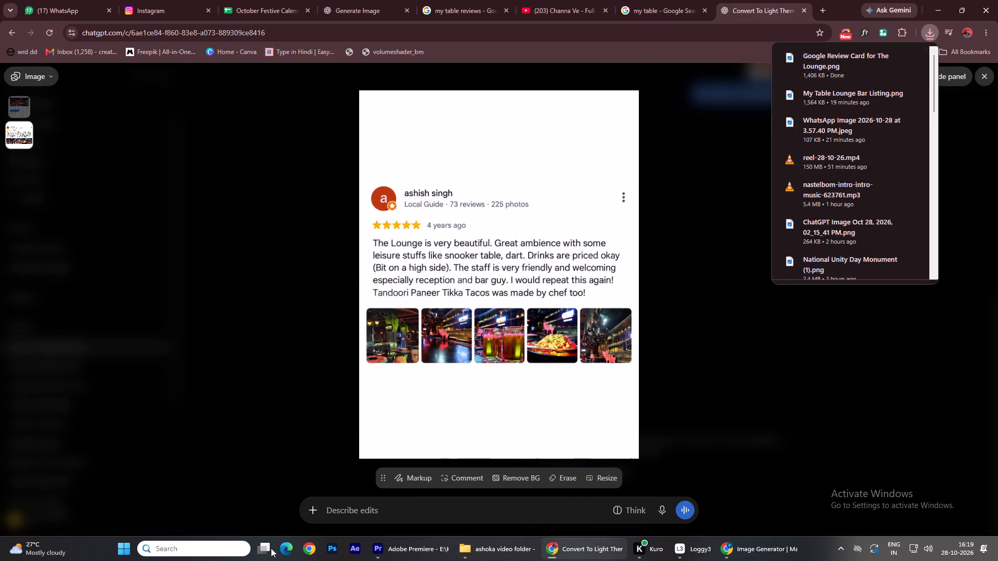
Back in Premiere, import MVI_6128_Proxy.mov from the MY TABLE > Footages > My Table > Proxies folder.
click(396, 551)
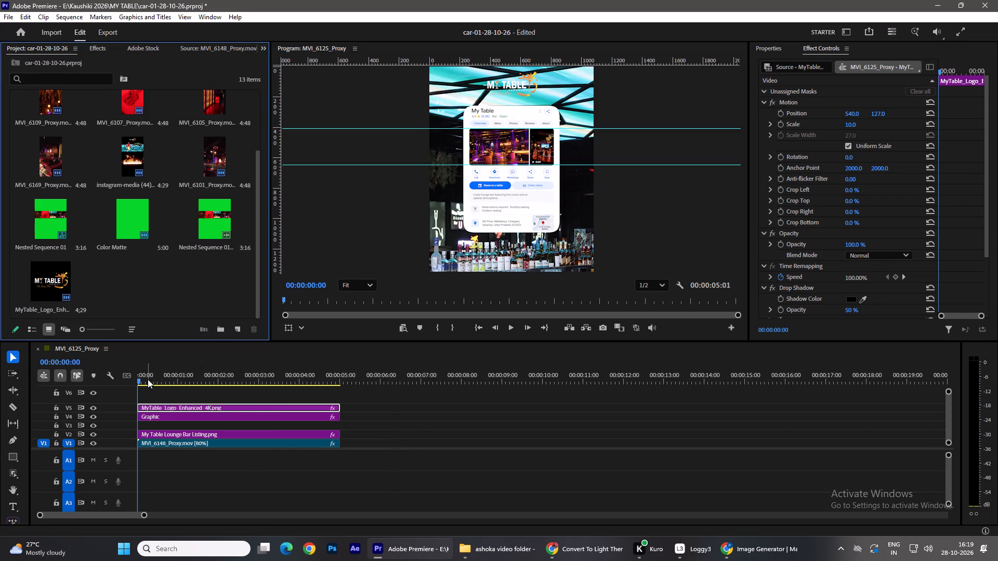
drag(148, 379, 390, 408)
click(176, 283)
key(ctrl+i)
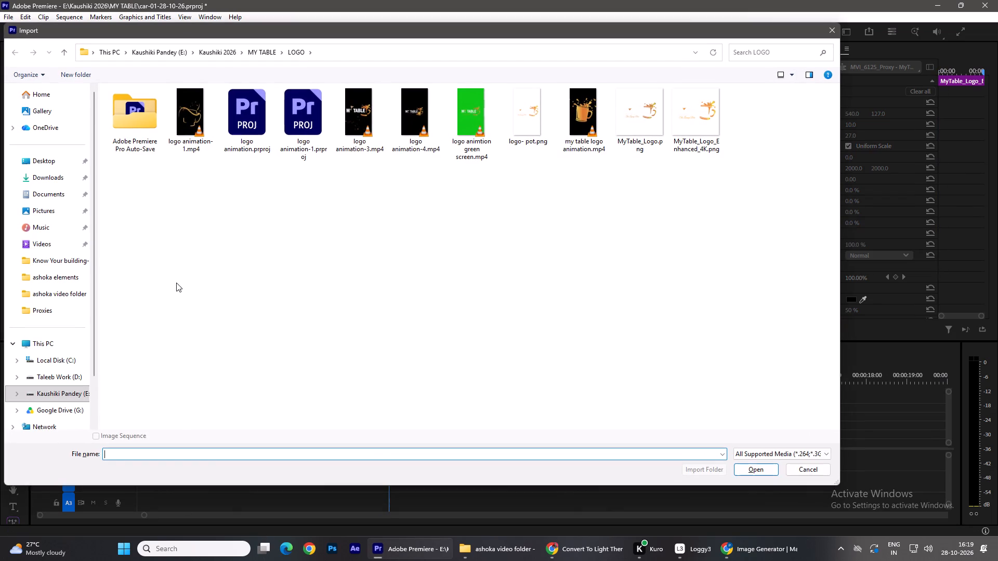
click(257, 36)
click(253, 47)
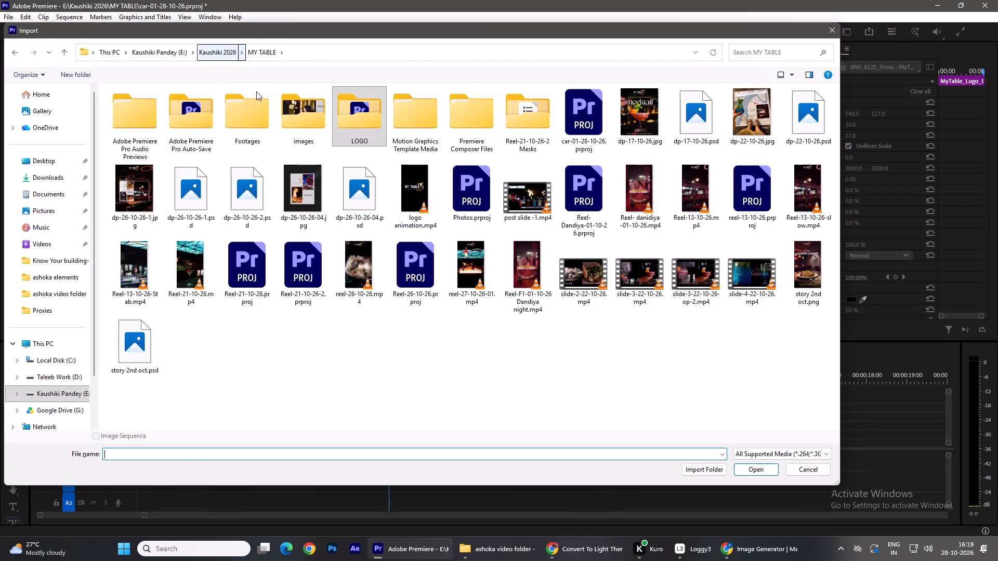
double_click(300, 113)
click(223, 51)
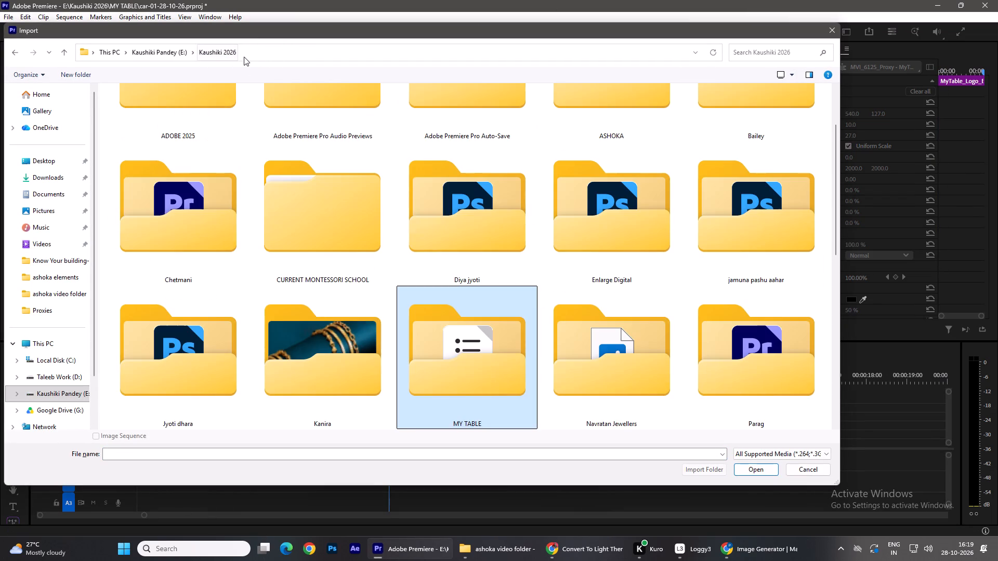
double_click(488, 360)
double_click(237, 125)
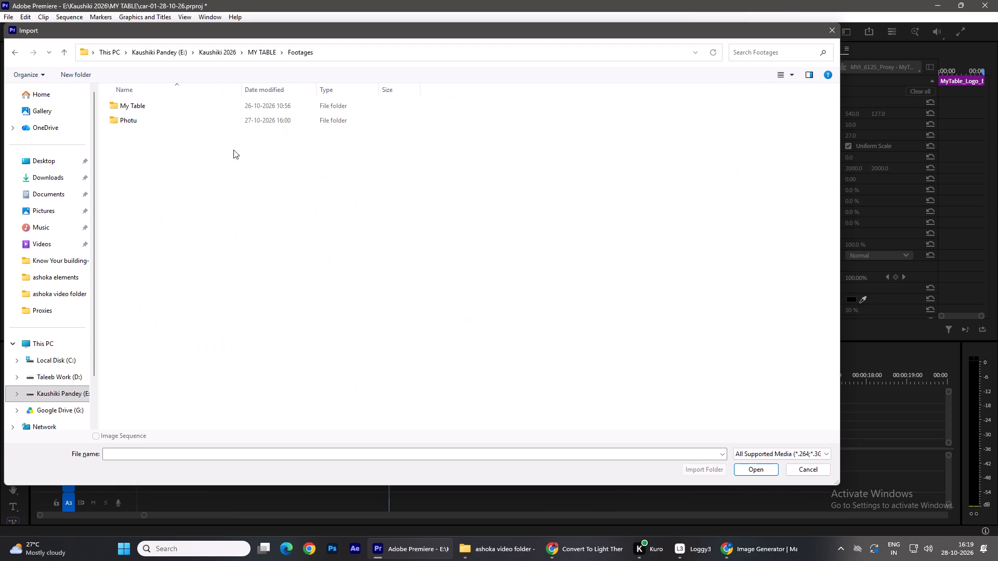
double_click(147, 110)
double_click(190, 192)
scroll(404, 304, down, 4)
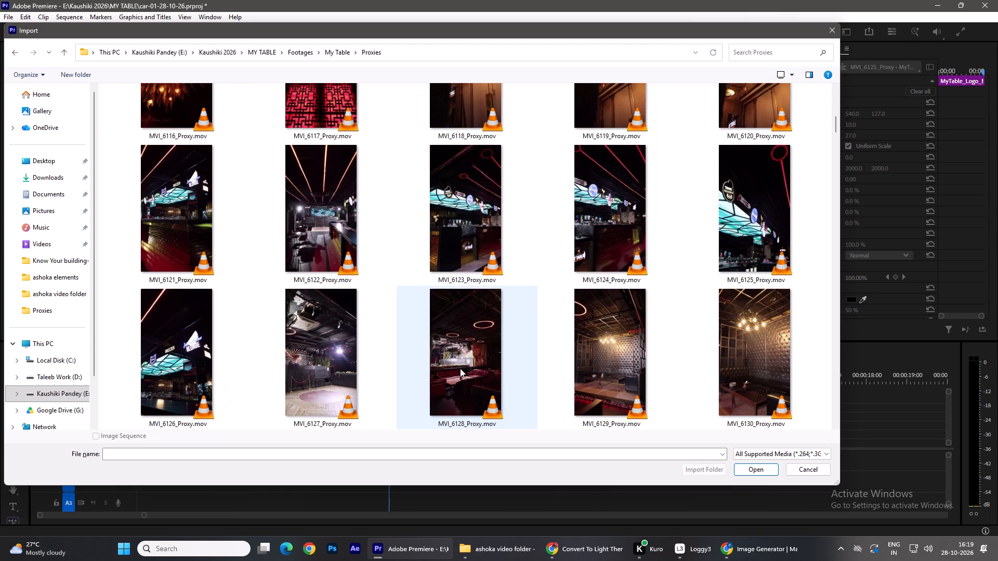
scroll(460, 368, down, 1)
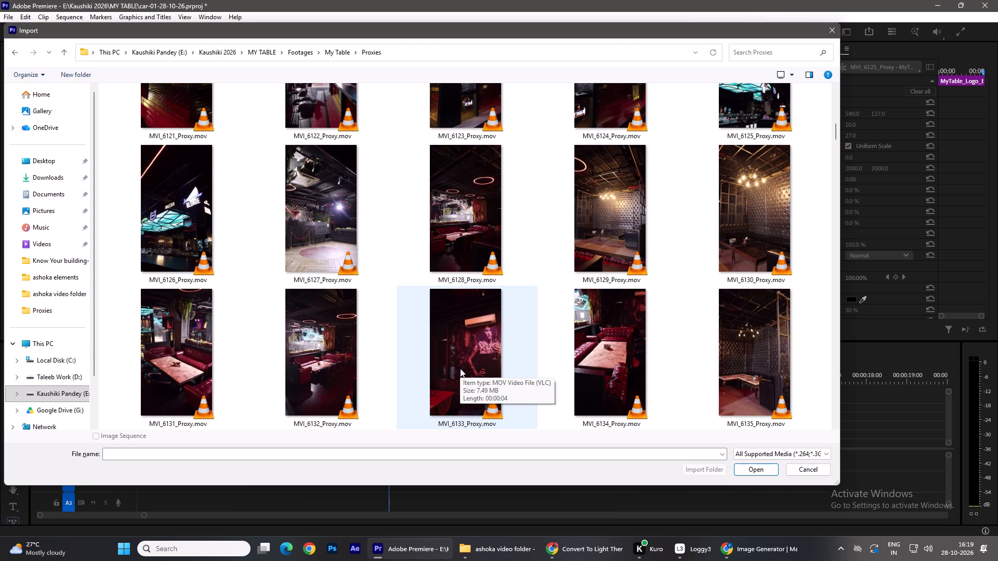
double_click(463, 224)
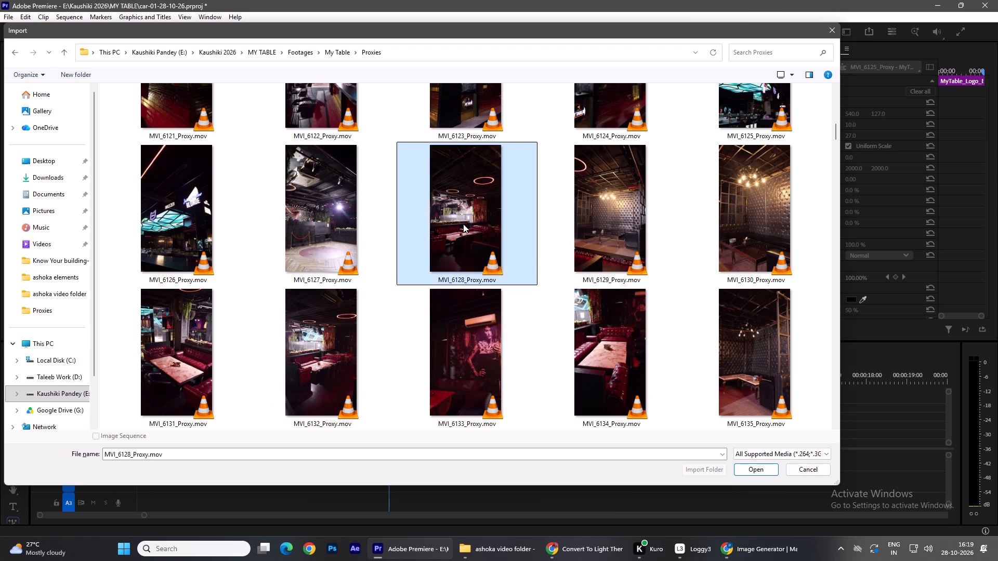
Place MVI_6128_Proxy.mov on V1 shortly after the listing segment, unlink it and delete its audio.
drag(137, 274, 359, 438)
drag(379, 433, 379, 442)
drag(381, 475, 387, 462)
click(398, 445)
key(ctrl+l)
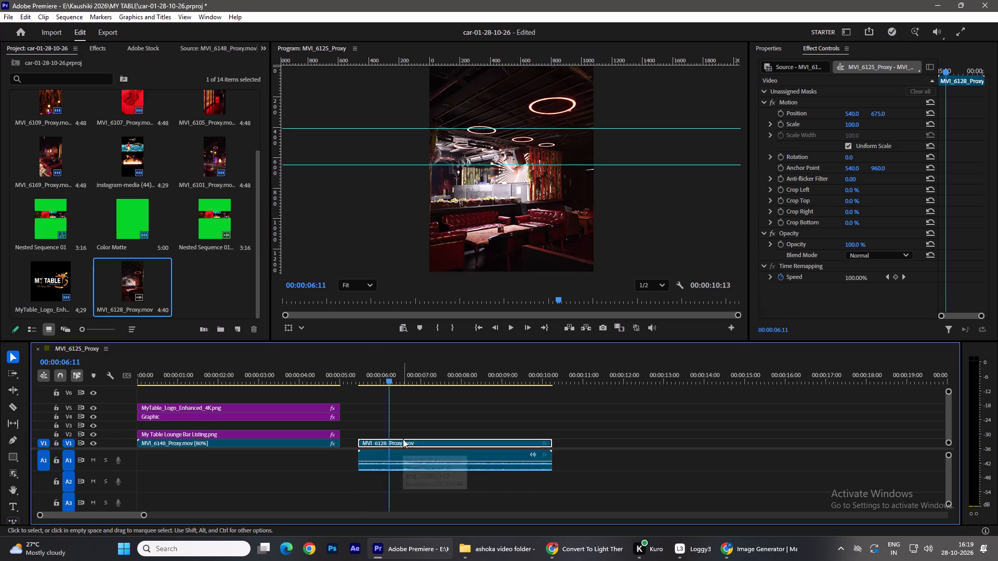
click(466, 466)
key(Delete)
click(456, 440)
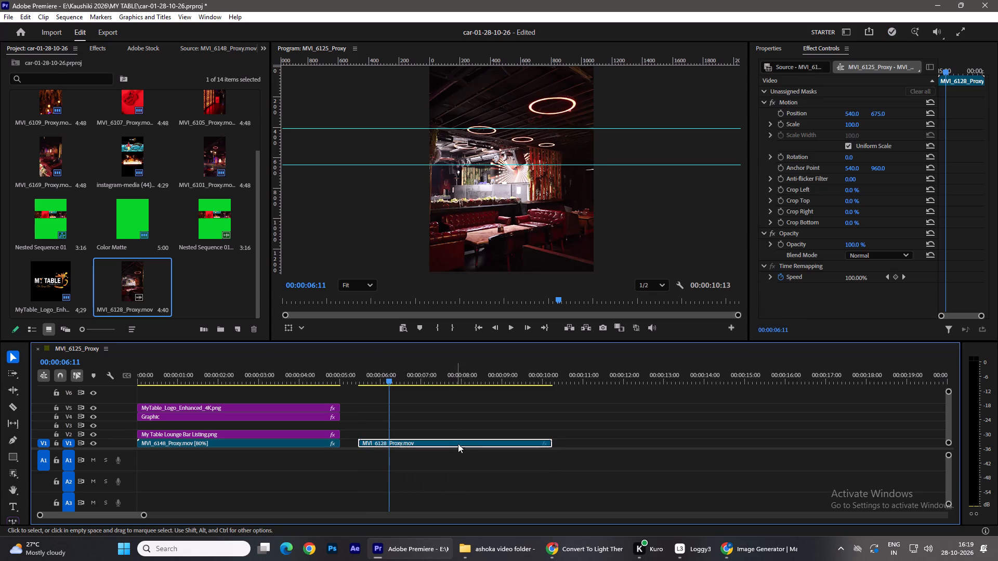
Review the MVI_6128 clip and trim it to run from about 00:00:06:14 to about 00:00:09:06.
drag(391, 371, 364, 379)
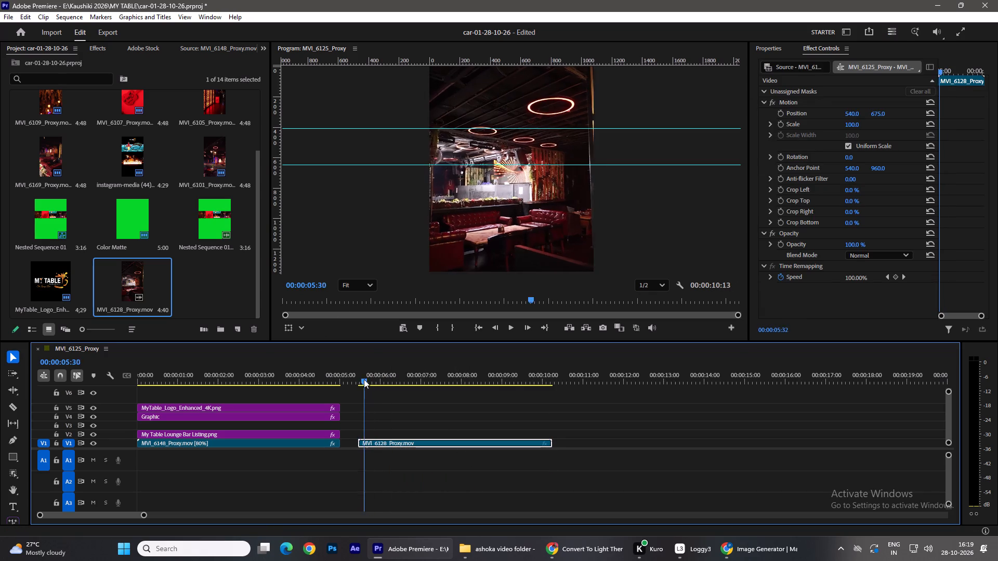
drag(364, 379, 463, 404)
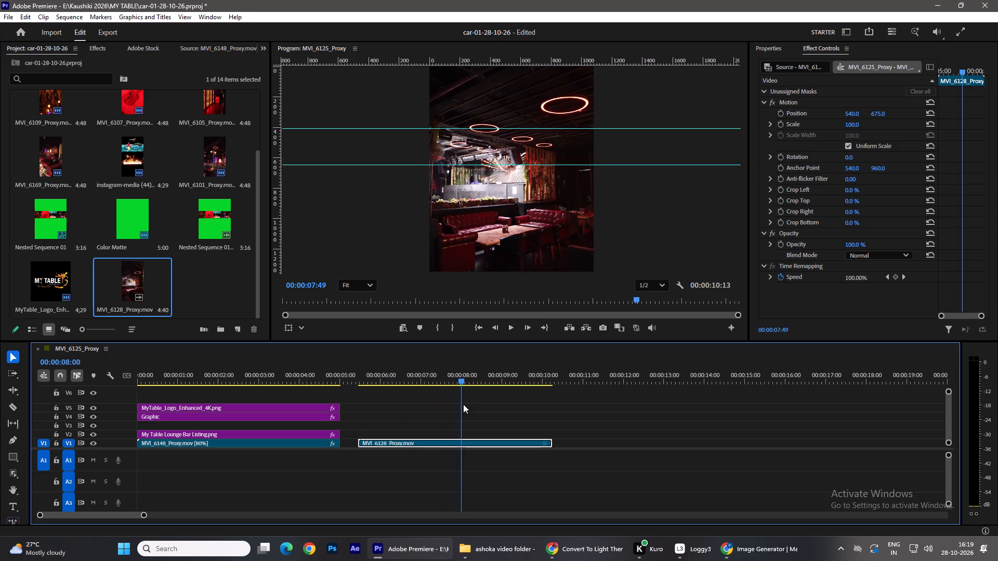
drag(463, 404, 364, 418)
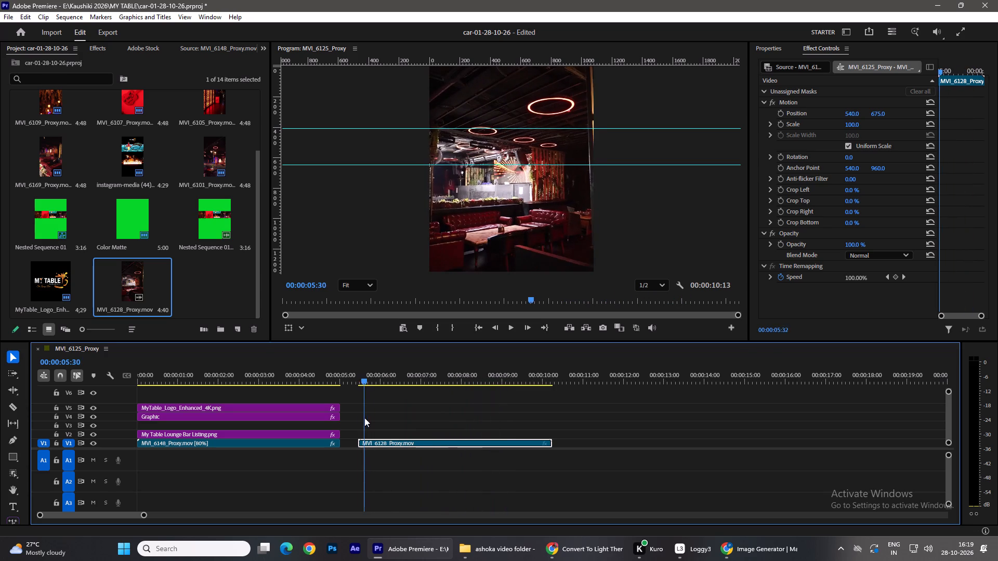
drag(364, 418, 392, 420)
drag(360, 439, 392, 445)
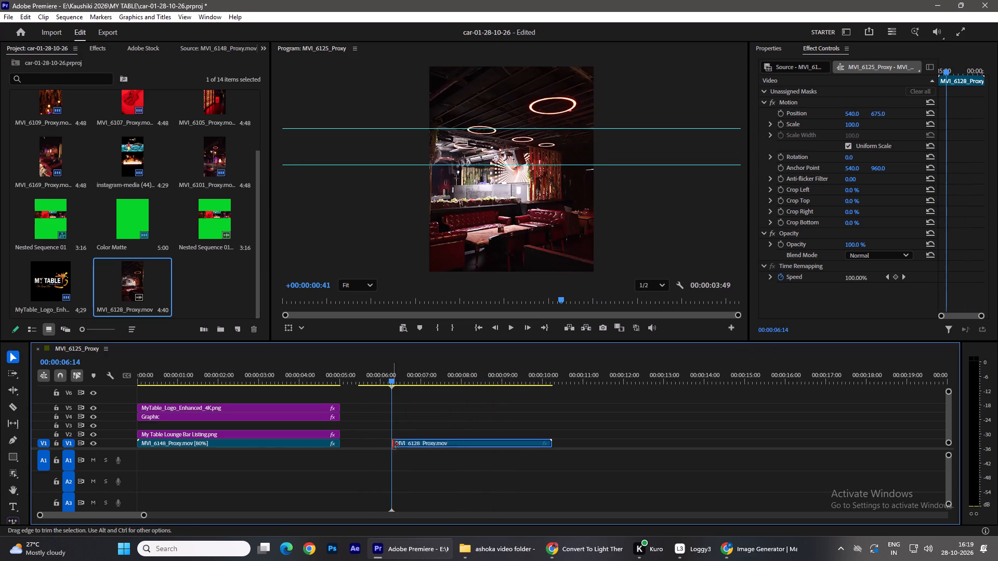
key(space)
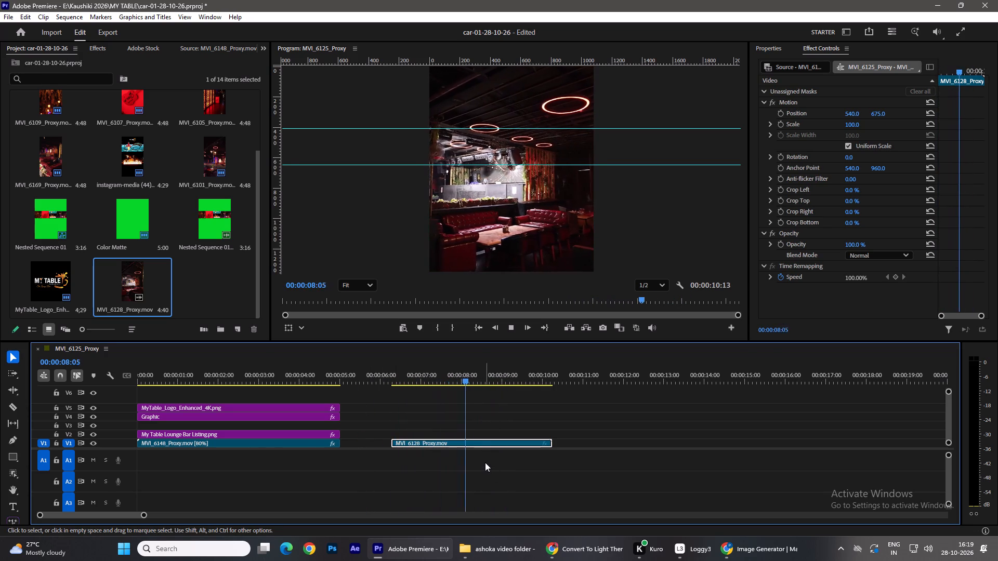
key(space)
key(space)
key(space)
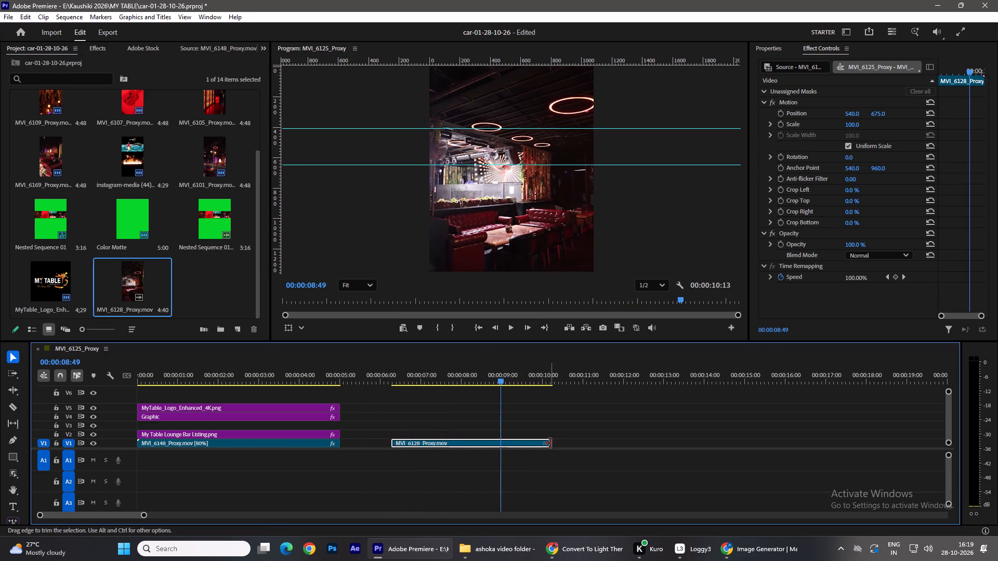
drag(550, 443, 504, 447)
Move the MVI_6128 clip earlier, leaving a small gap after the listing segment, and trim its end to about 00:00:07:44.
drag(502, 375, 405, 396)
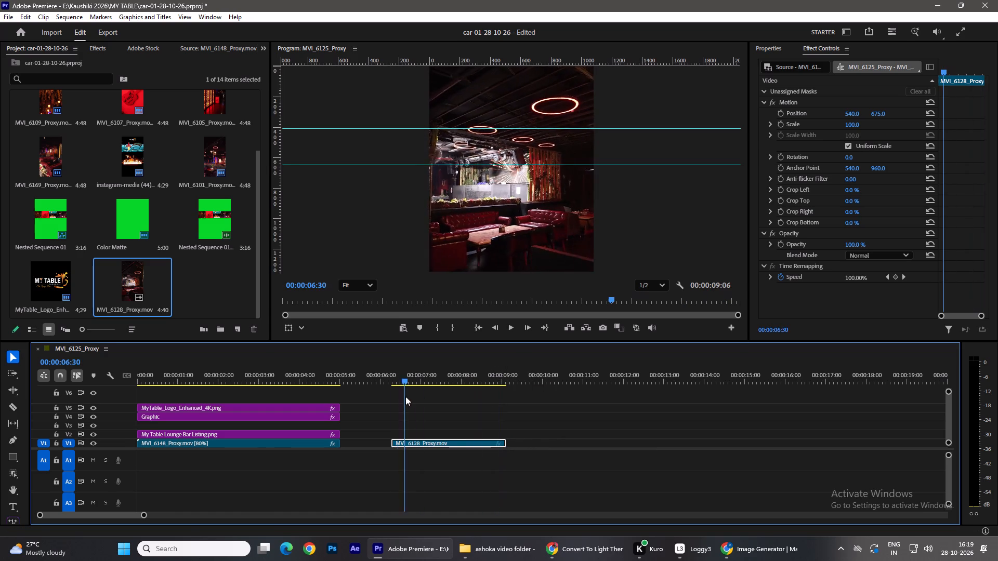
drag(405, 396, 388, 400)
drag(410, 443, 358, 445)
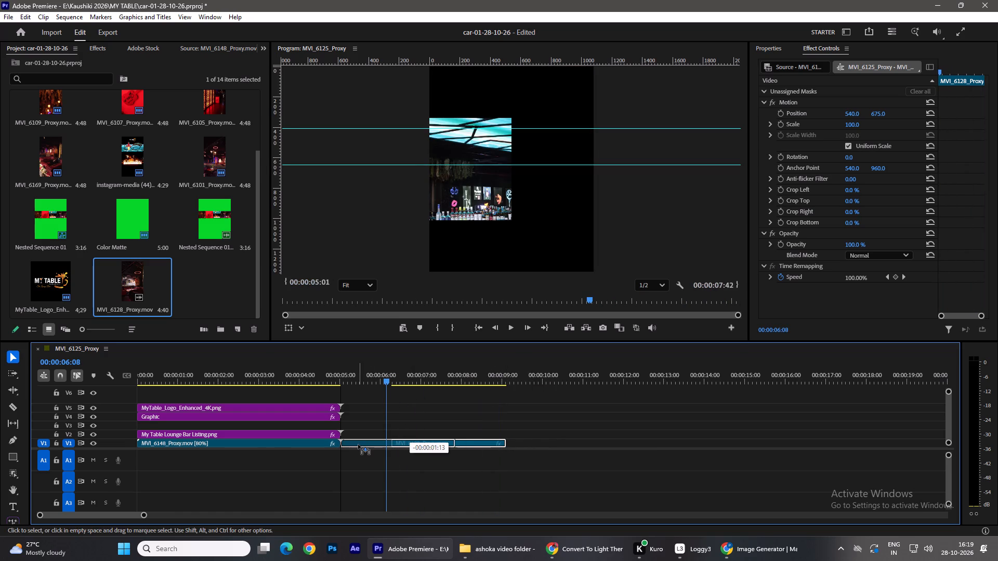
drag(358, 445, 369, 446)
drag(389, 375, 349, 383)
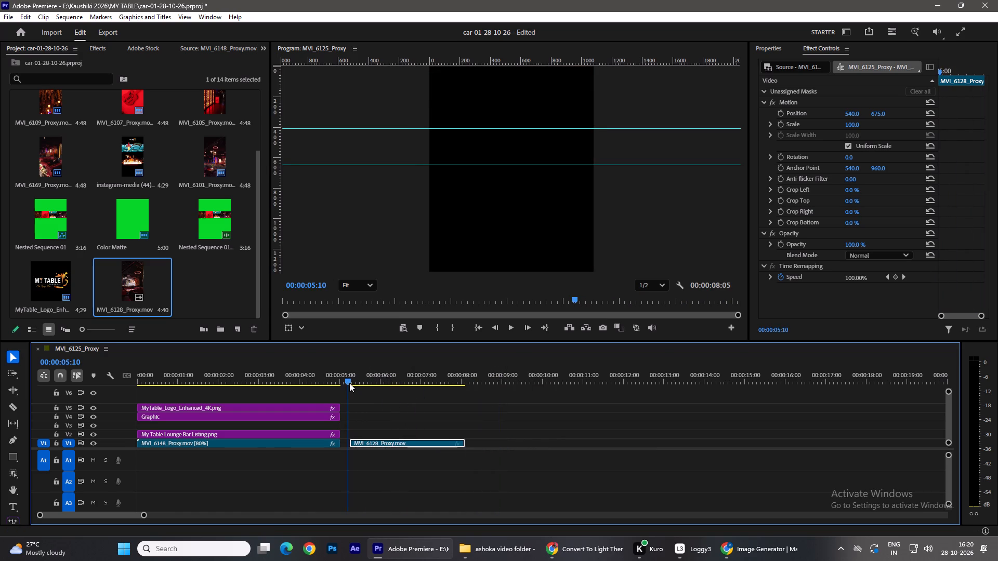
drag(349, 383, 363, 386)
drag(463, 439, 478, 446)
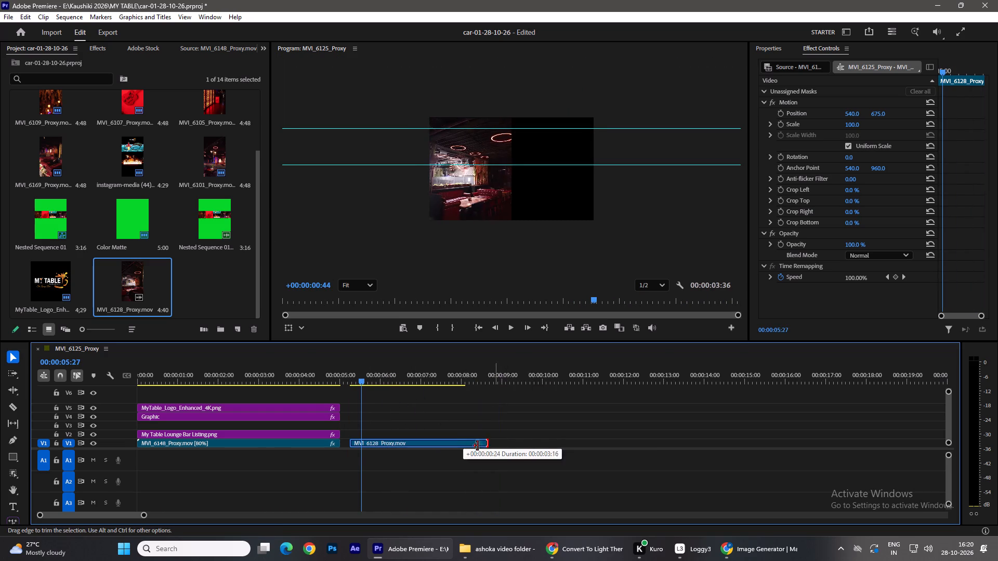
drag(478, 446, 454, 445)
key(space)
key(space)
Set the MVI_6128 clip's Scale to 113 and its vertical Position to 603.
click(426, 444)
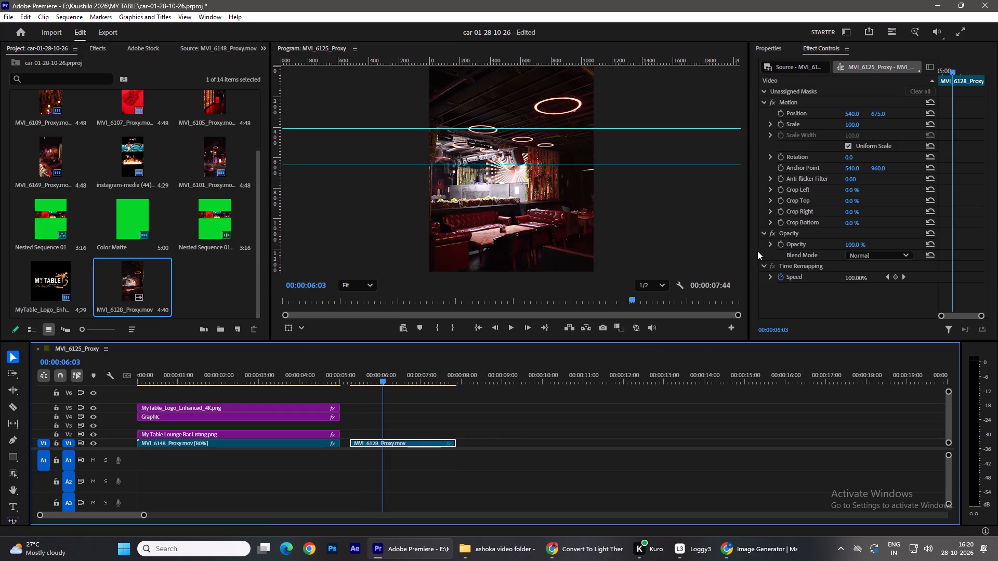
drag(850, 123, 857, 123)
drag(882, 114, 880, 152)
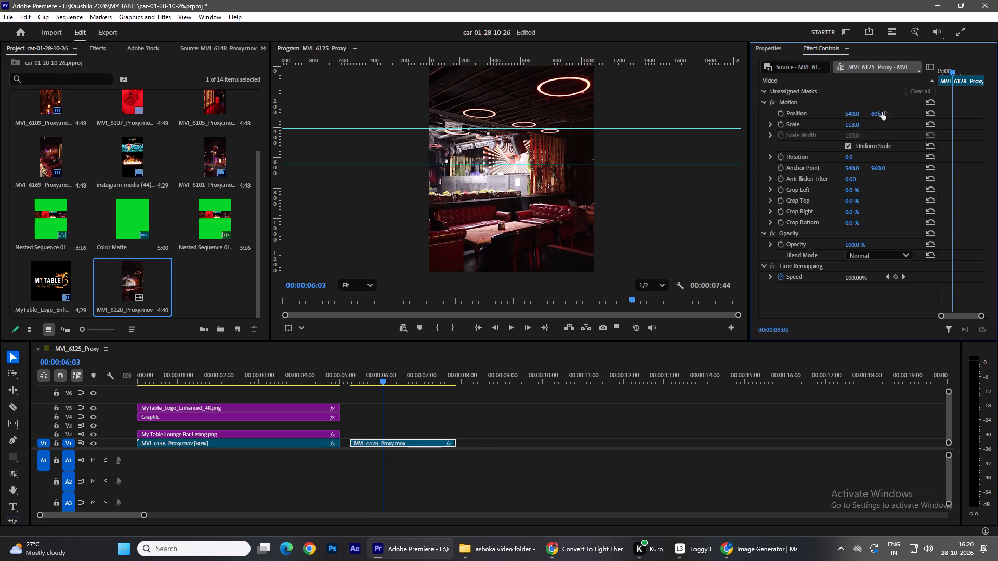
Slow the MVI_6128 clip to 80% speed and change its time interpolation.
right_click(403, 441)
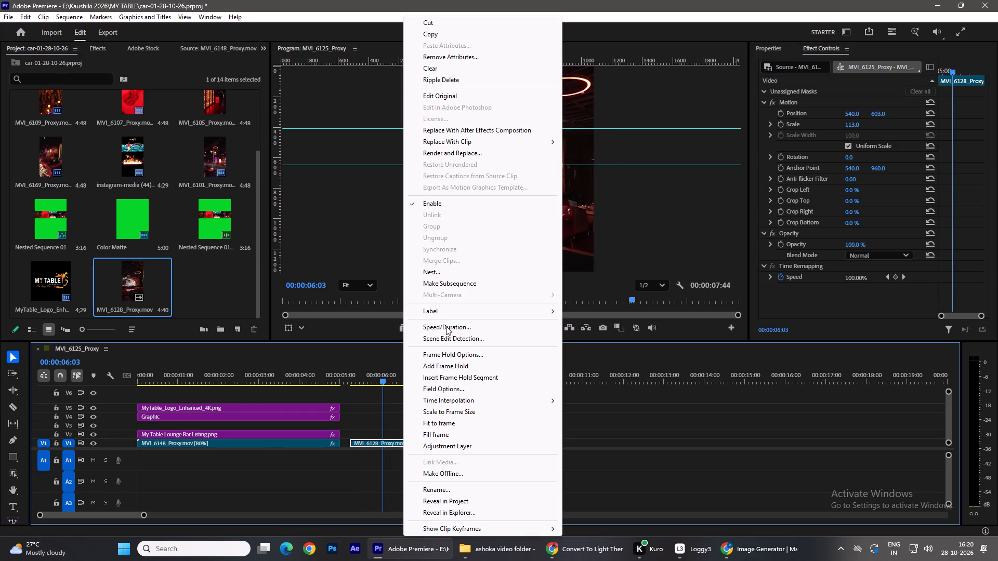
click(446, 326)
text(80)
click(518, 306)
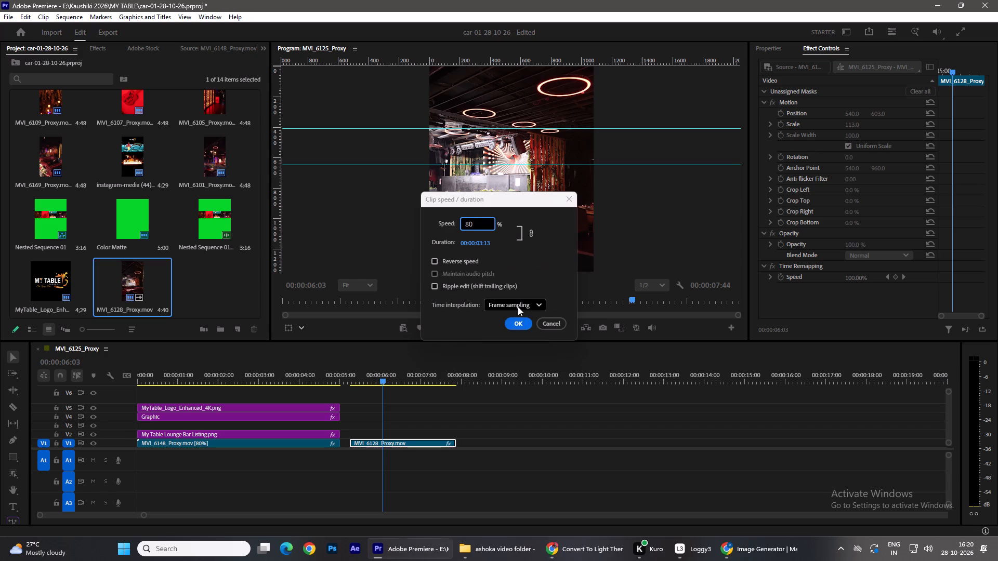
click(507, 345)
click(516, 326)
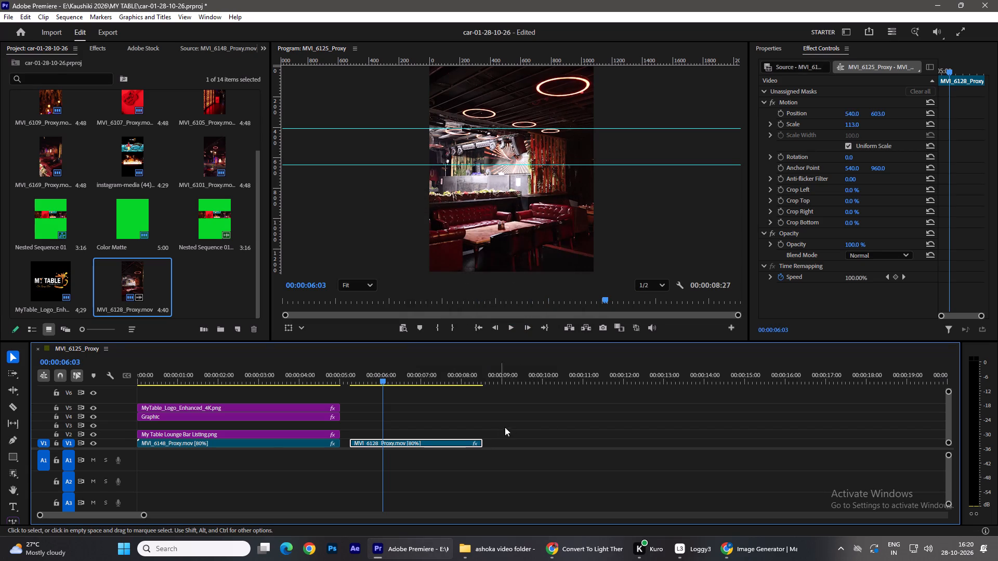
Extend the end of the slowed MVI_6128 clip to about 00:00:09:48 and play it to check.
drag(387, 375, 353, 381)
key(space)
key(space)
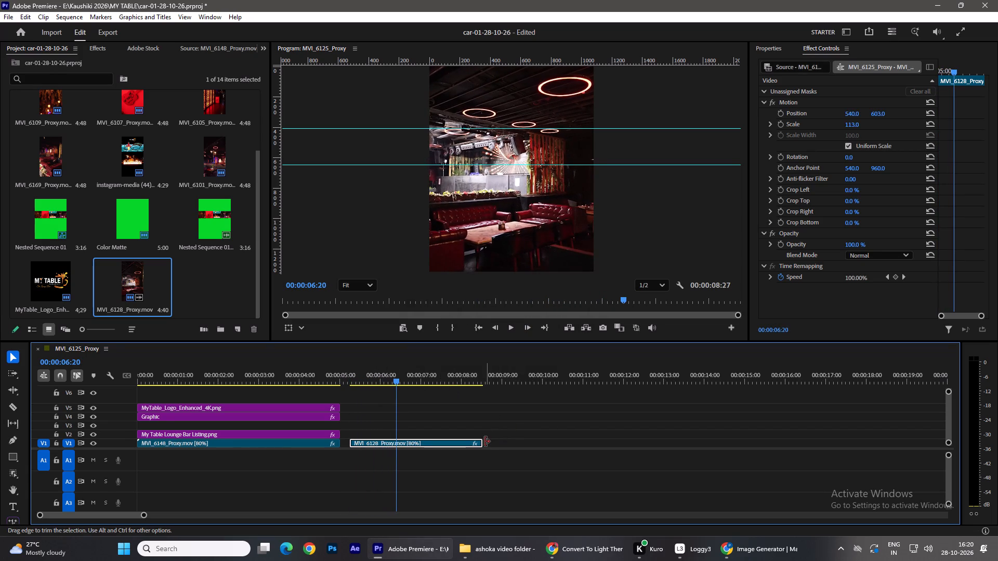
drag(485, 445, 544, 445)
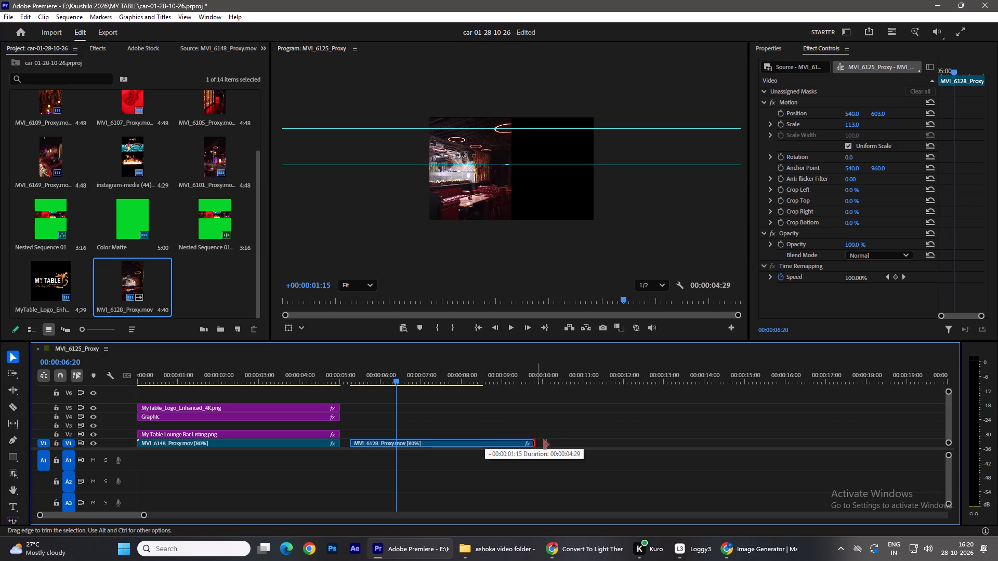
drag(544, 445, 543, 442)
key(space)
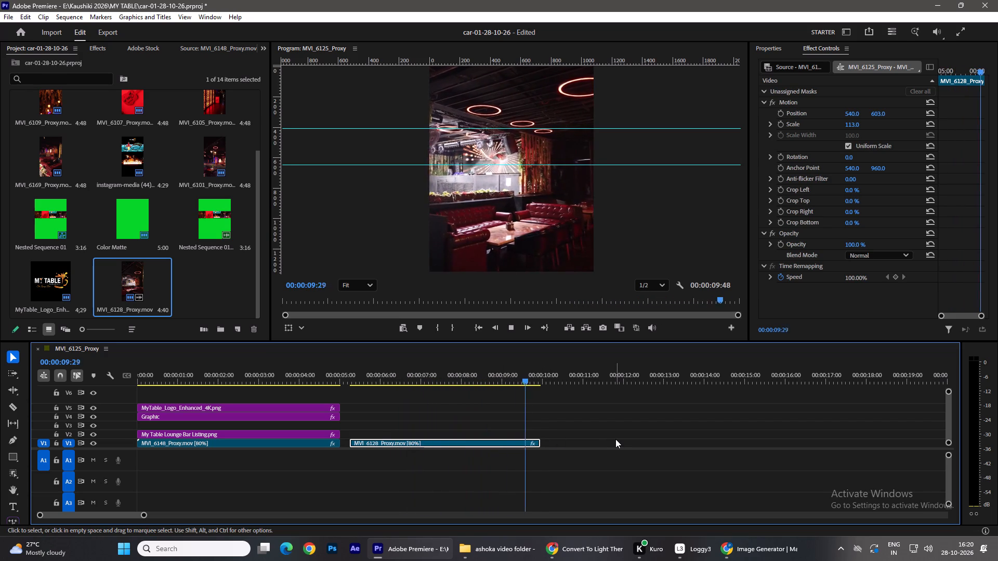
Import Google Review Card for The Lounge.png from the Downloads folder.
click(206, 283)
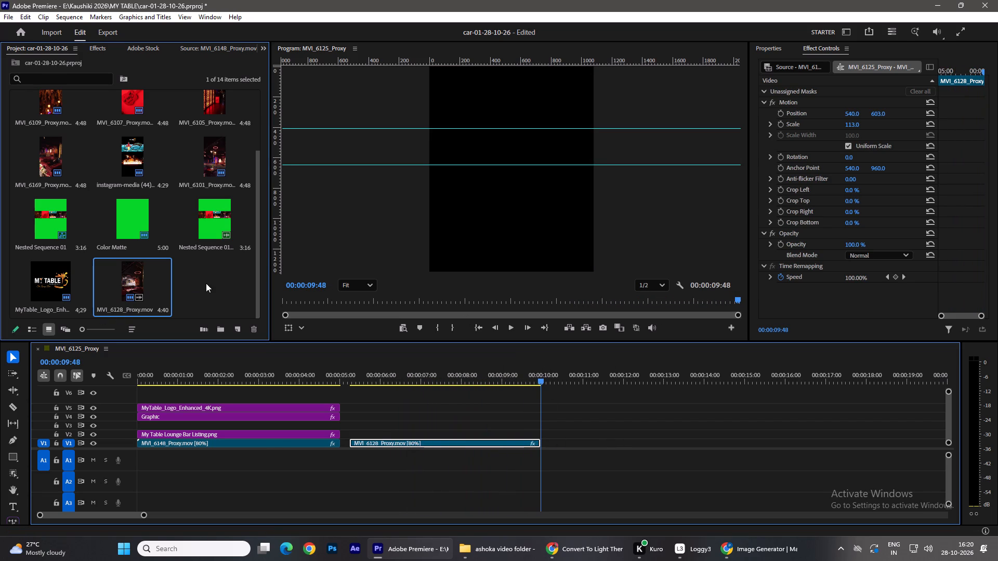
key(ctrl+i)
click(53, 155)
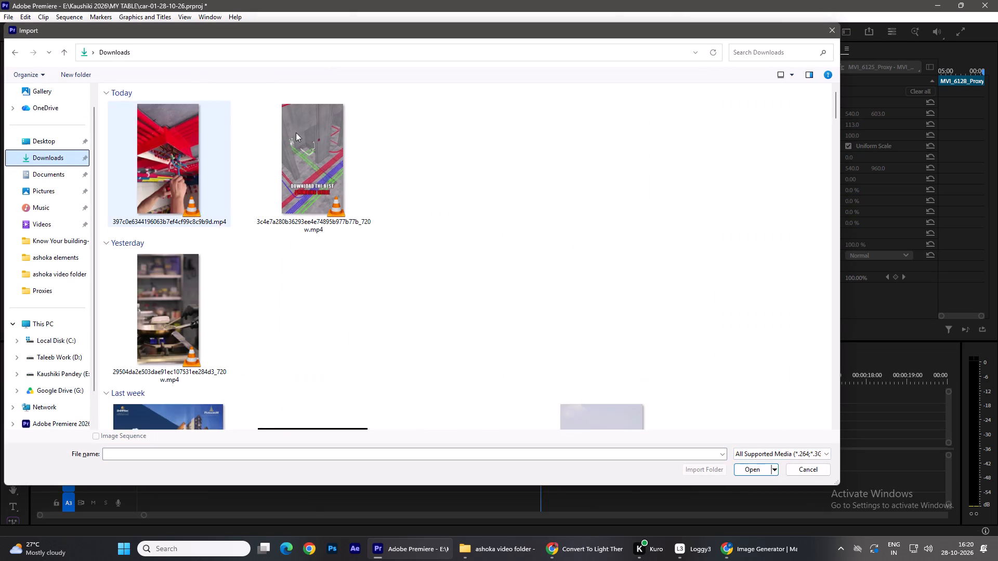
double_click(173, 142)
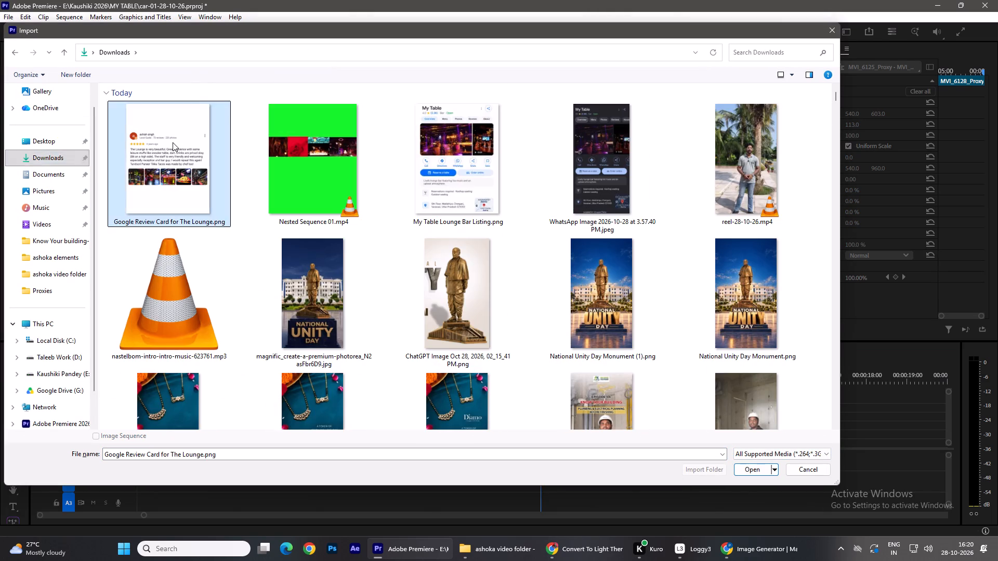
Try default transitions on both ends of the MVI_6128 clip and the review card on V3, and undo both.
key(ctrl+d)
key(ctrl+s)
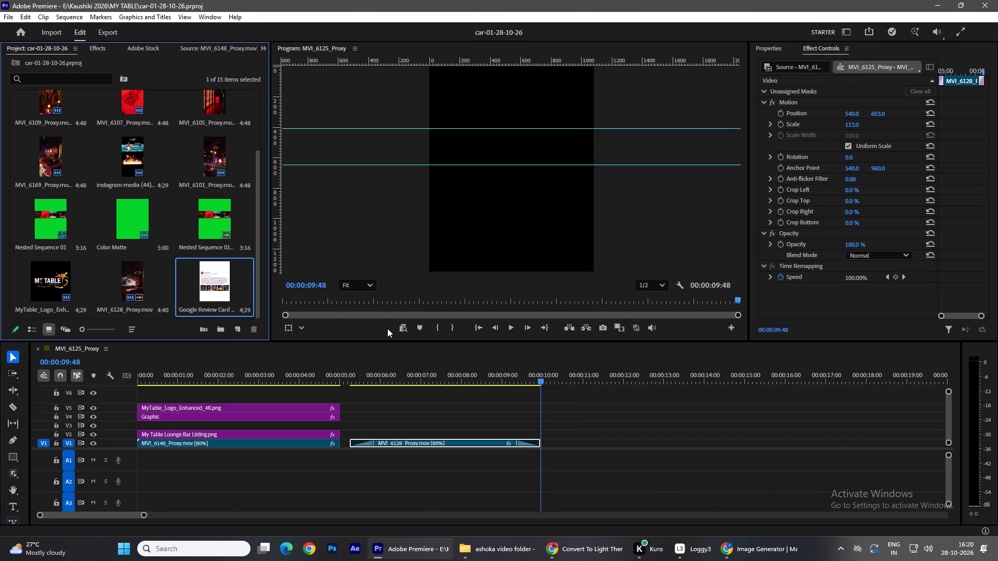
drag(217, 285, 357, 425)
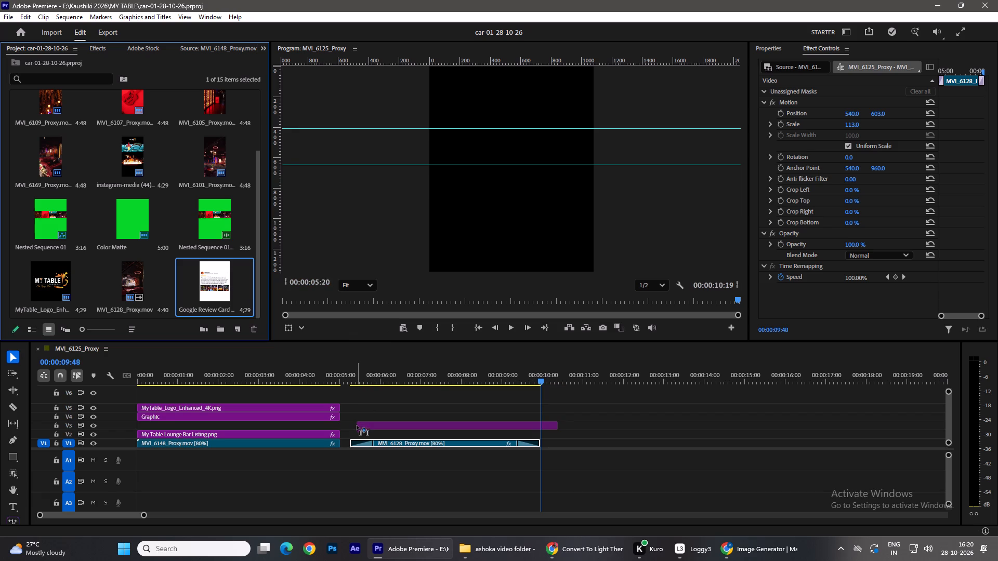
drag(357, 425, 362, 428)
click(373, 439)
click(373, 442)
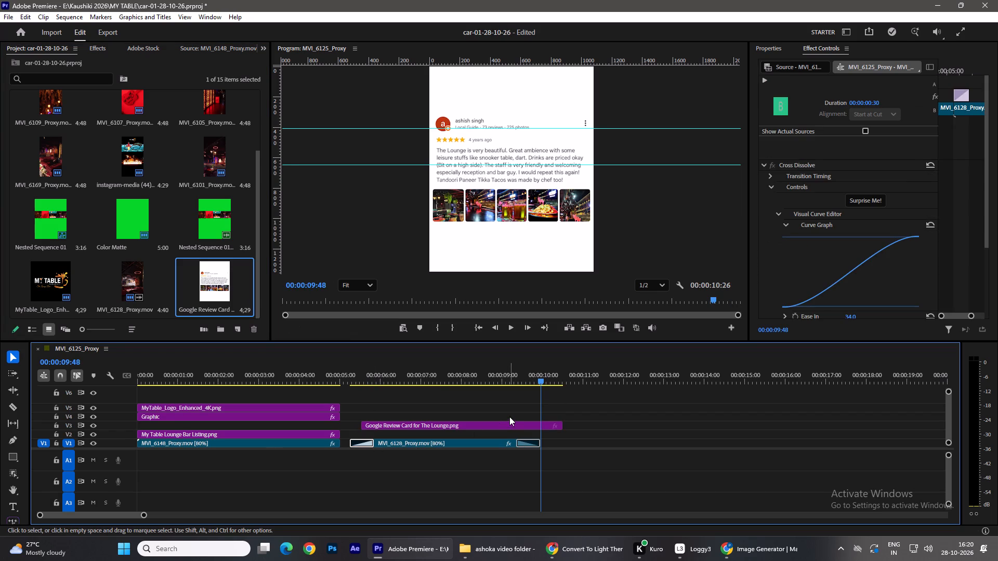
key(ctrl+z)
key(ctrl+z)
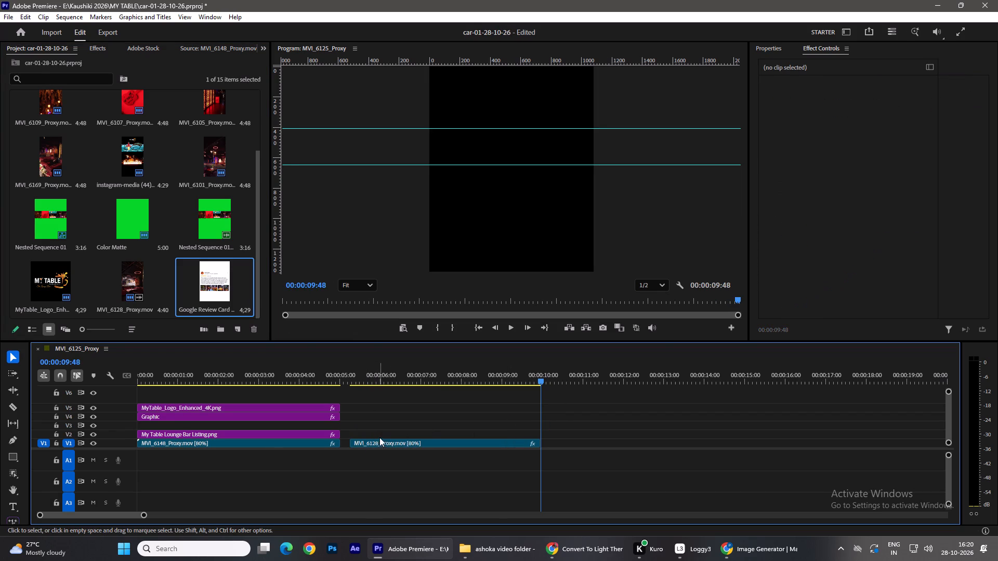
Save the project and place the Google review card on V2, aligned with the start of the MVI_6128 clip.
key(ctrl+s)
drag(217, 285, 352, 437)
drag(536, 375, 444, 400)
Copy the Roughen Edges effect from the My Table Lounge Bar Listing.png clip to the Google review card.
click(245, 435)
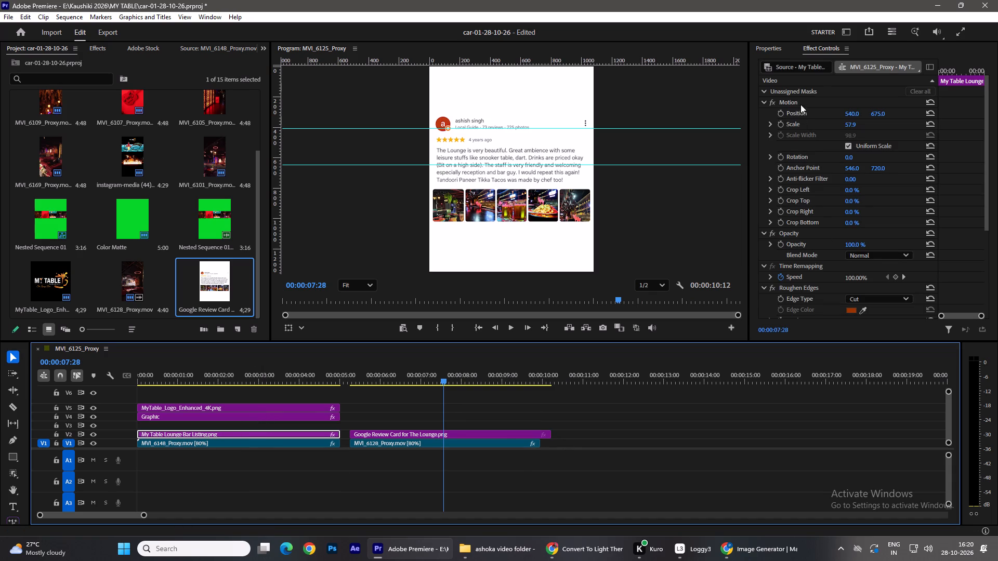
click(799, 286)
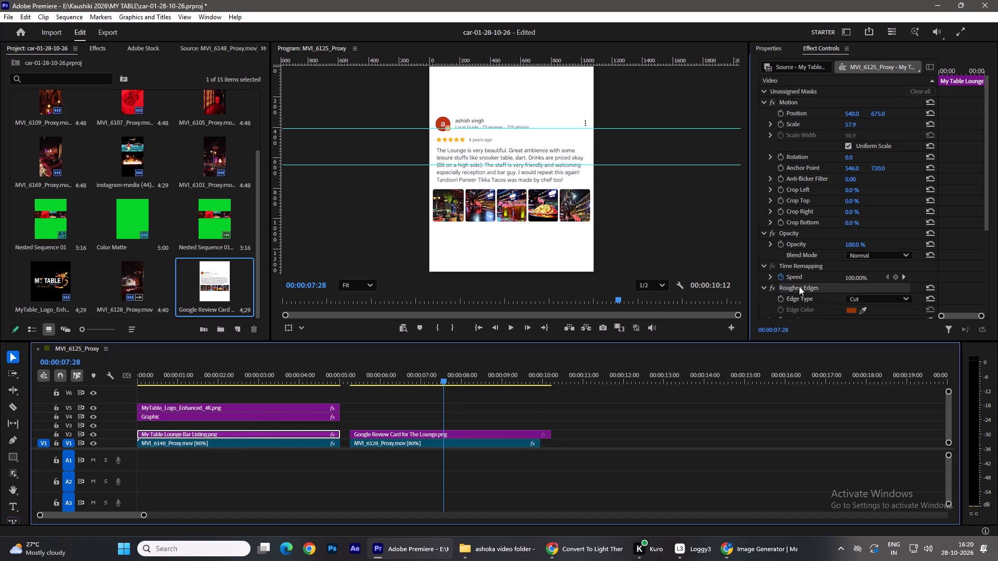
key(ctrl+c)
click(488, 435)
key(ctrl+v)
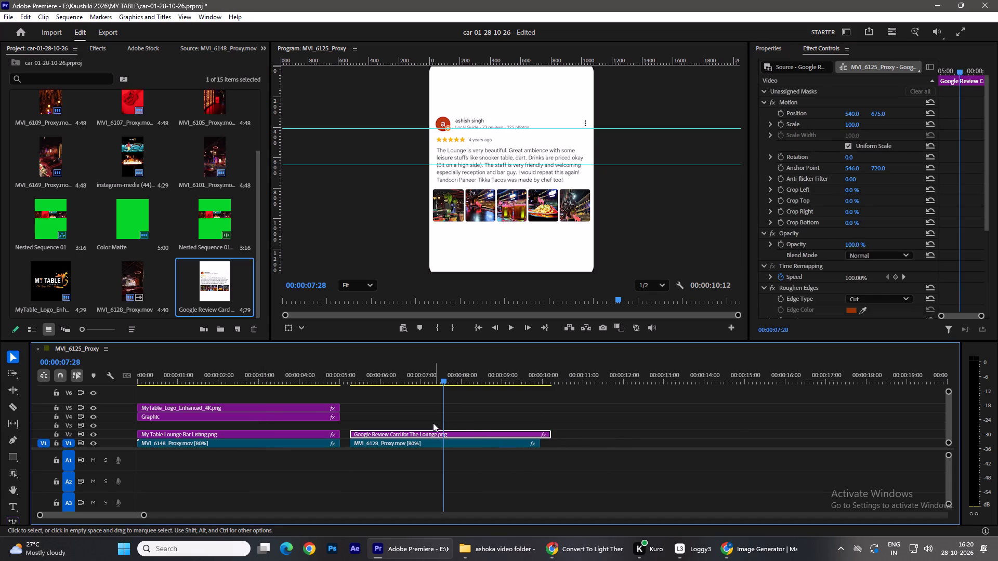
Set the review card's Scale to 62 and its Crop Bottom to 14%.
drag(857, 125, 838, 126)
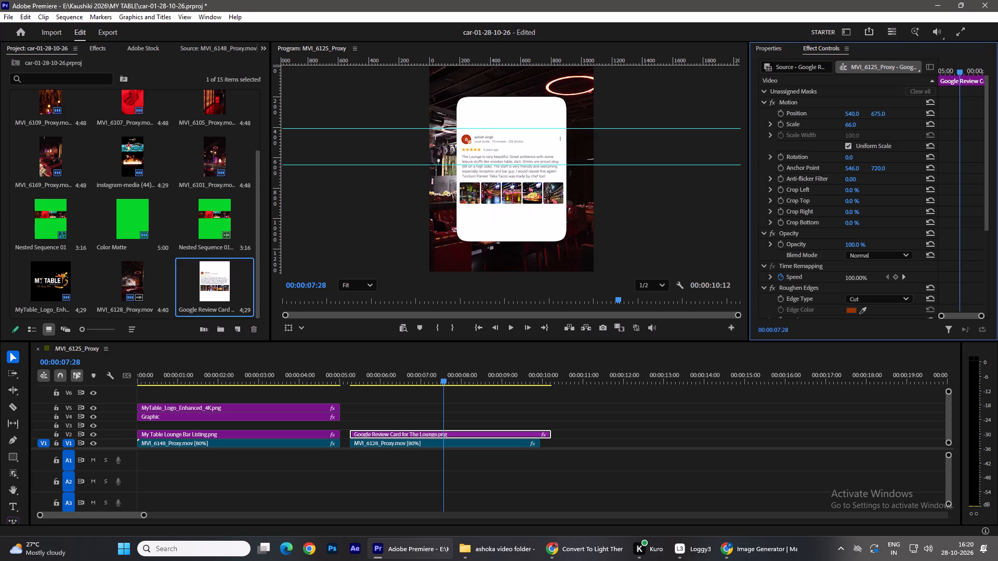
drag(838, 126, 836, 126)
drag(849, 223, 849, 223)
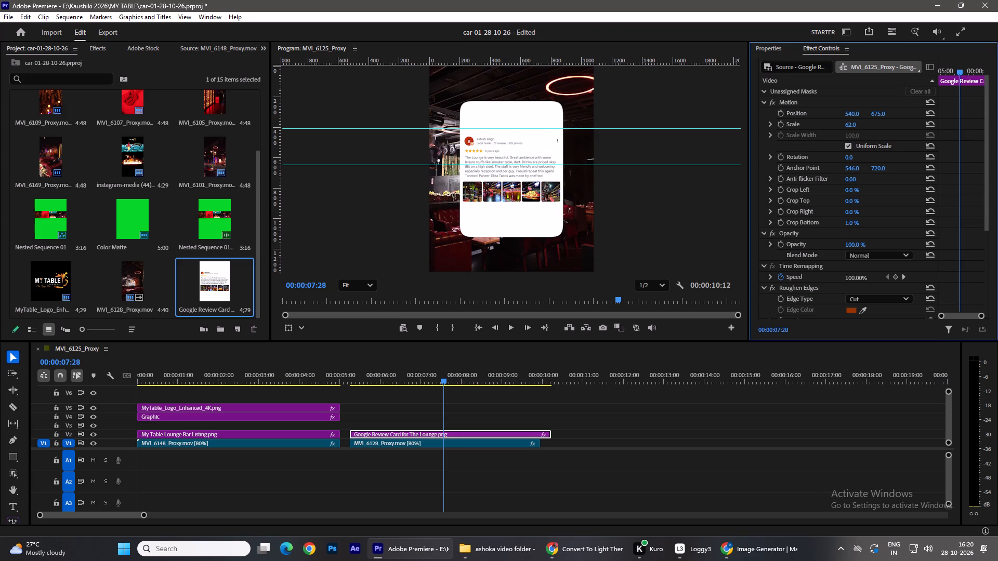
drag(849, 223, 857, 223)
Try to increase the Border value of the review card's Roughen Edges effect.
scroll(824, 251, down, 3)
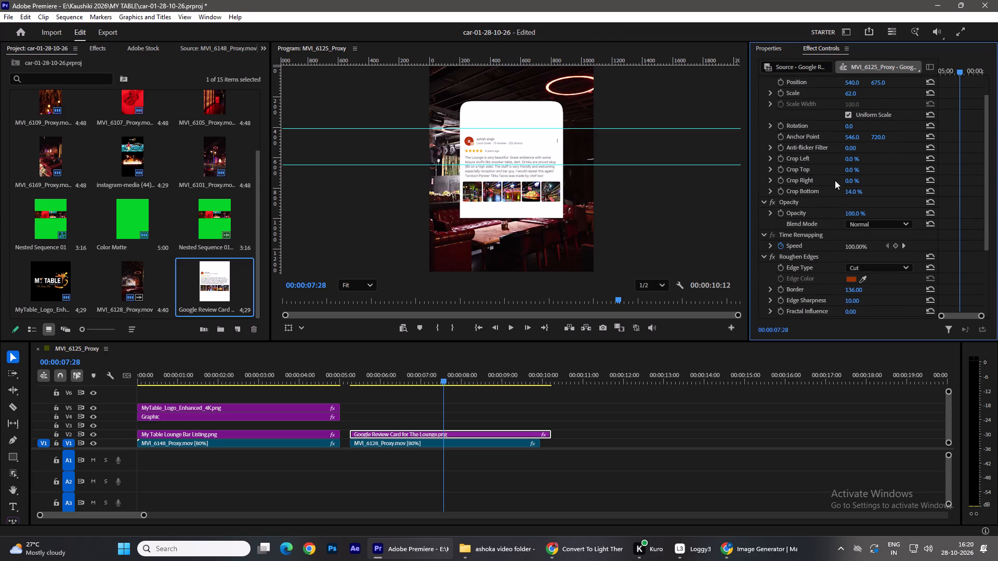
drag(852, 288, 882, 292)
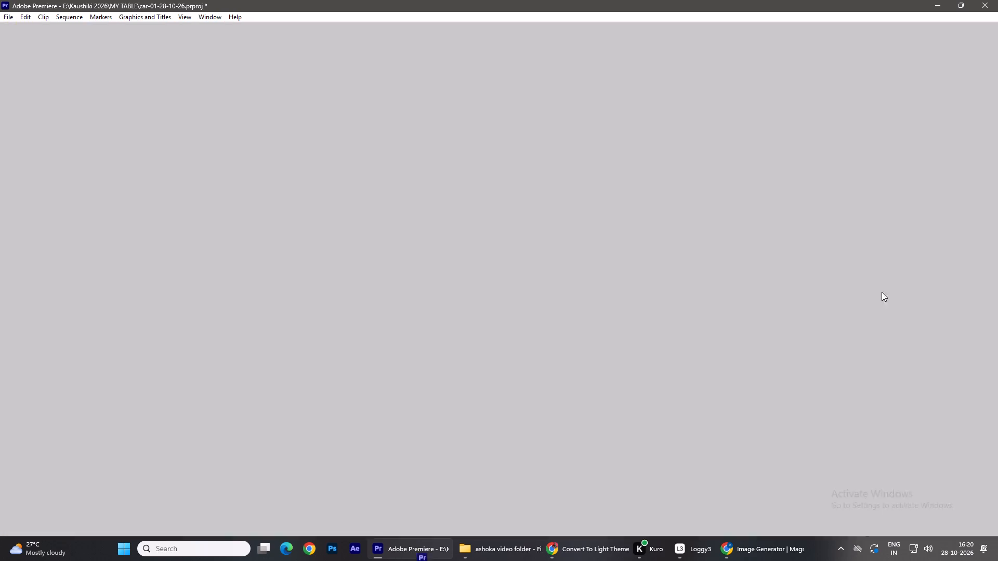
drag(882, 292, 889, 293)
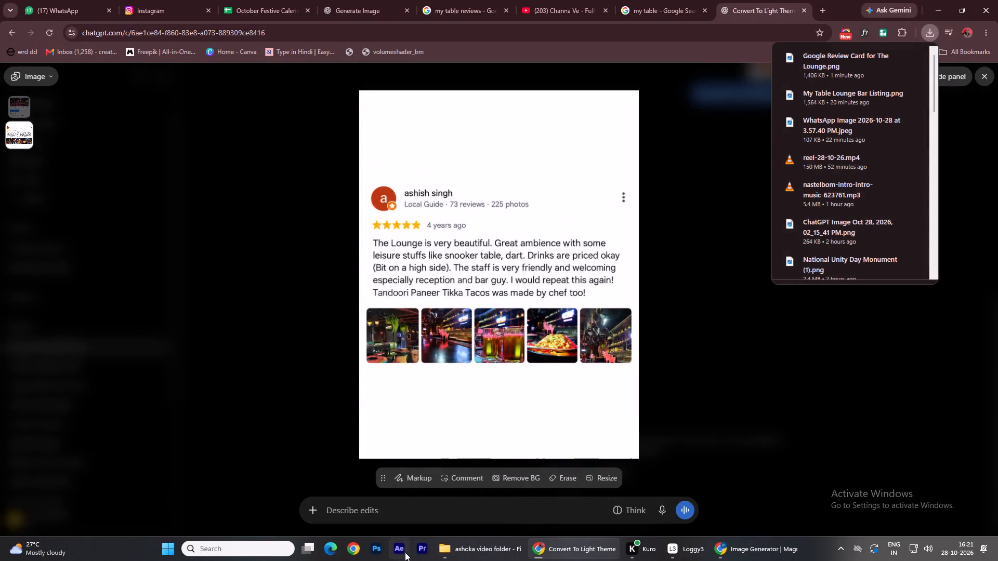
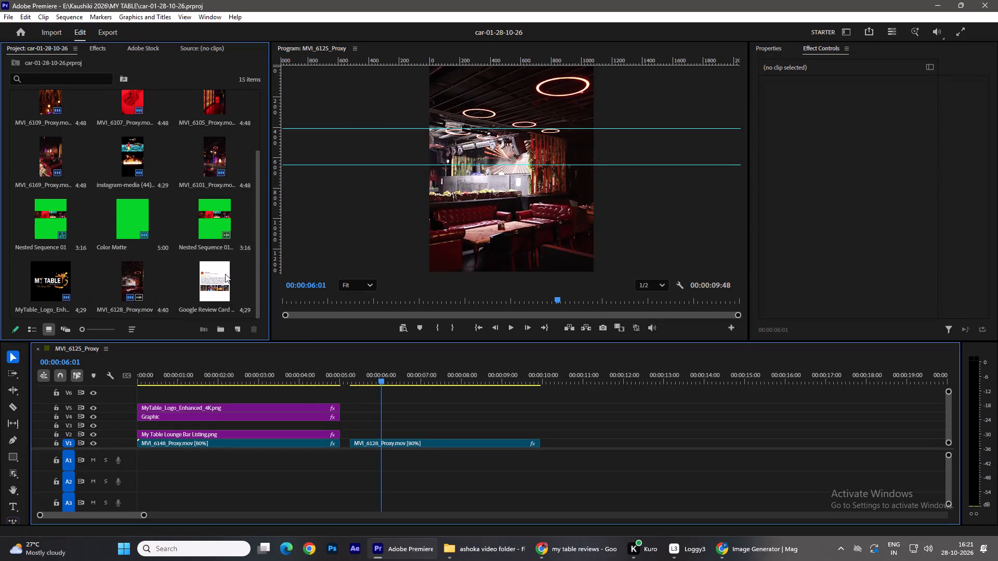
Place the Google review card on V2, aligned with the start of the MVI_6128 clip.
drag(219, 277, 348, 437)
Set the review card's Crop Bottom to 23%, Crop Top to 24% and Scale to 79.
click(377, 432)
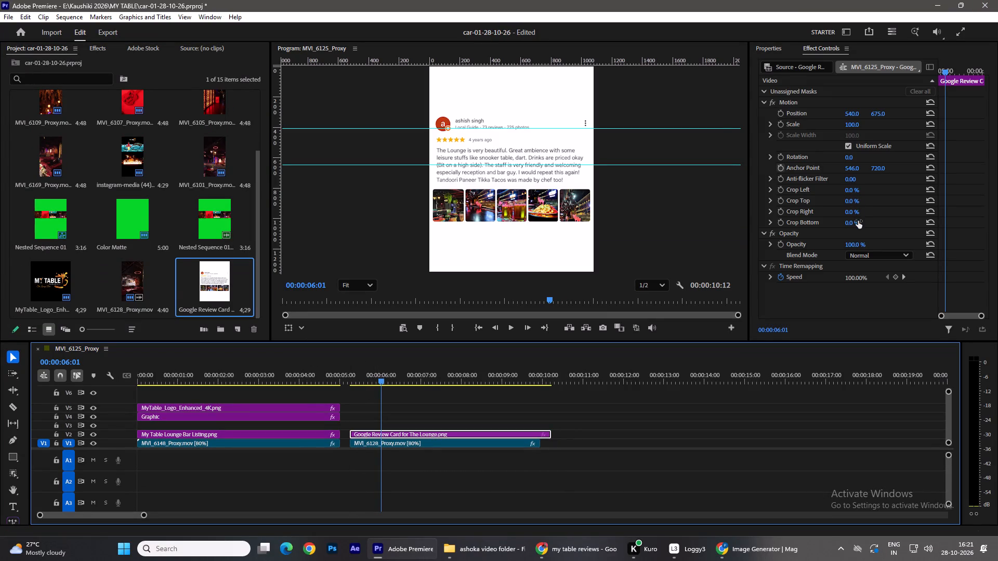
drag(857, 222, 865, 227)
drag(849, 202, 852, 202)
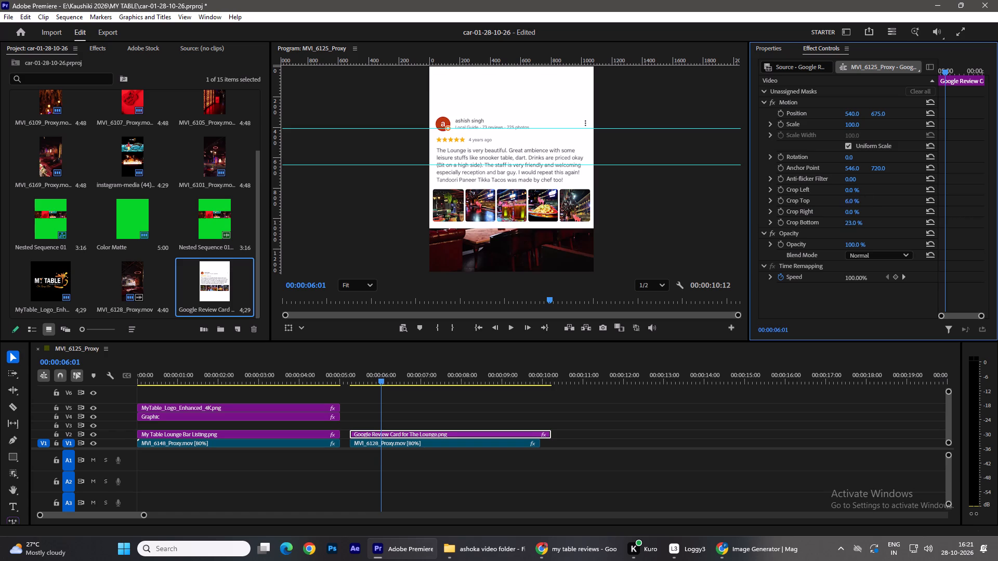
drag(852, 202, 861, 202)
drag(854, 124, 845, 128)
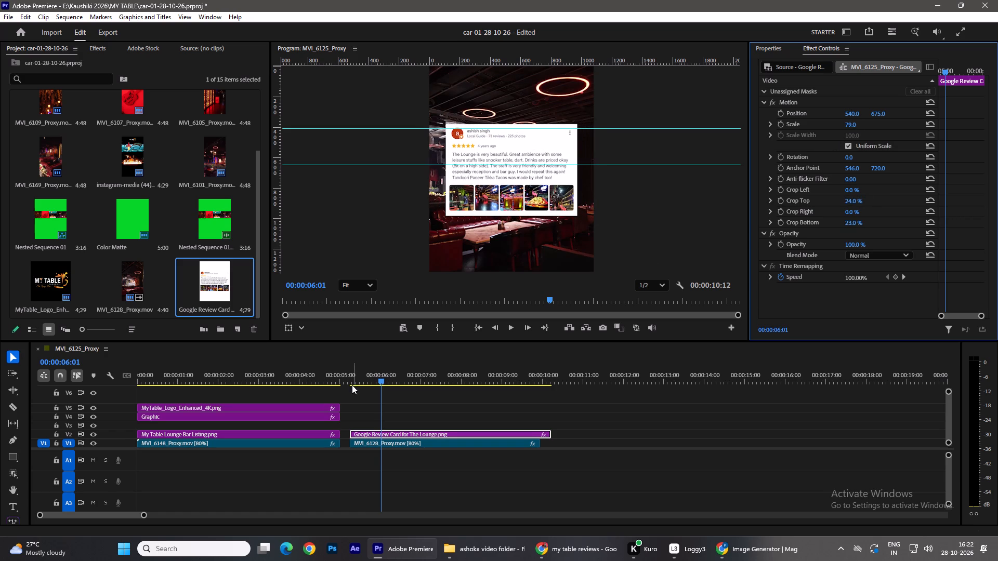
Trim the end of the review card on V2 to match the end of the MVI_6128 clip.
drag(376, 375, 357, 373)
drag(554, 434, 546, 434)
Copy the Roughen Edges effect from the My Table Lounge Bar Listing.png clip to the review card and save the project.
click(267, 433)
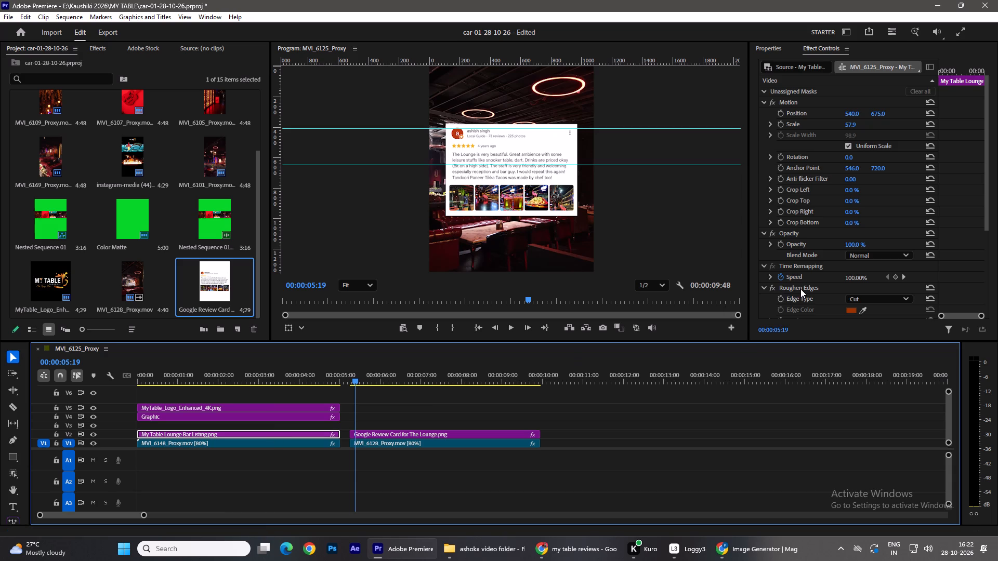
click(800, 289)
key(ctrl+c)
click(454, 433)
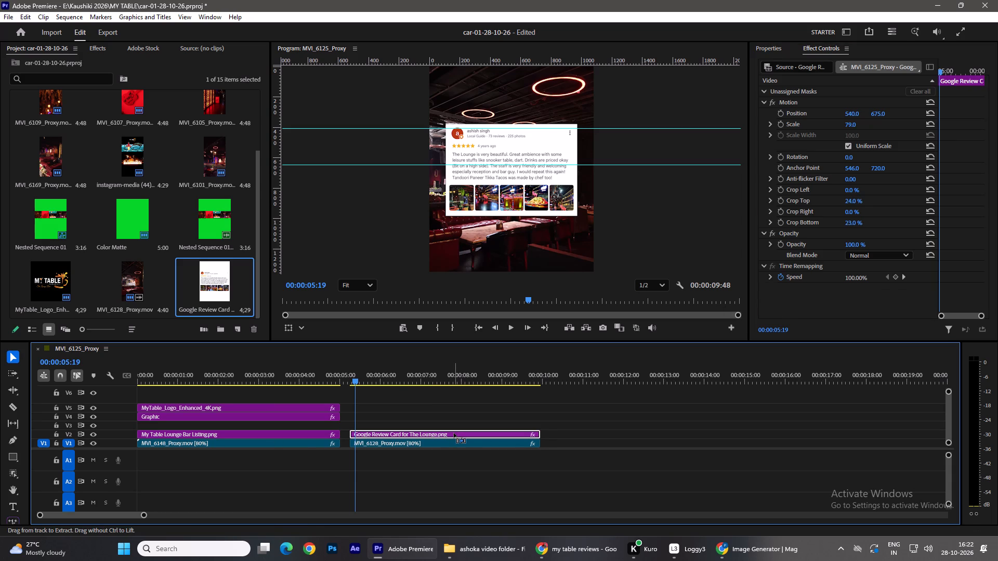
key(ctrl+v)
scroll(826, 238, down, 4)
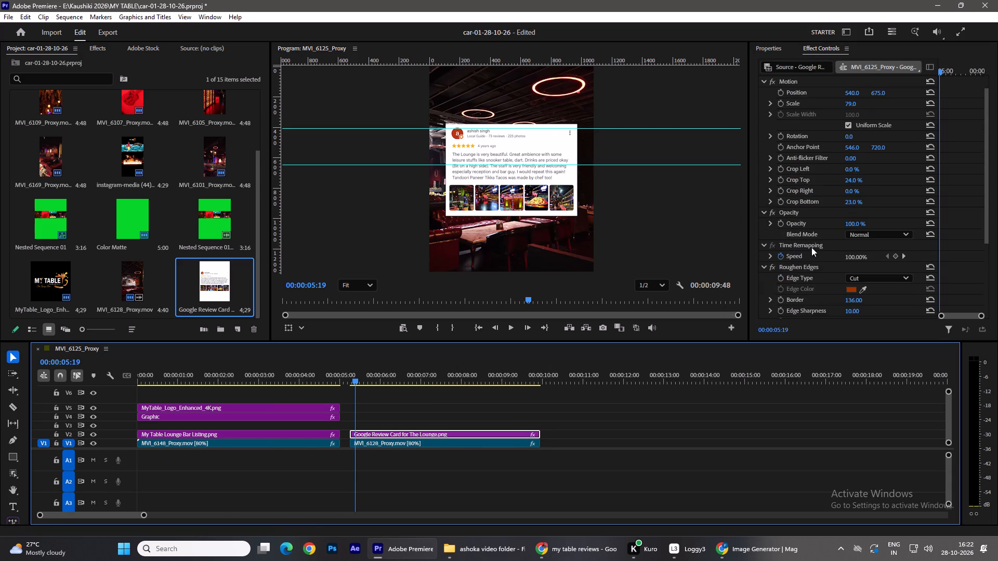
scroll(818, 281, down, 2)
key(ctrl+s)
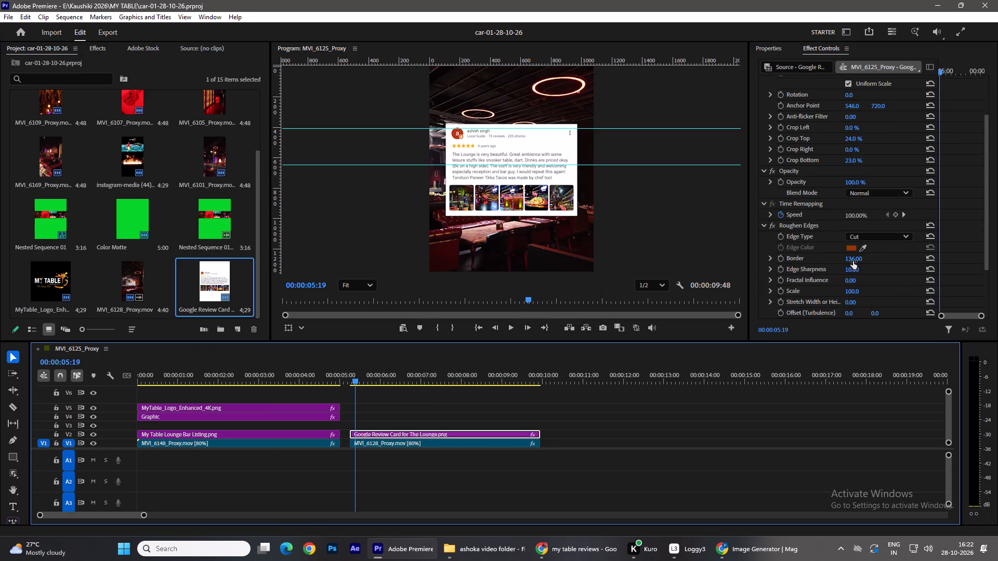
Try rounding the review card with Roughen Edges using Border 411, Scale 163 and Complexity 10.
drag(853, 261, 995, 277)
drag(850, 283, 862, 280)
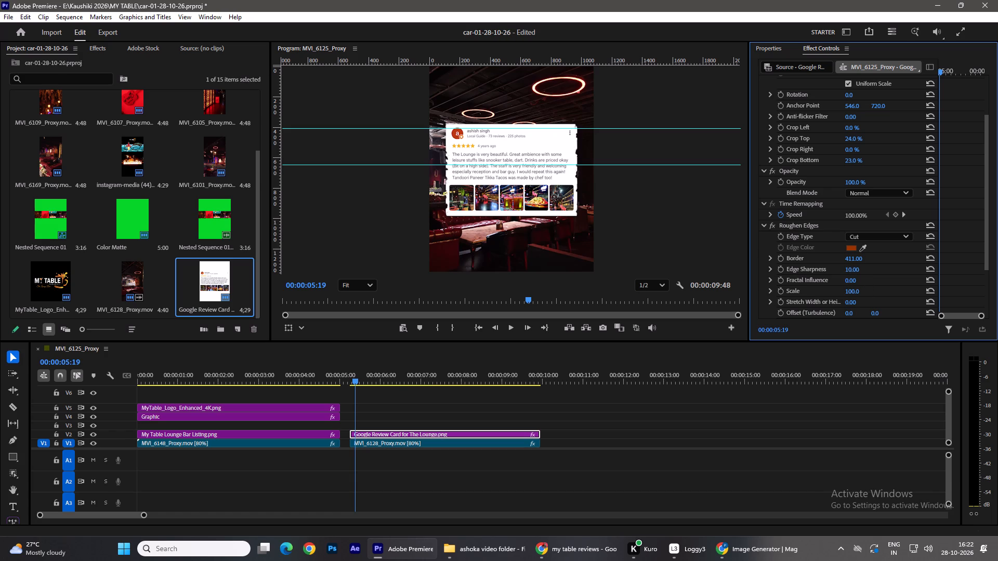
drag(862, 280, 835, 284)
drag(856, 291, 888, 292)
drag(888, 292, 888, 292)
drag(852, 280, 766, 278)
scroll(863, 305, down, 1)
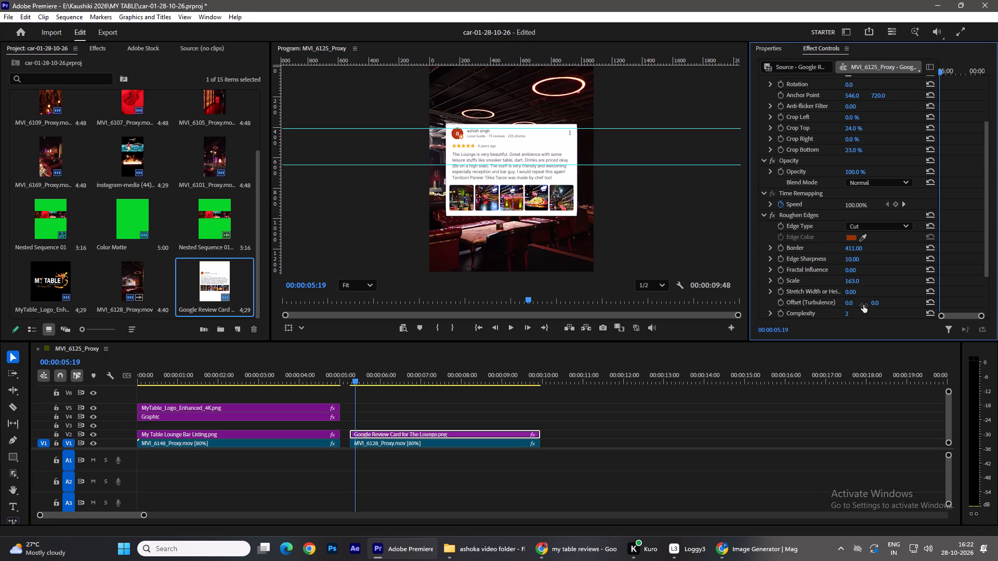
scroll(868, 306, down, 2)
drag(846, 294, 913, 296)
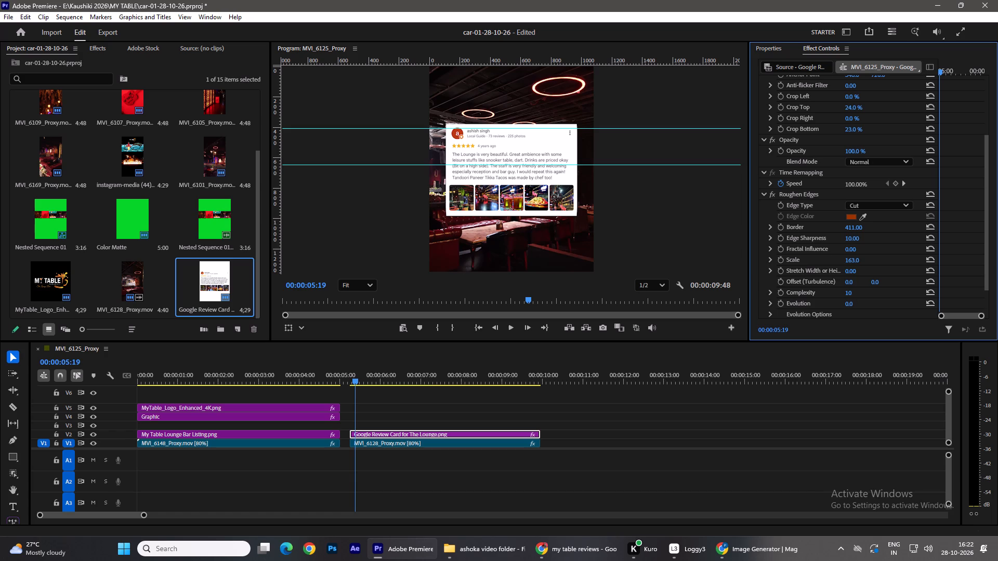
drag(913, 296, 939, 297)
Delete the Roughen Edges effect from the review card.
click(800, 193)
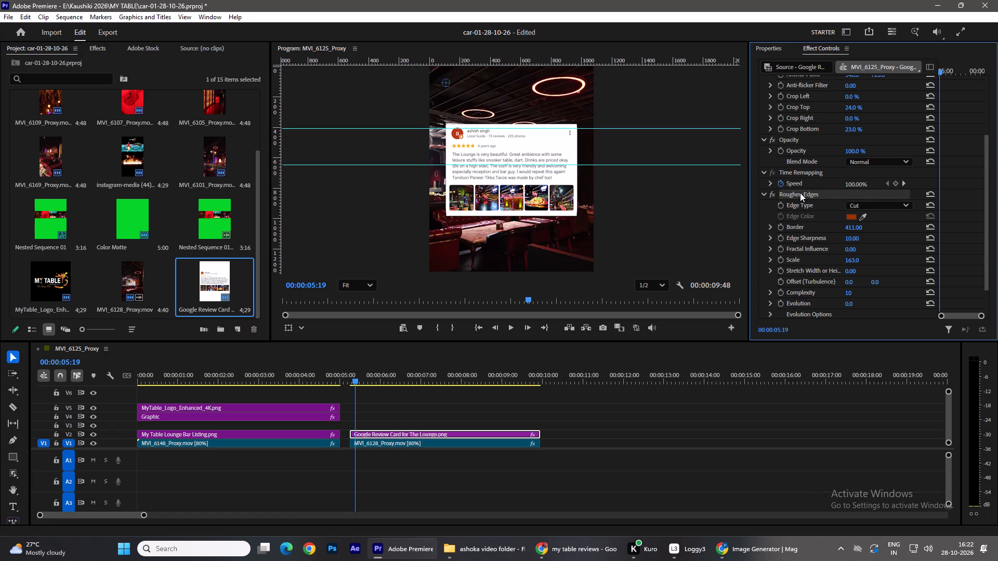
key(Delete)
Play and scrub through the review card segment over the MVI_6128 footage to check it.
key(space)
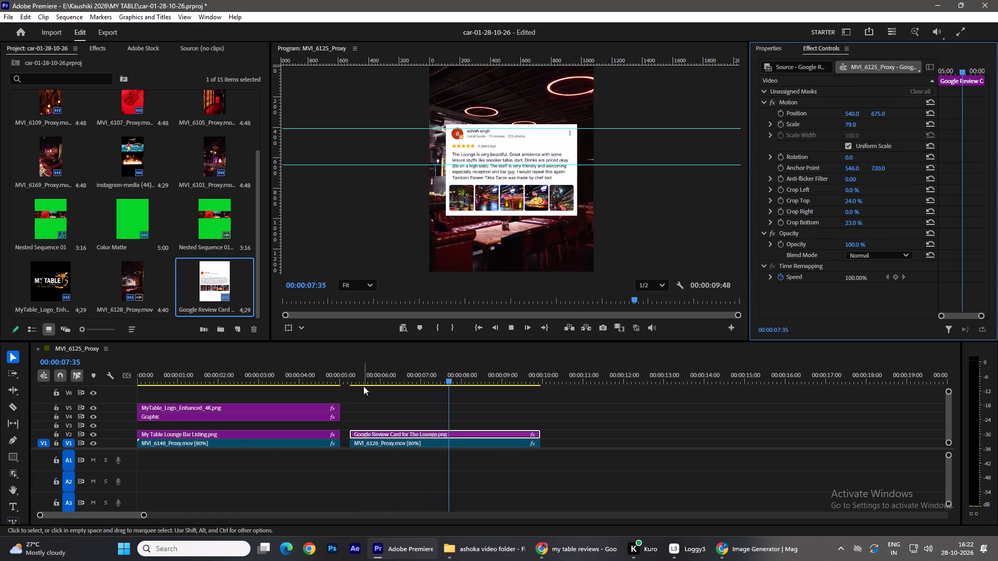
key(space)
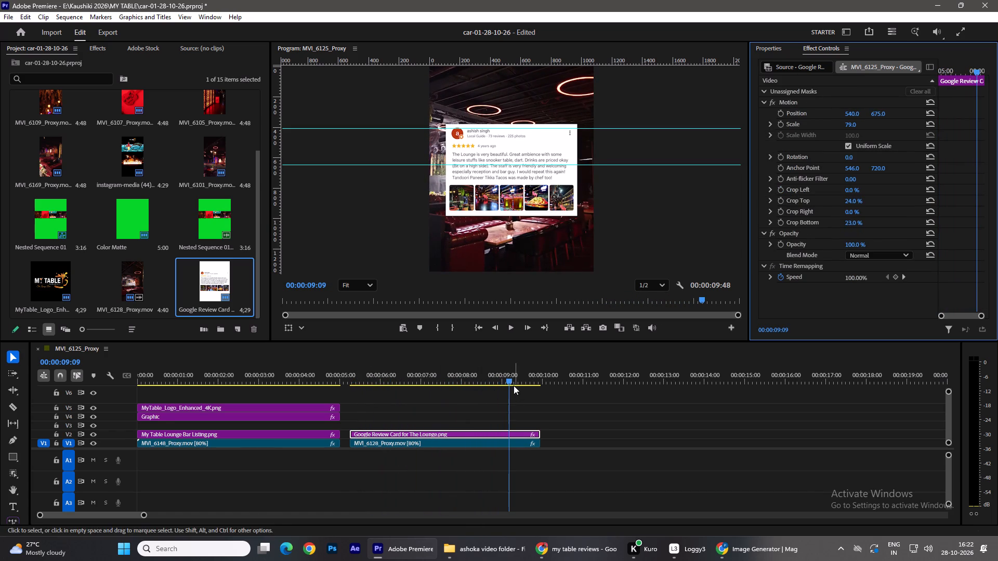
key(space)
key(space)
key(space)
key(space)
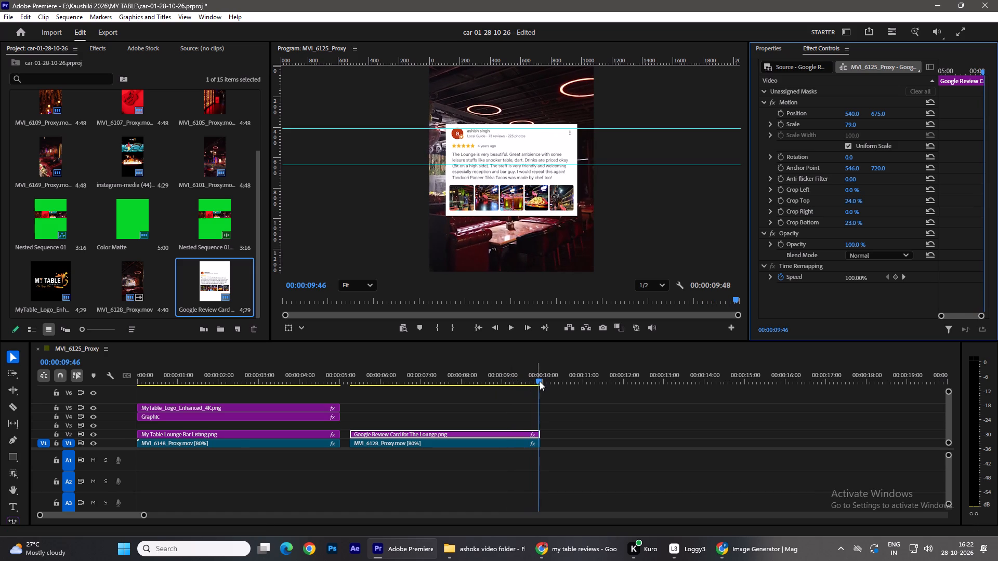
drag(542, 381, 399, 391)
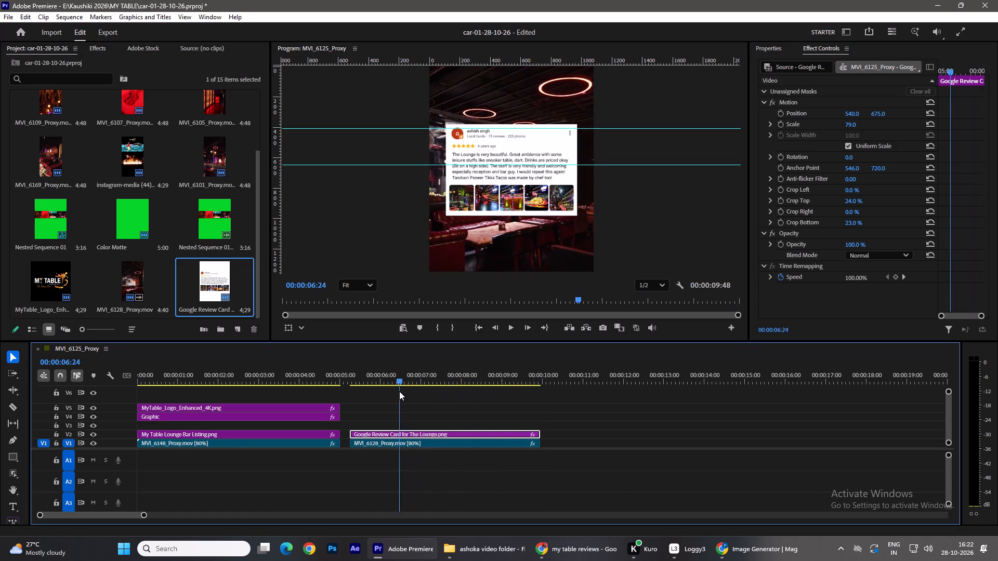
drag(399, 391, 550, 393)
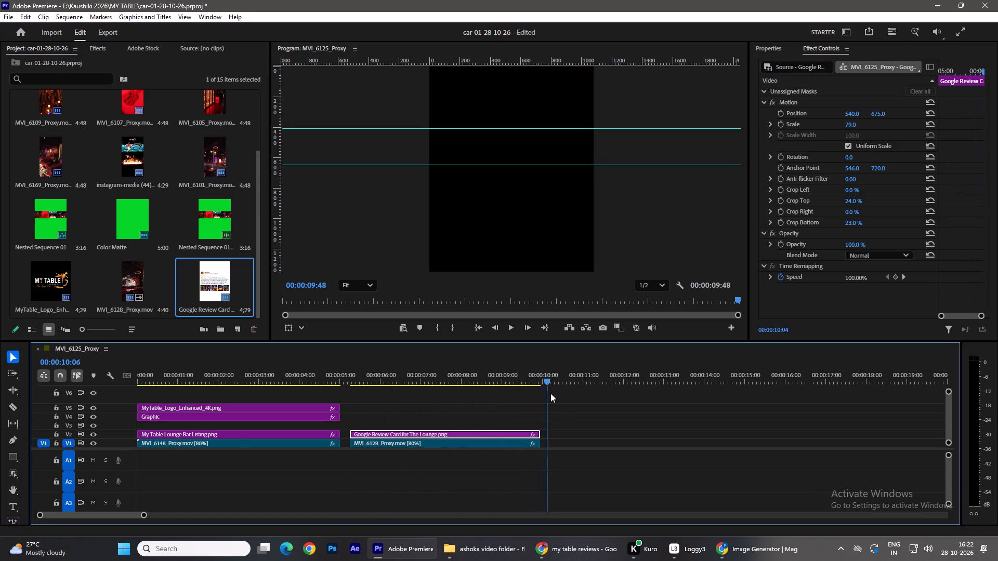
drag(550, 393, 567, 394)
click(626, 451)
Switch to Chrome and capture the Google review about a trip to Varanasi, including its row of photos, as a screenshot.
click(540, 549)
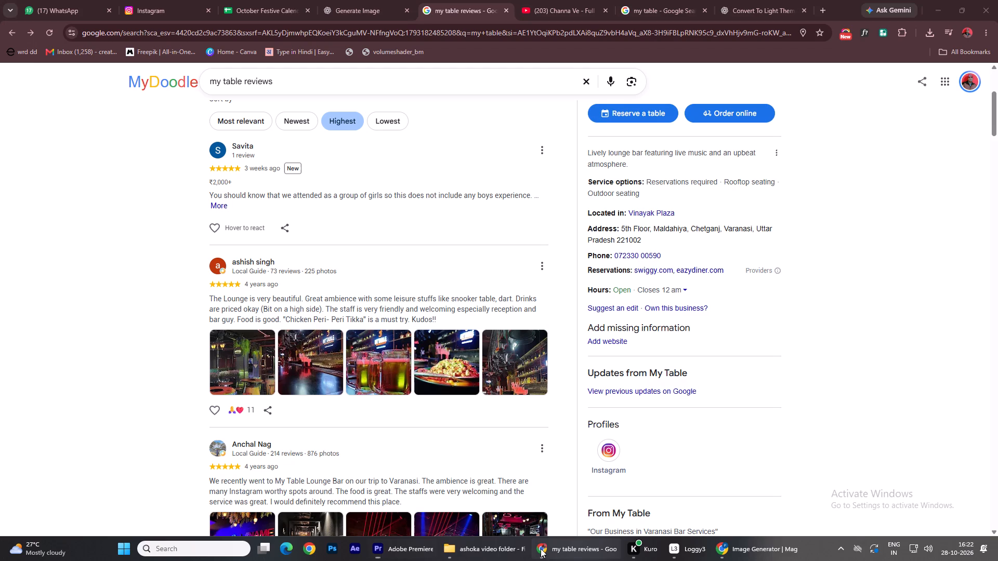
scroll(330, 359, down, 5)
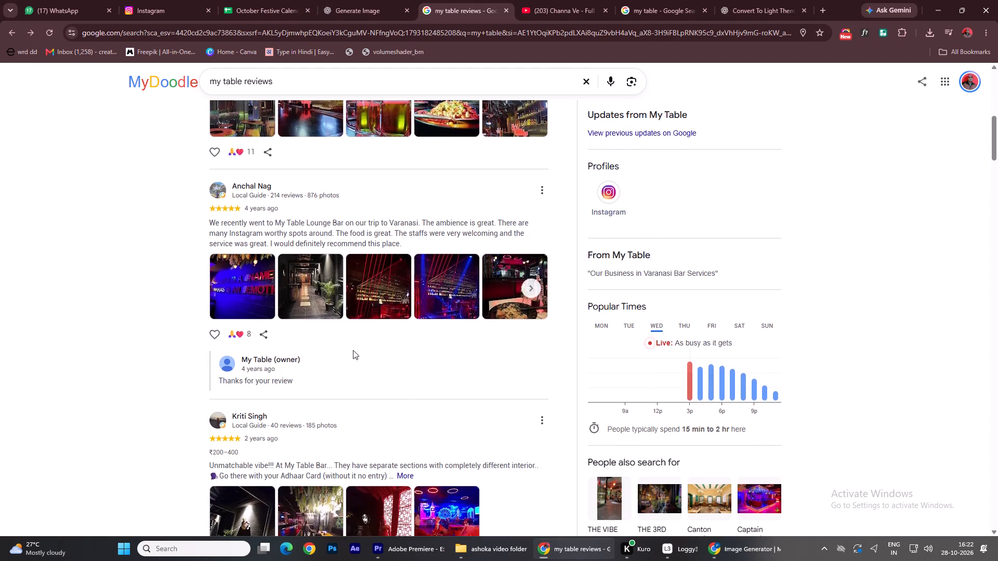
key(shift+super+s)
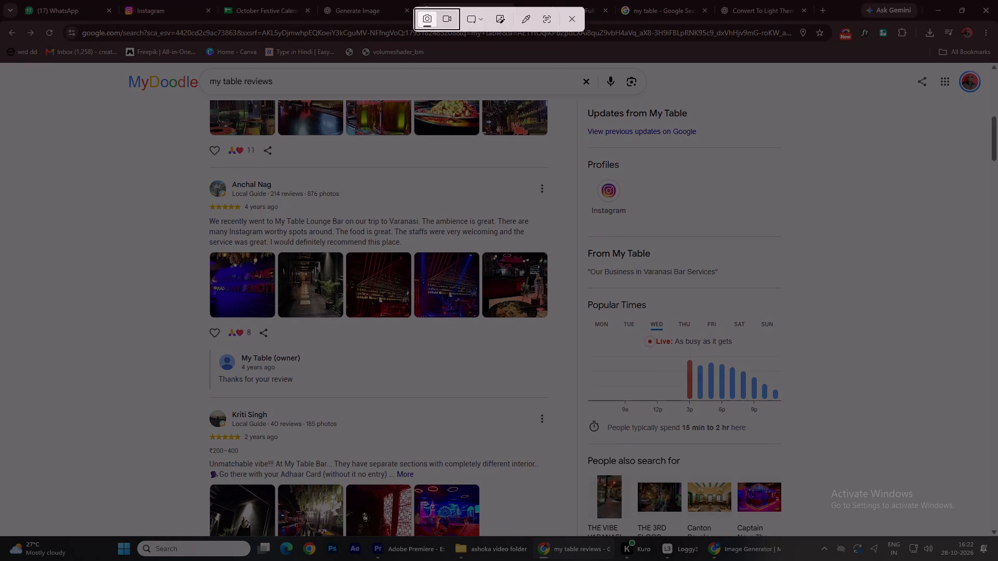
drag(198, 180, 329, 292)
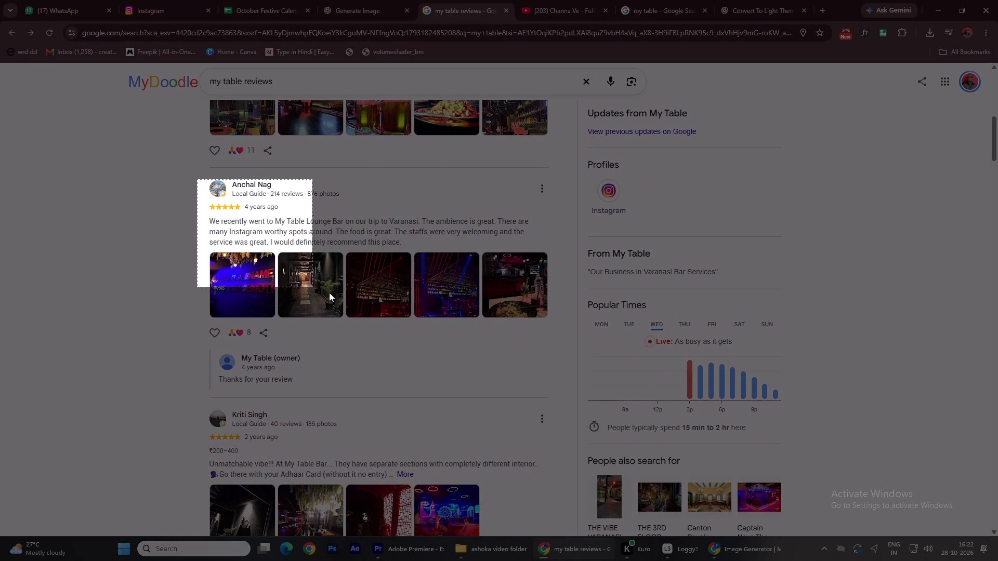
drag(329, 292, 556, 322)
click(687, 0)
click(735, 0)
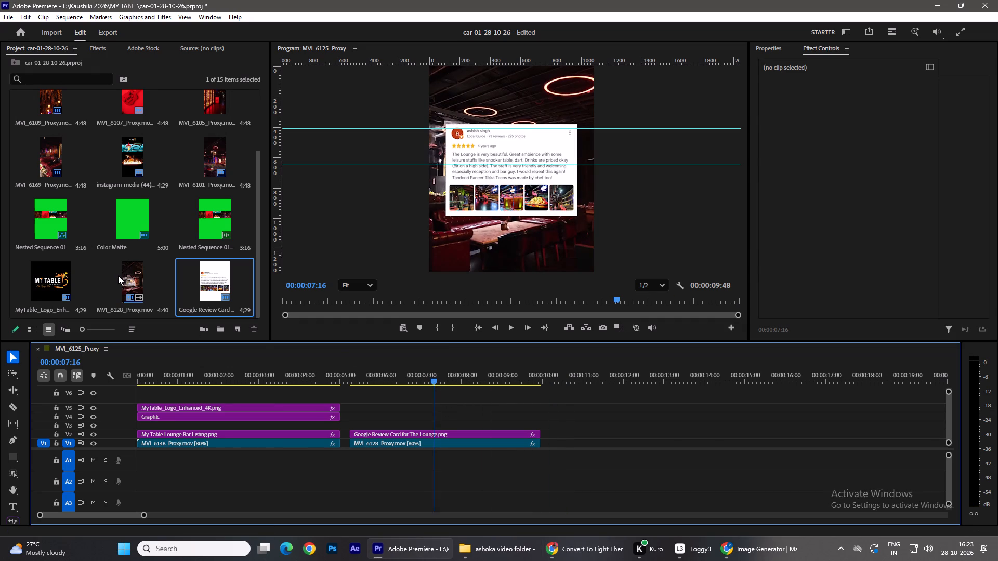
key(ctrl+i)
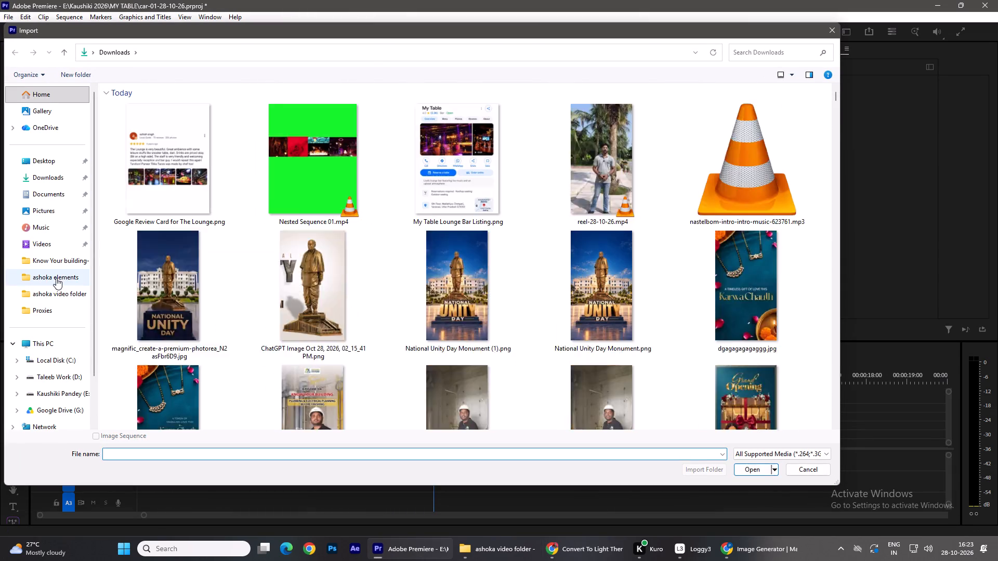
click(63, 263)
click(45, 307)
scroll(375, 317, down, 3)
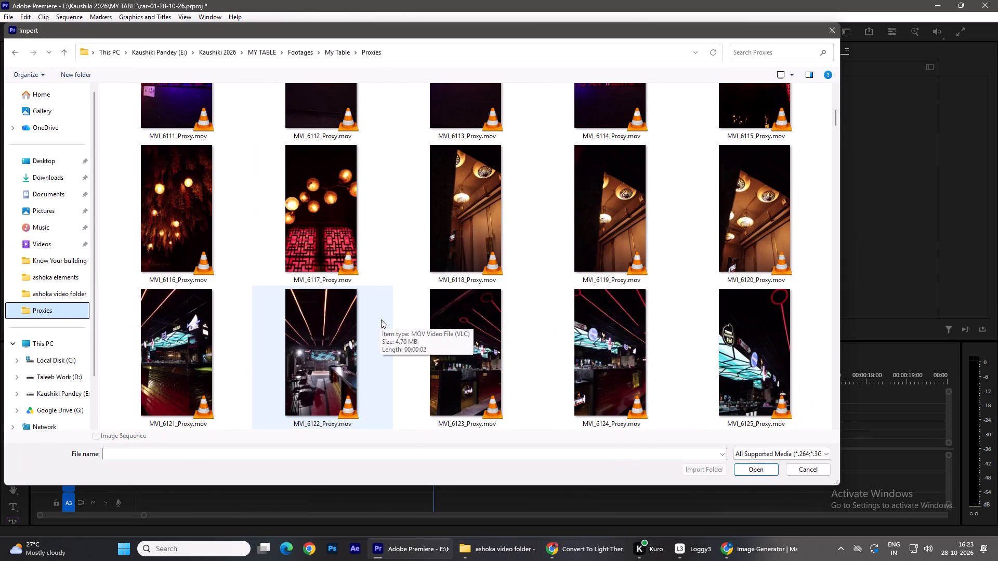
scroll(368, 332, down, 1)
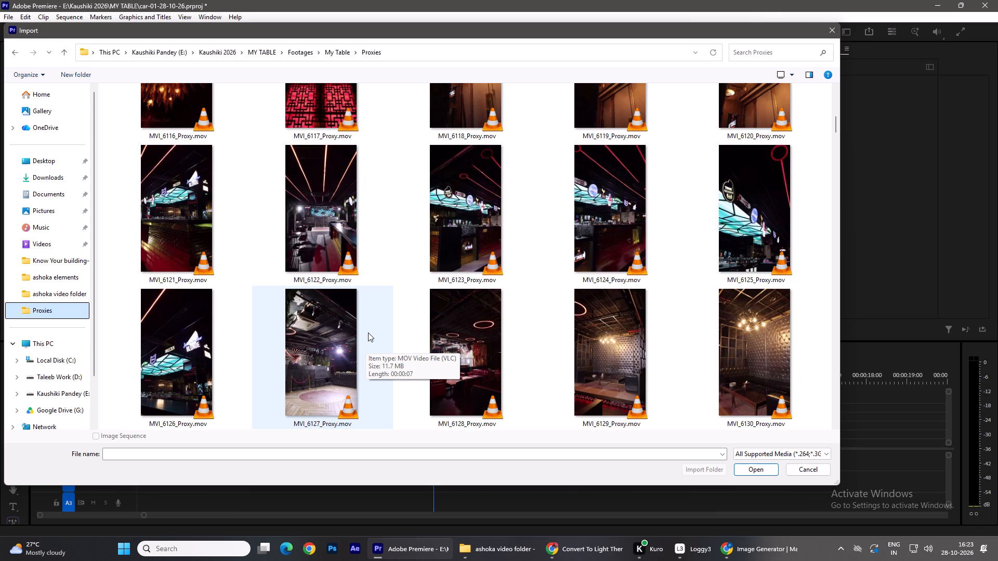
scroll(368, 332, down, 2)
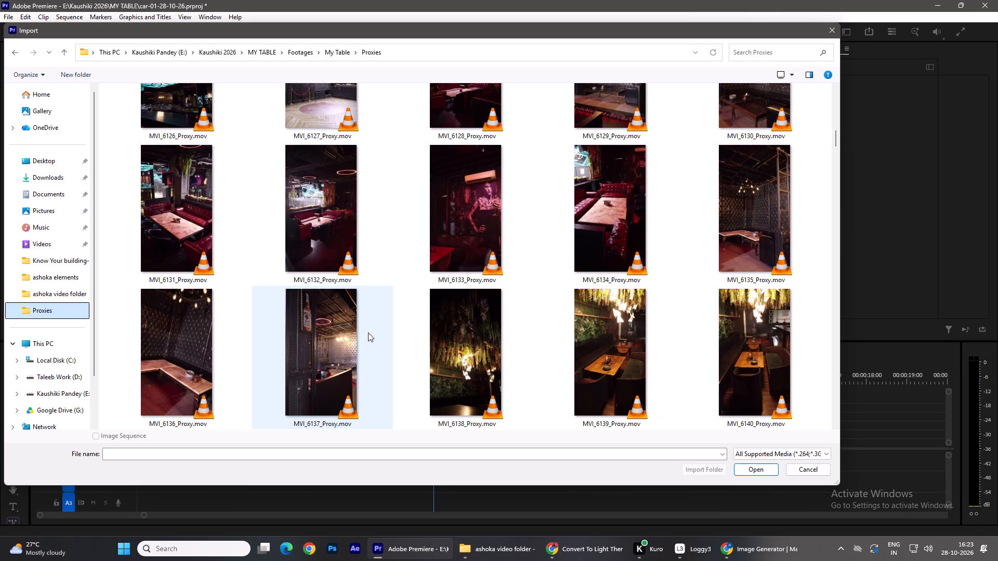
scroll(465, 367, down, 1)
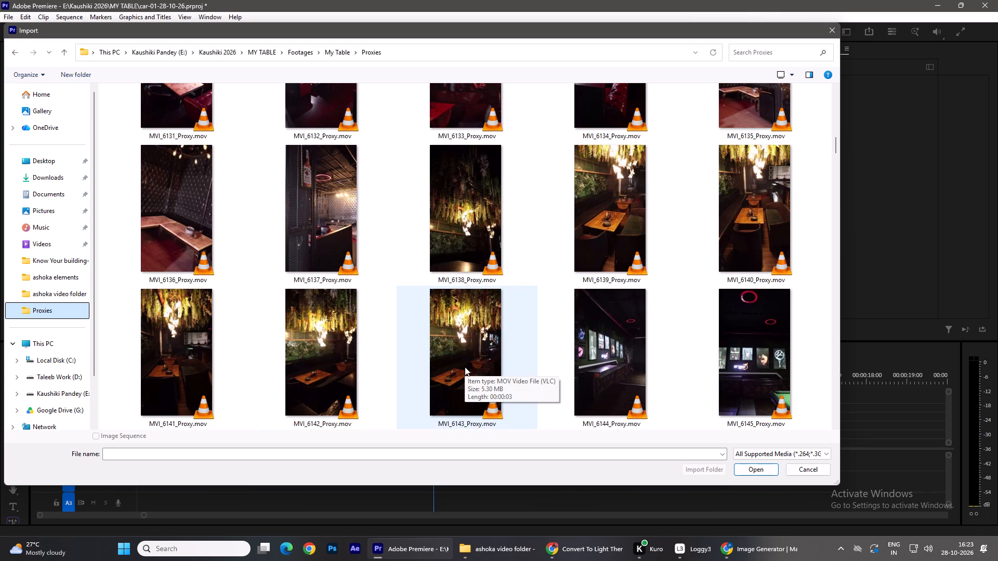
scroll(465, 367, down, 3)
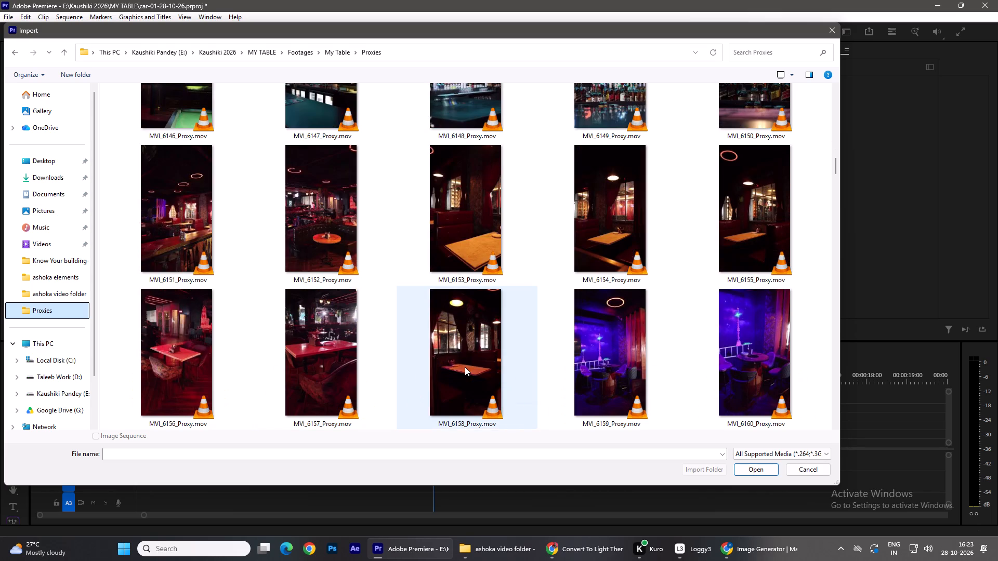
scroll(465, 367, down, 2)
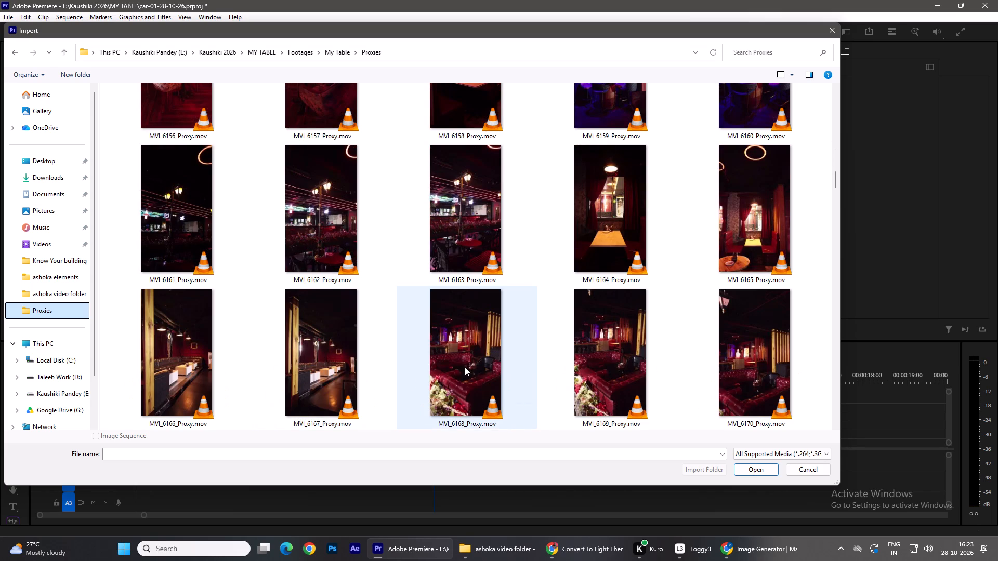
scroll(465, 367, down, 1)
scroll(502, 341, up, 1)
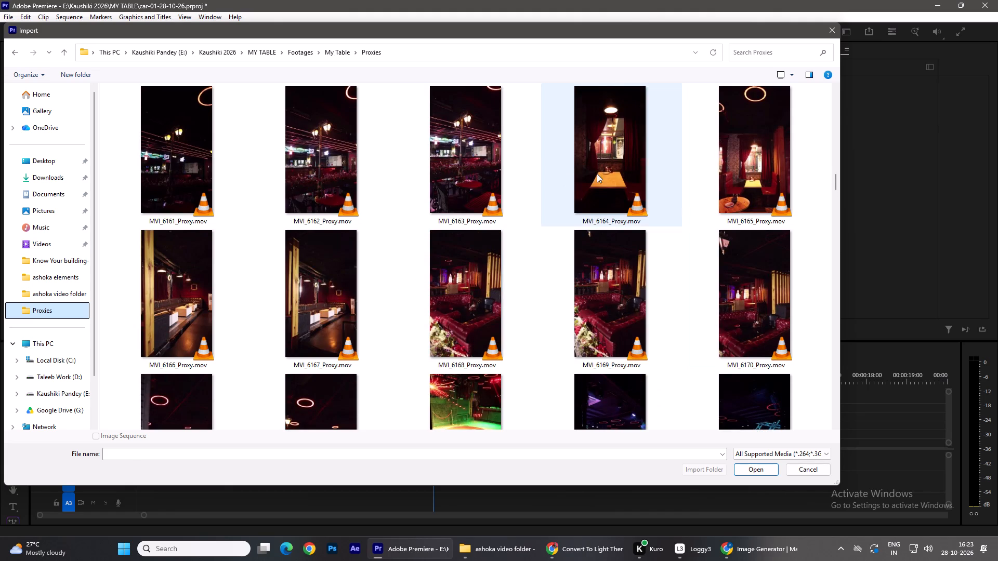
double_click(610, 172)
Preview MVI_6164_Proxy.mov in the source monitor, scrubbing to its end, and return to the project bin.
double_click(34, 274)
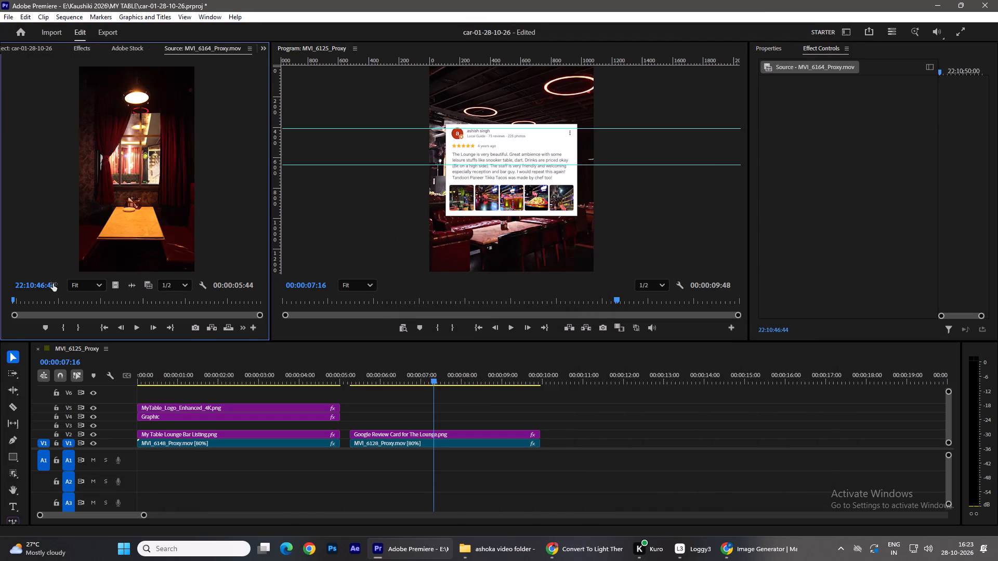
drag(76, 302, 192, 305)
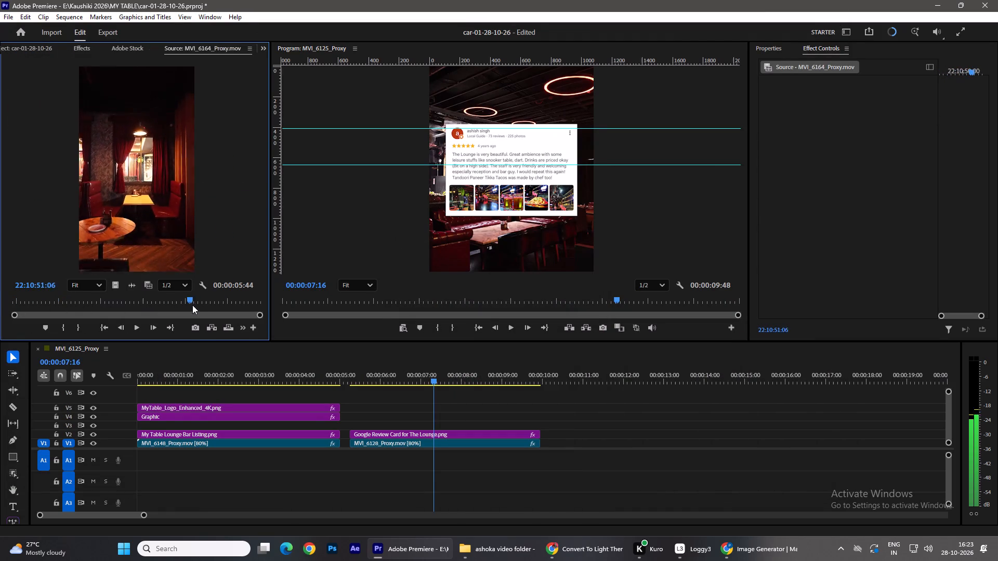
drag(192, 305, 224, 289)
click(33, 52)
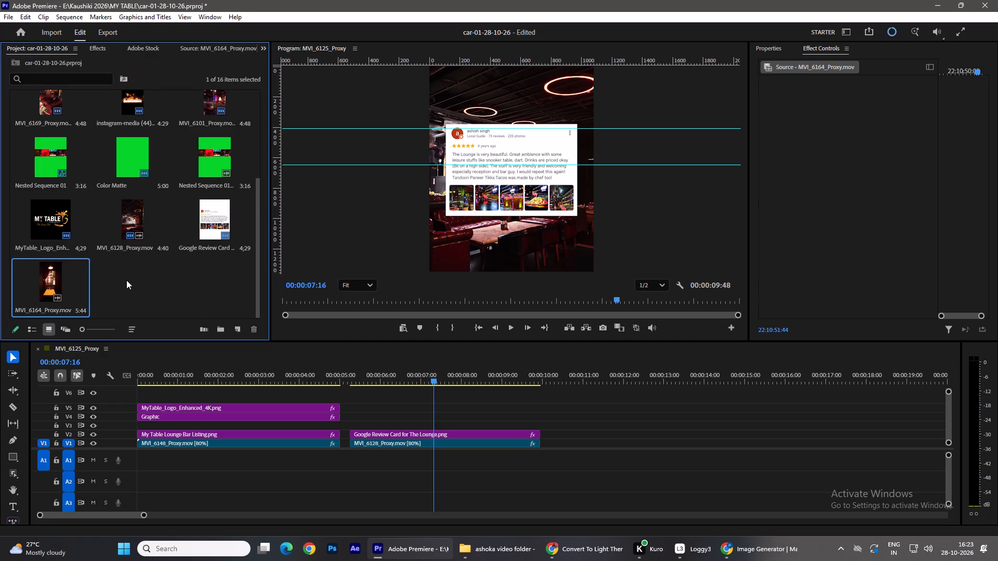
Import the lounge clip MVI_6143_Proxy.mov from the Proxies folder.
click(126, 280)
key(ctrl+i)
scroll(315, 347, down, 7)
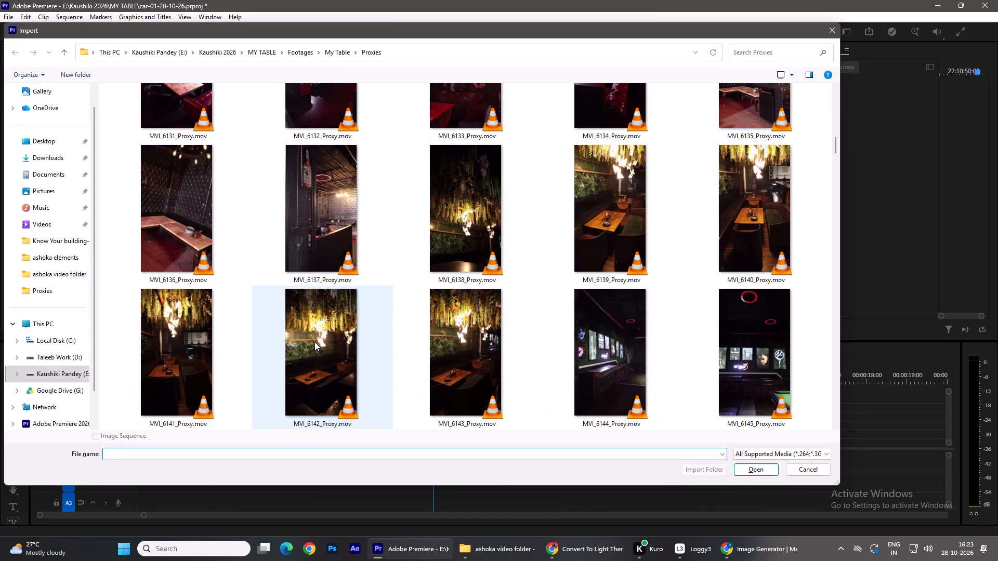
scroll(314, 342, down, 1)
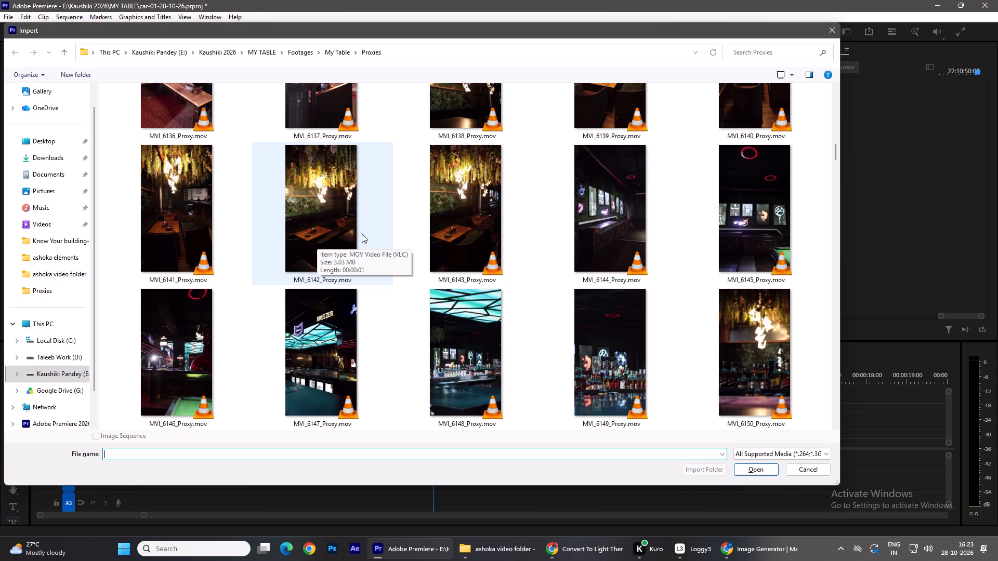
double_click(429, 215)
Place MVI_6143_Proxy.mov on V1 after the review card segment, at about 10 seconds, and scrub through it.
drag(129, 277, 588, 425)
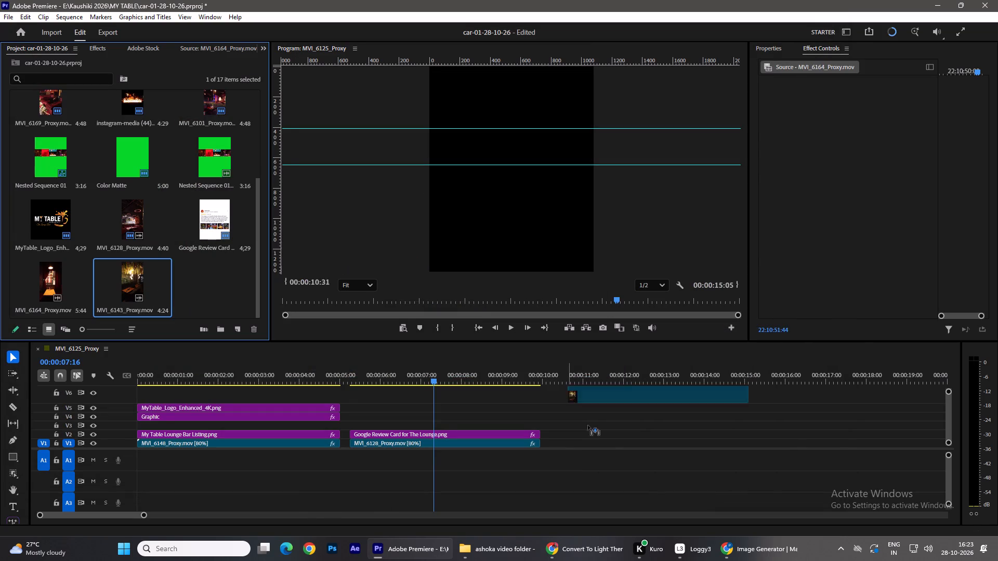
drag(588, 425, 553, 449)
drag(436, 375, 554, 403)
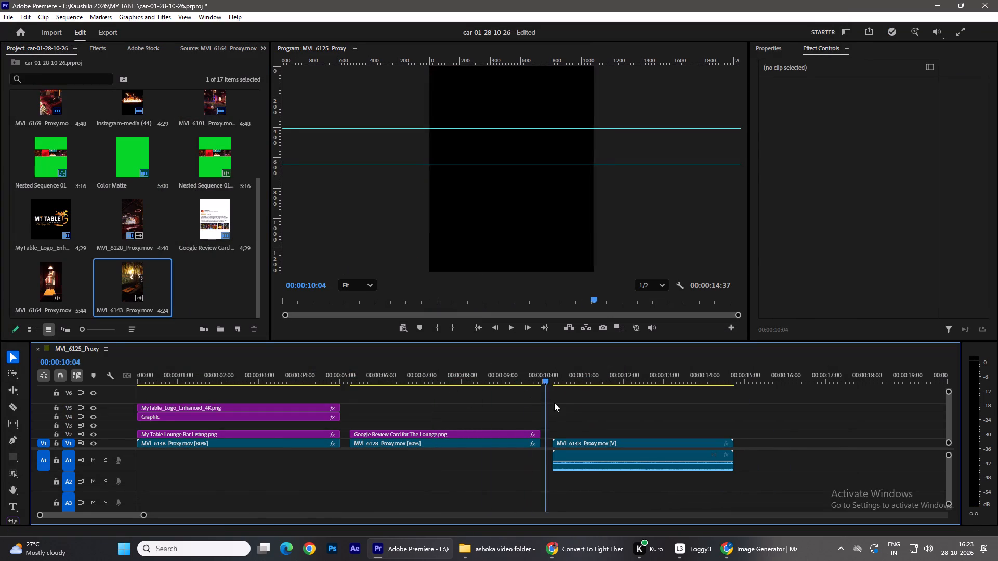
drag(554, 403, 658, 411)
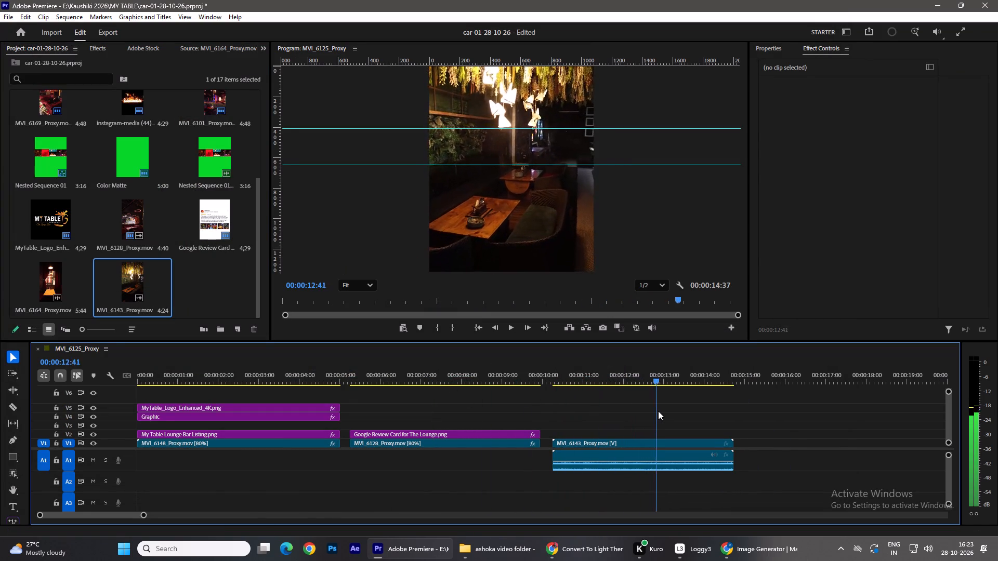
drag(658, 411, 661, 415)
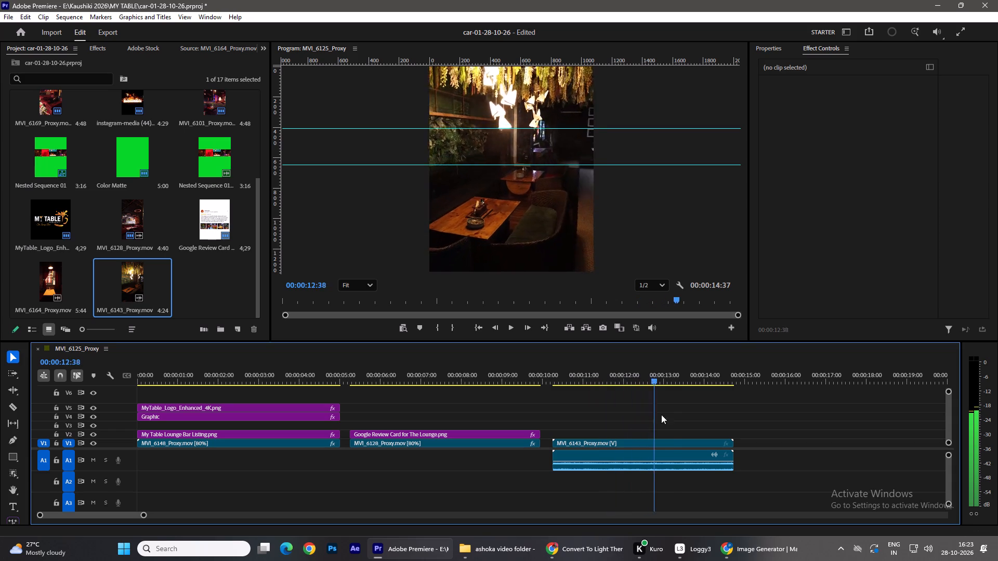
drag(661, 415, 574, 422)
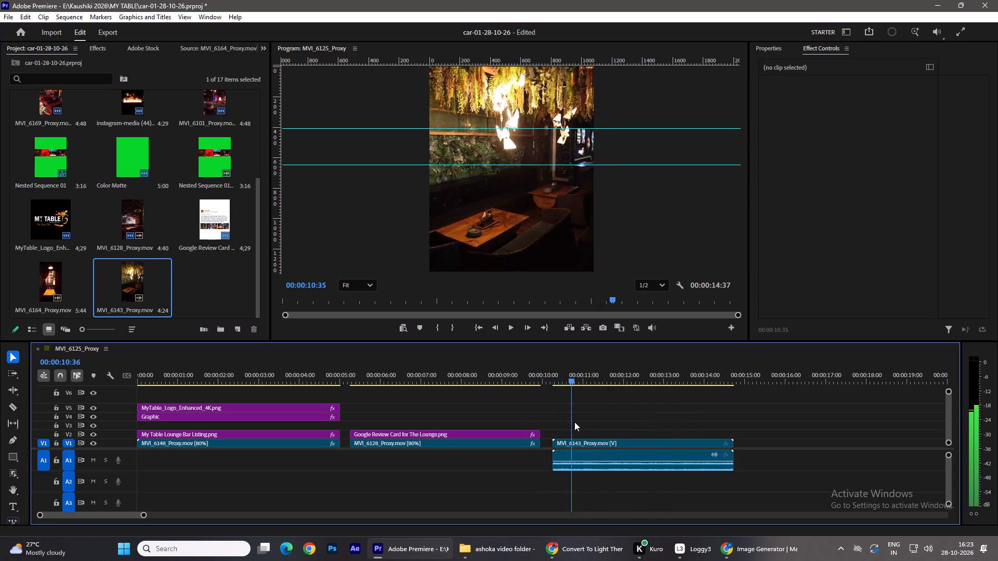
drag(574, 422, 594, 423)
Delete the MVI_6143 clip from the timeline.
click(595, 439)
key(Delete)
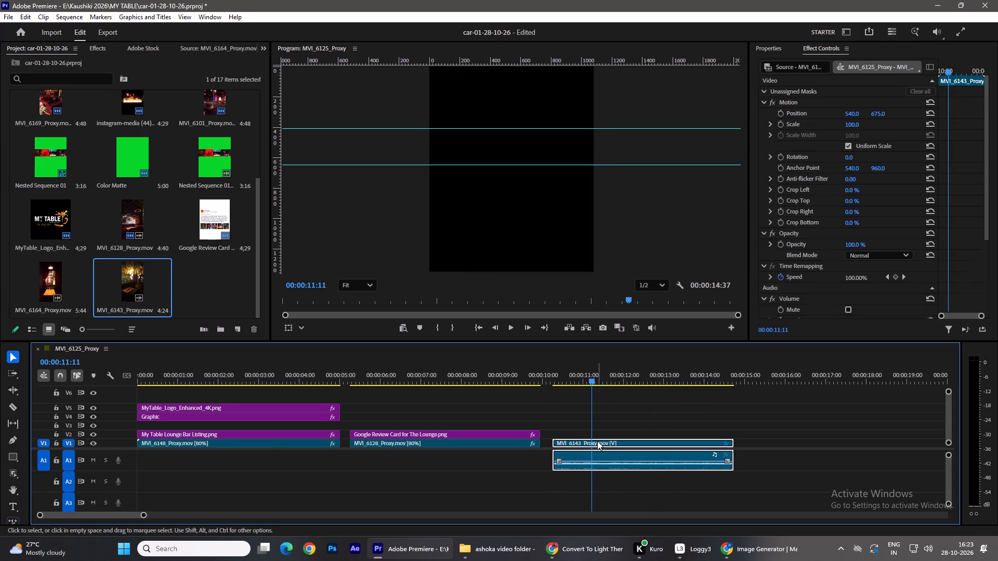
Import the hanging-plants and lights clip MVI_6138_Proxy.mov from the Proxies folder.
key(ctrl+i)
scroll(367, 367, down, 3)
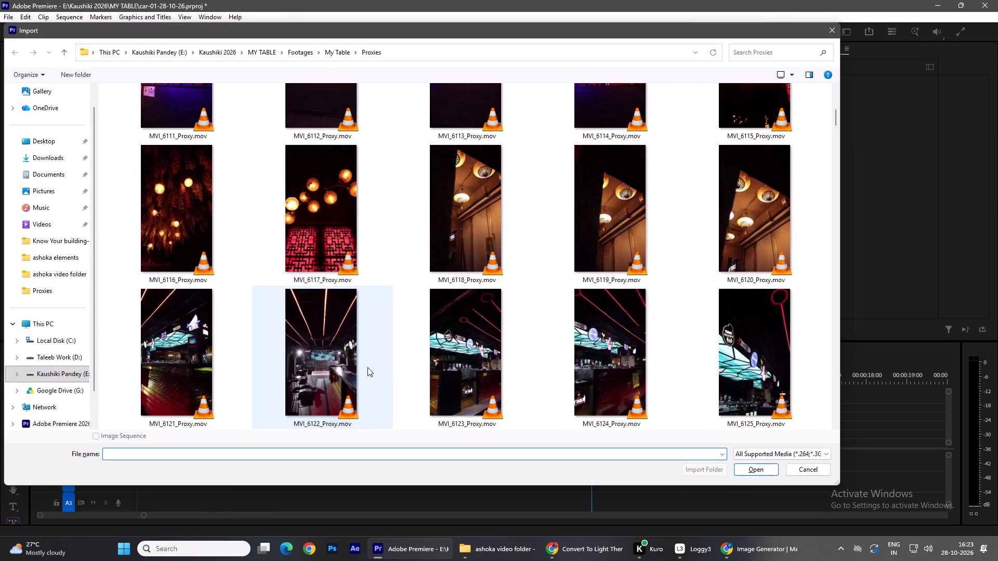
scroll(367, 365, down, 3)
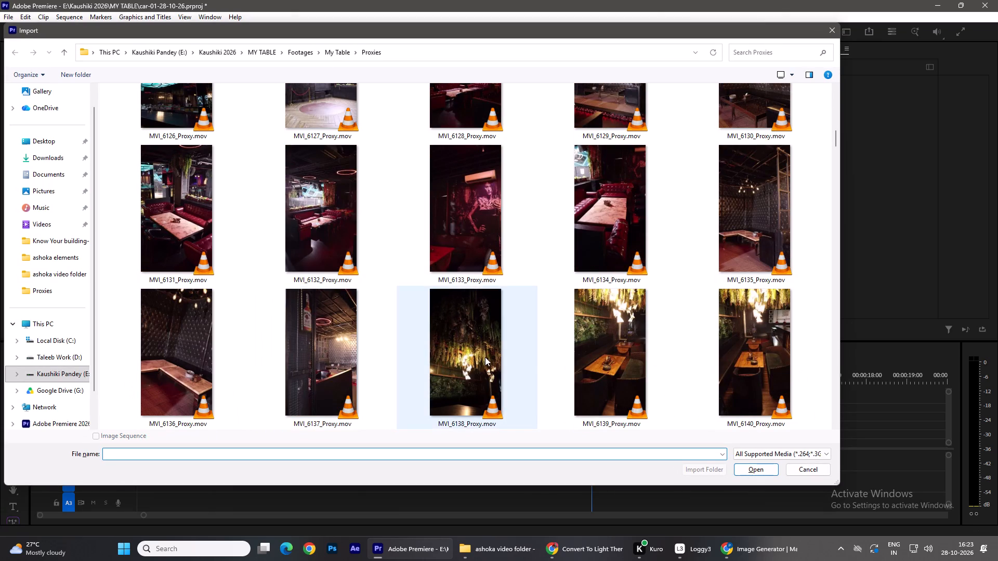
double_click(476, 351)
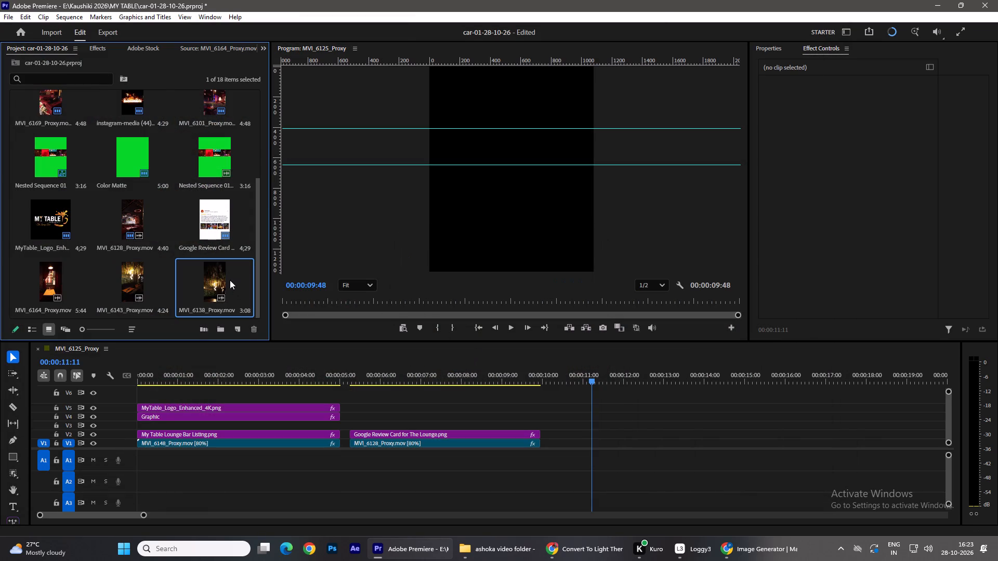
Preview MVI_6138_Proxy.mov in the source monitor and return to the project bin.
double_click(209, 283)
drag(169, 304, 192, 303)
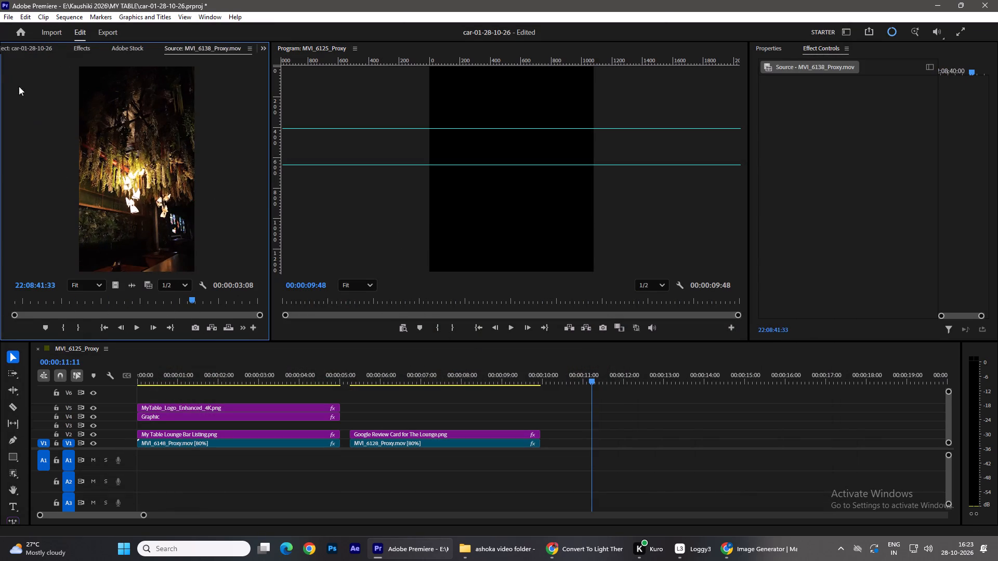
click(26, 48)
Import the lounge clip MVI_6142_Proxy.mov from the Proxies folder.
key(ctrl+i)
scroll(475, 322, down, 4)
scroll(513, 340, up, 4)
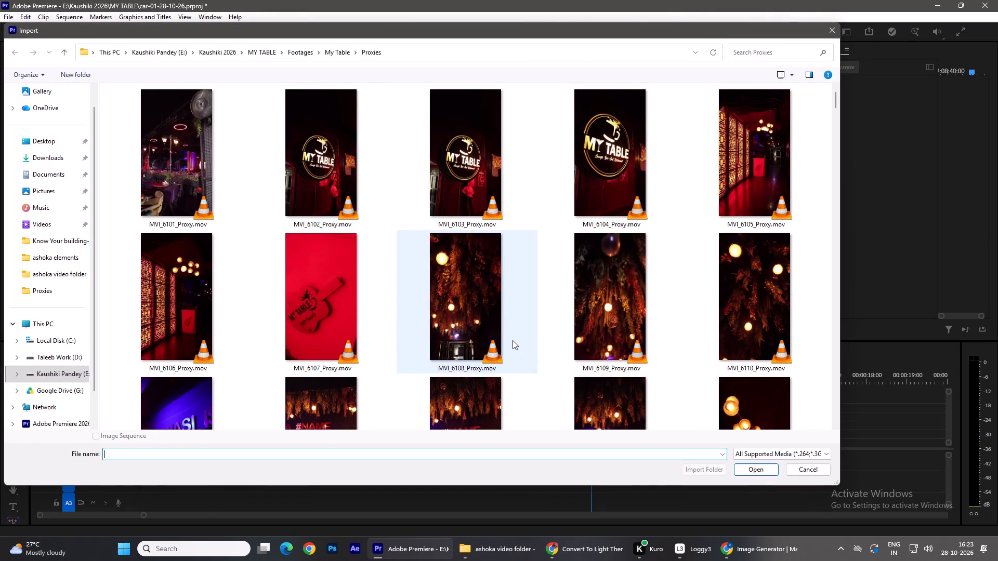
scroll(513, 340, down, 7)
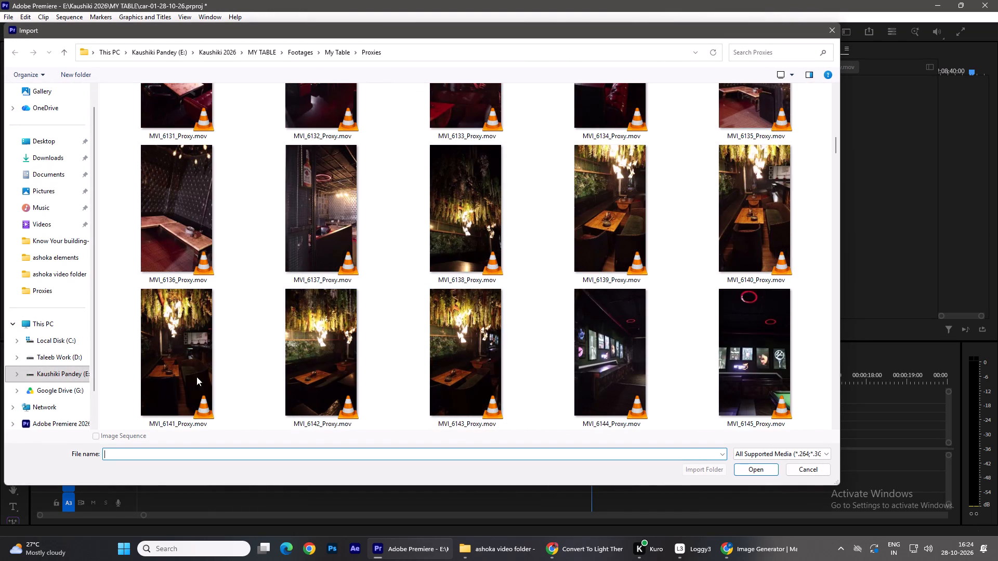
double_click(324, 364)
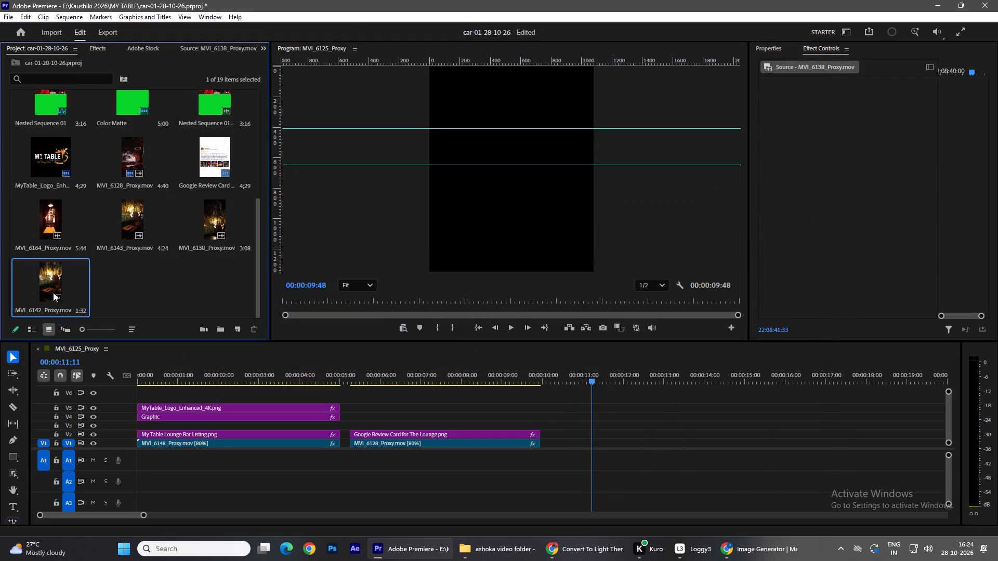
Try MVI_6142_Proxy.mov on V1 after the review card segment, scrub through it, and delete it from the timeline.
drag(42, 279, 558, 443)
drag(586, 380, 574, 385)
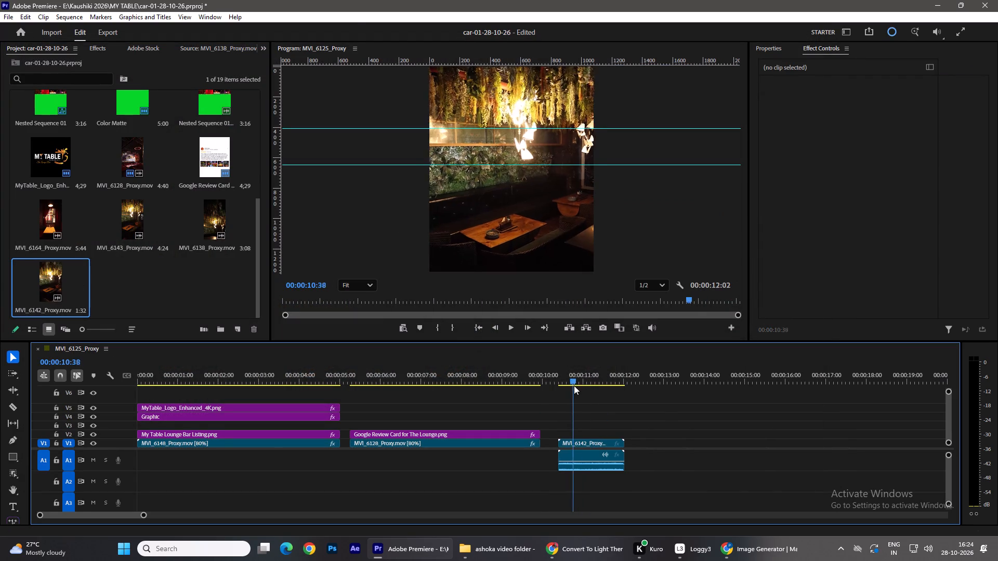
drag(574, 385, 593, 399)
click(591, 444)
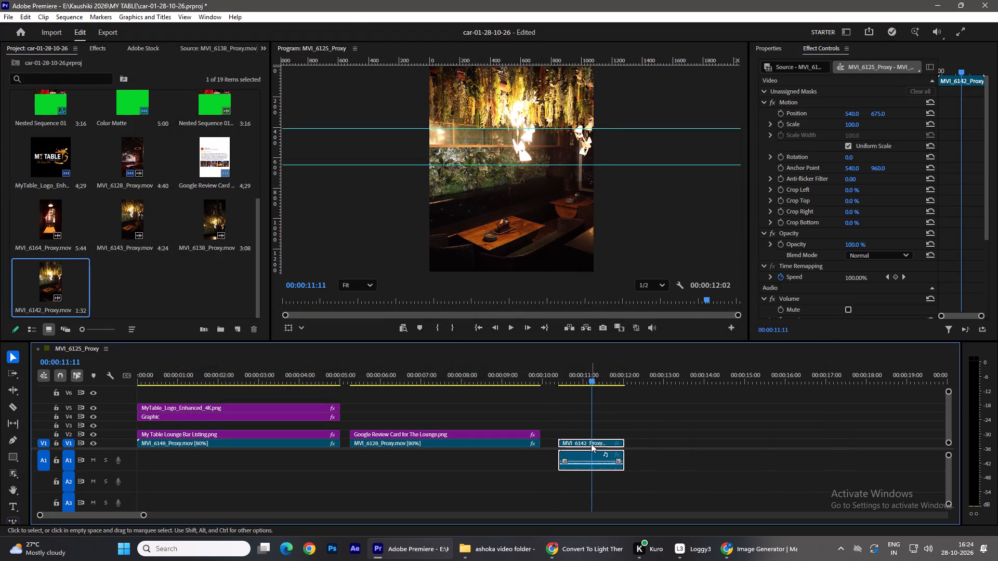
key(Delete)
Place MVI_6143_Proxy.mov on V1 after the review card segment, starting at about 10:30, and scrub through it.
drag(126, 223, 570, 438)
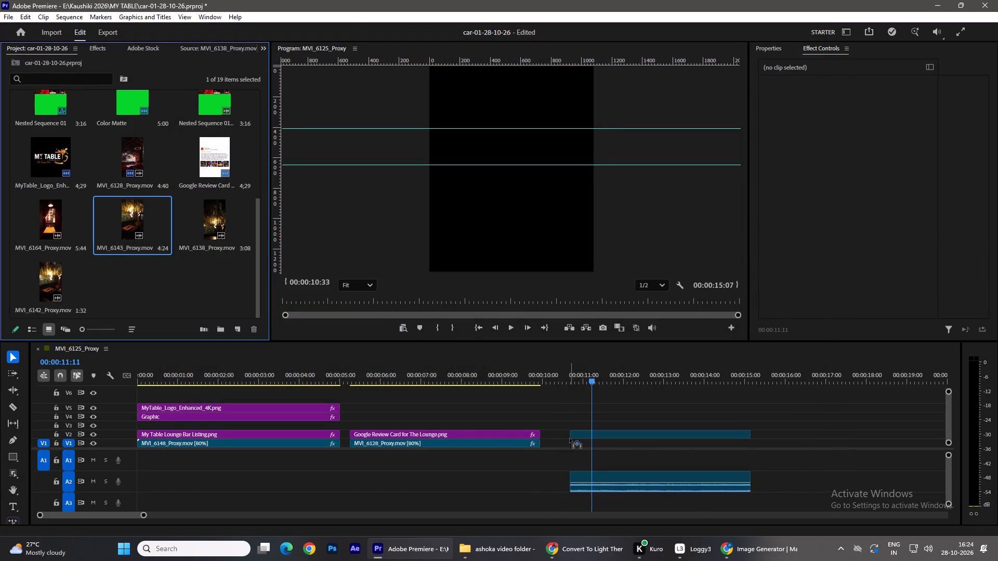
drag(570, 438, 565, 445)
drag(588, 377, 580, 385)
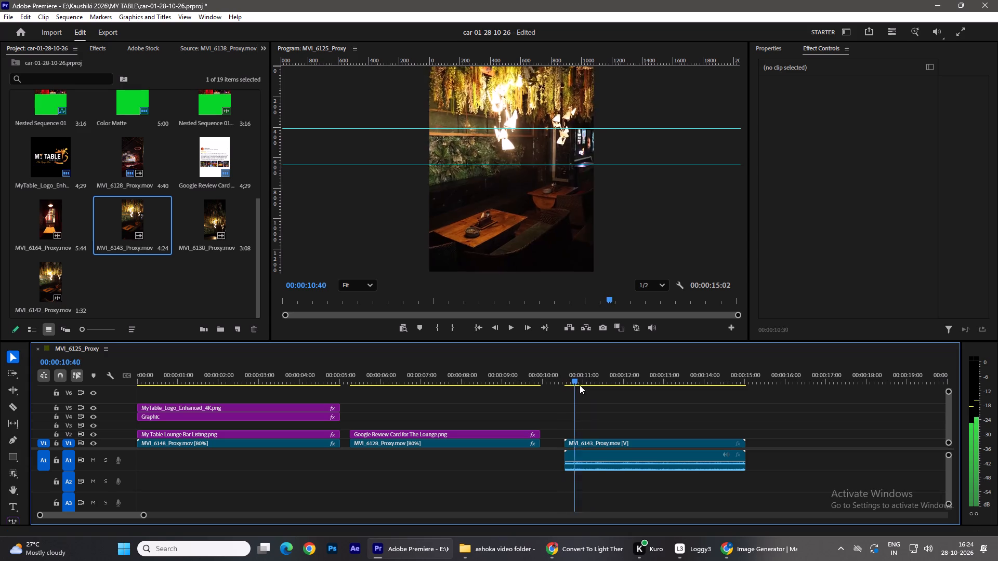
drag(580, 385, 623, 396)
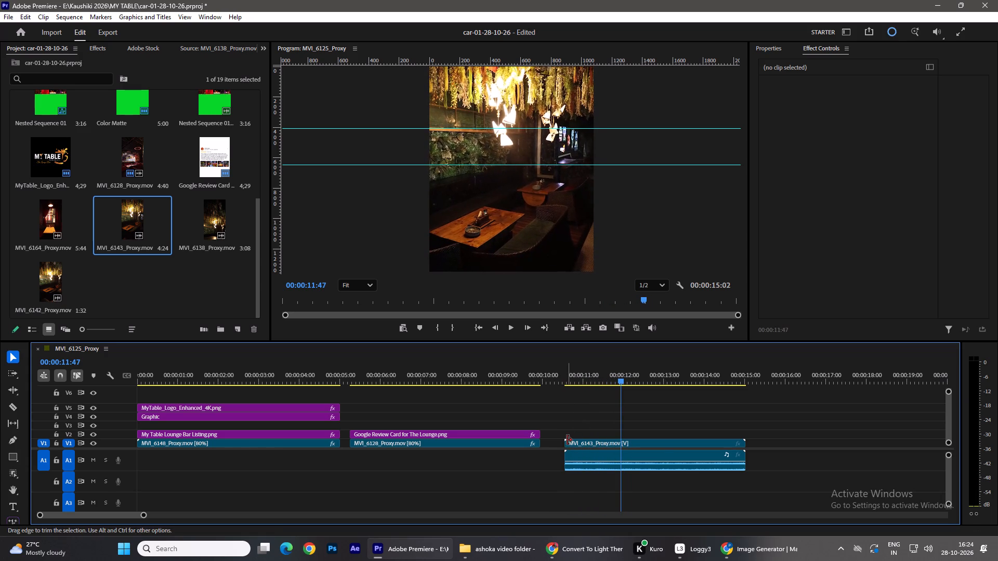
Trim the start of the MVI_6143 clip to about 11 seconds on the timeline and scrub through it to check.
drag(566, 442, 588, 442)
drag(618, 370, 604, 383)
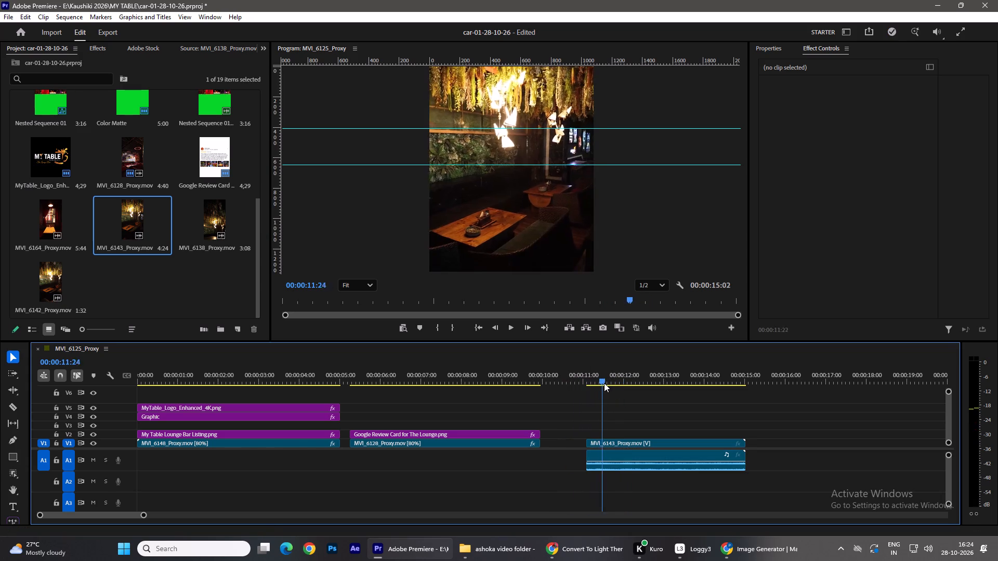
drag(604, 383, 646, 386)
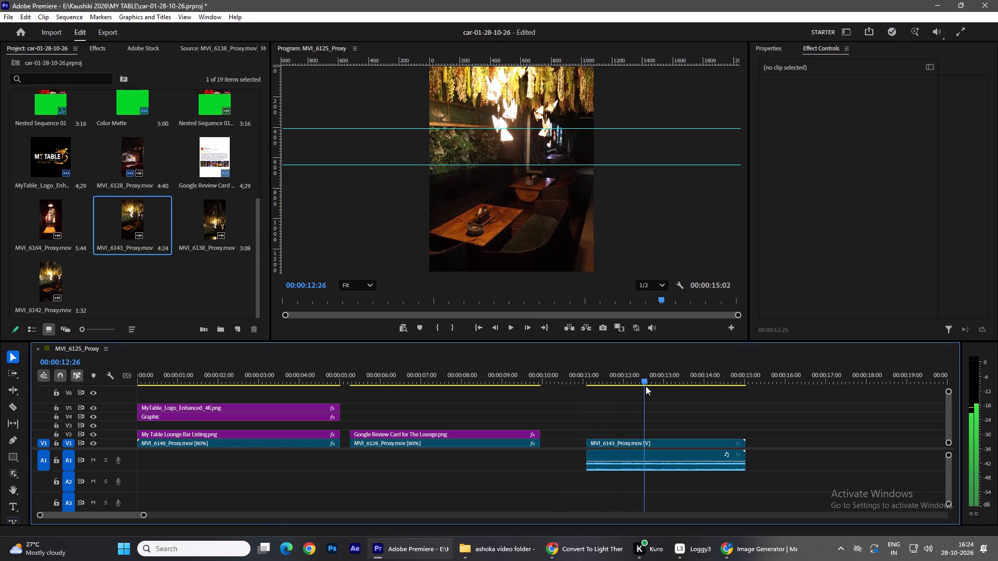
Trim the end of the MVI_6143 clip on V1 back to 12:08.
drag(646, 386, 632, 386)
drag(747, 441, 646, 446)
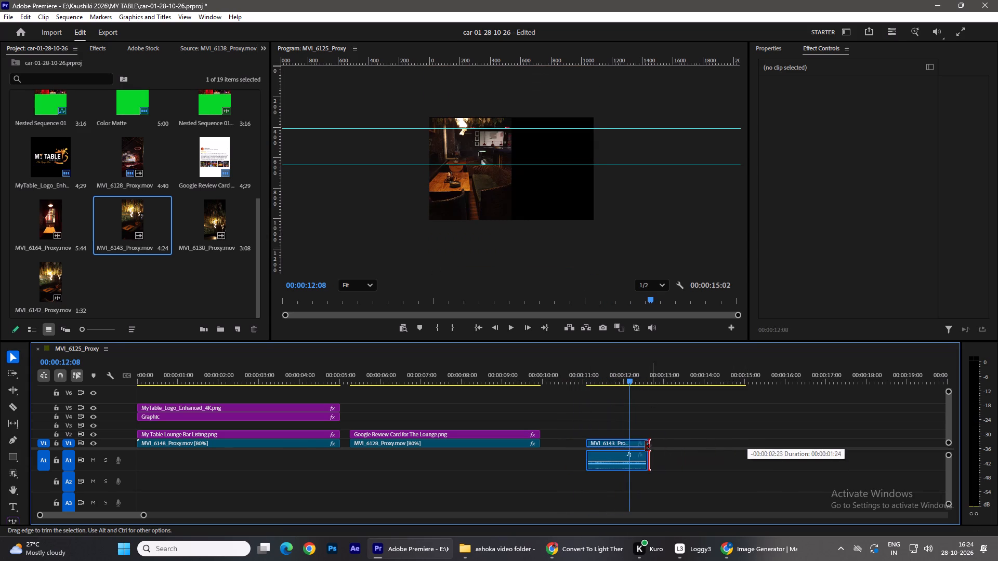
drag(646, 446, 634, 443)
Unlink the MVI_6143 clip's audio from its video and delete the audio.
click(616, 459)
key(ctrl+l)
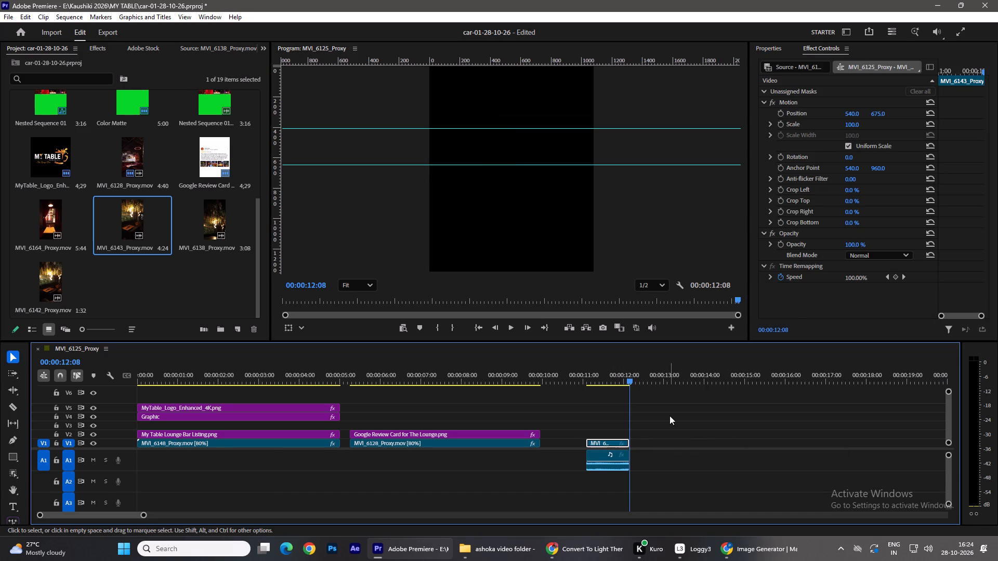
click(600, 471)
click(602, 464)
key(Delete)
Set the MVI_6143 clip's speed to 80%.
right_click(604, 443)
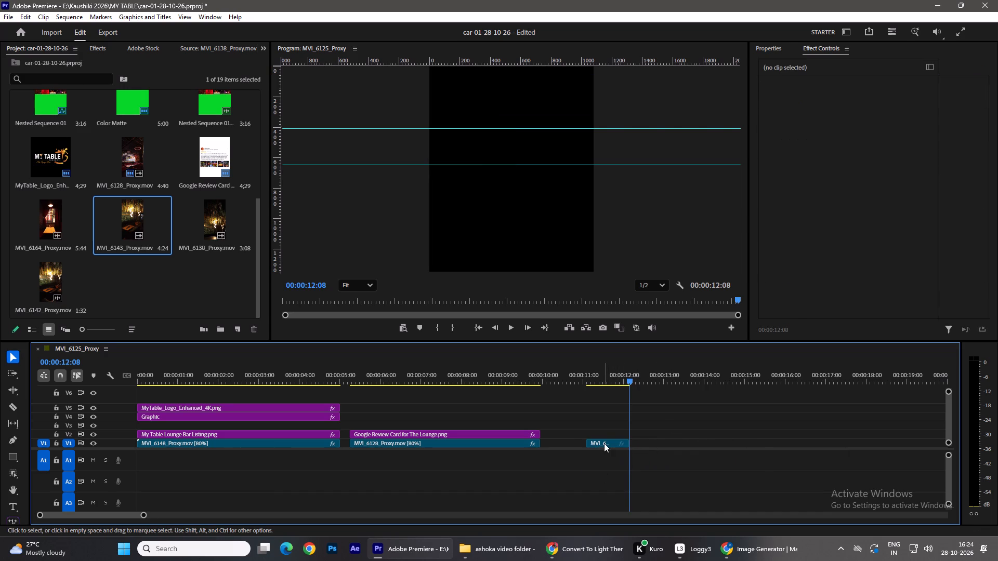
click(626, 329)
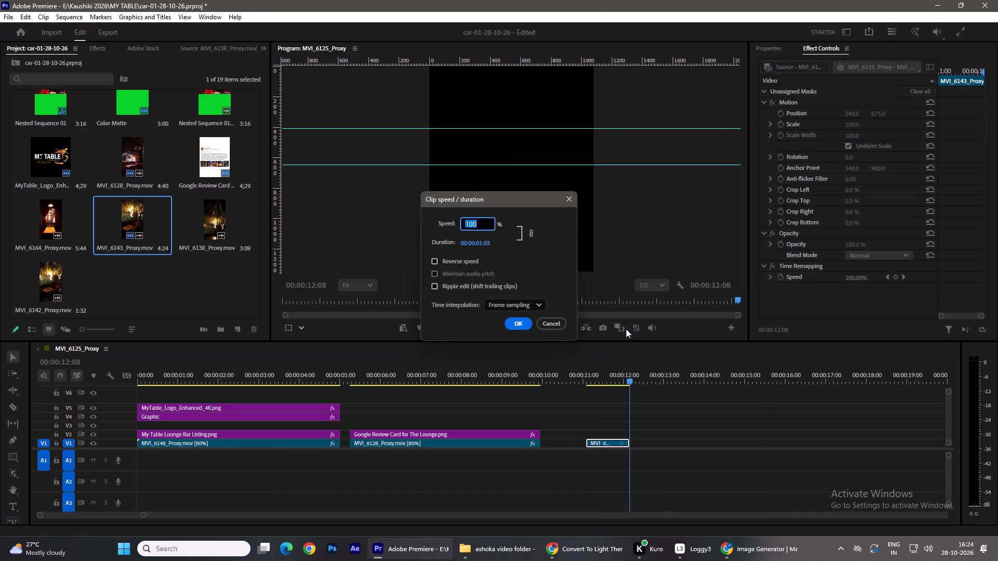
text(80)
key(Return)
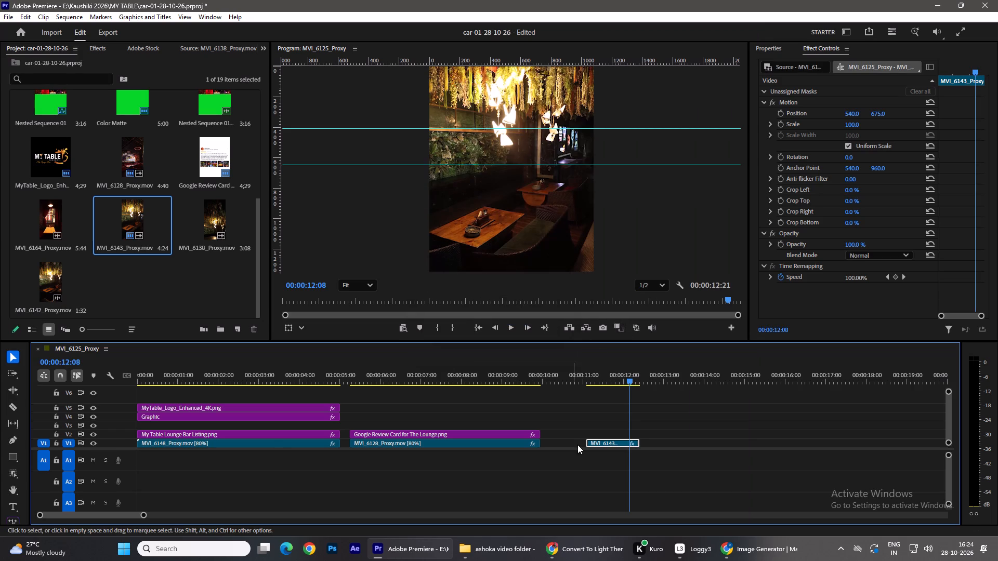
Set the MVI_6143 clip's time interpolation to Optical flow and play it back from just before its start.
right_click(604, 439)
click(649, 327)
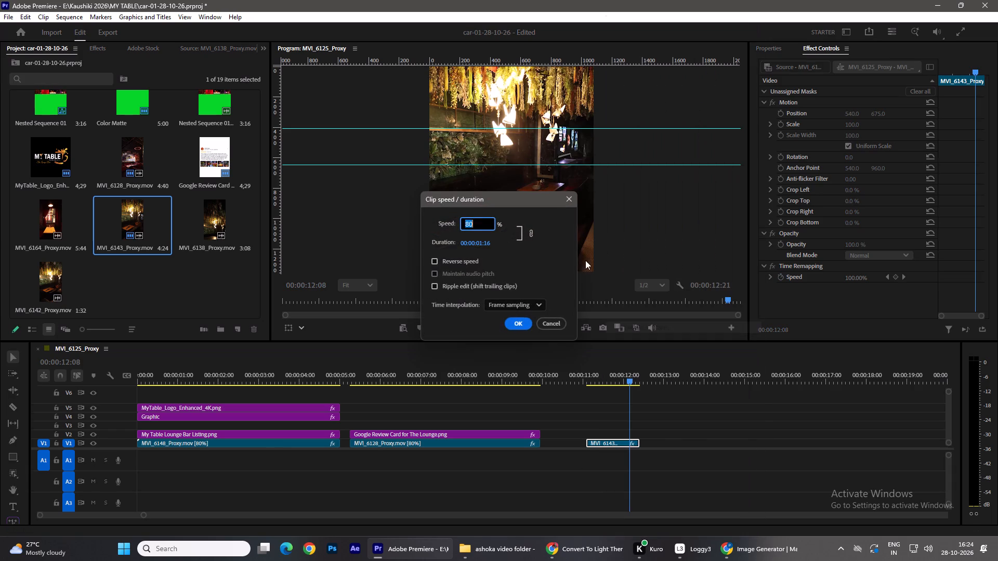
click(516, 300)
click(507, 350)
click(521, 325)
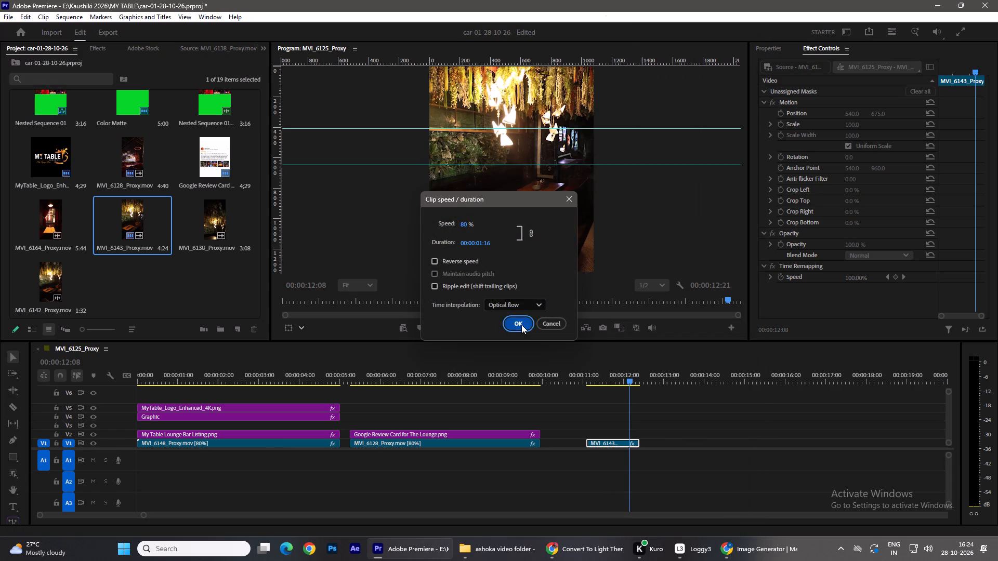
drag(628, 381, 569, 382)
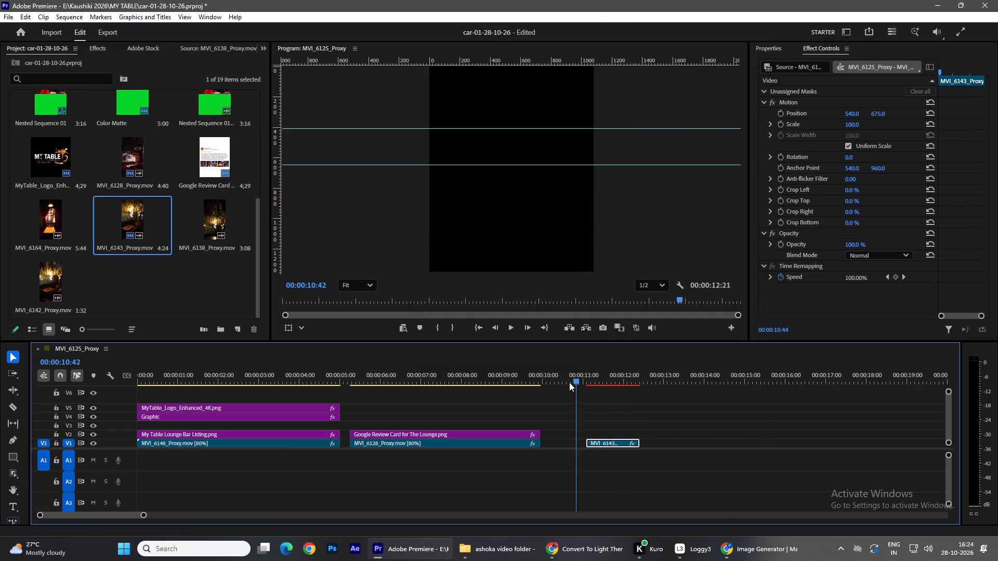
drag(569, 382, 569, 382)
key(space)
key(space)
key(space)
key(space)
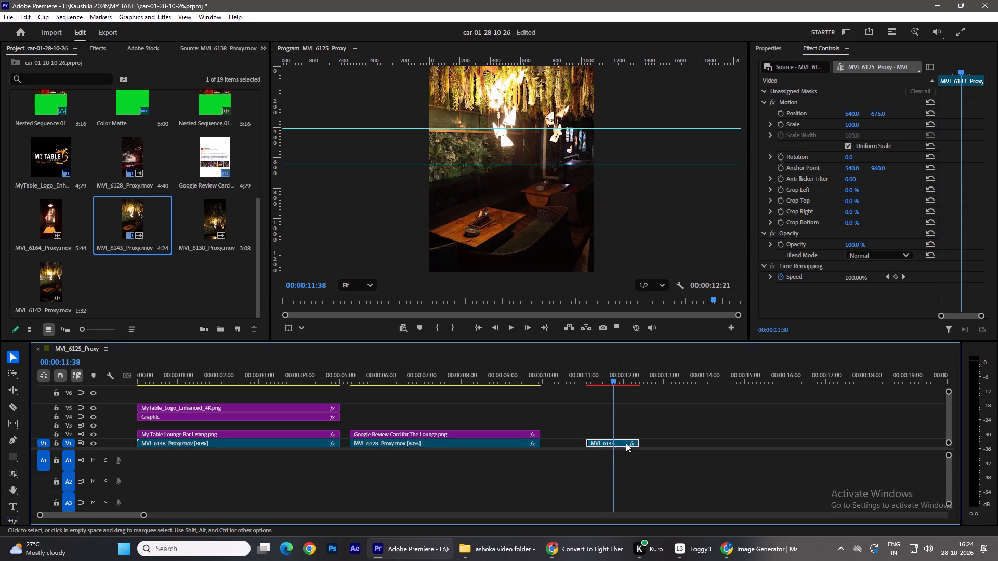
Slow the MVI_6143 clip to 60% speed.
right_click(619, 443)
click(649, 325)
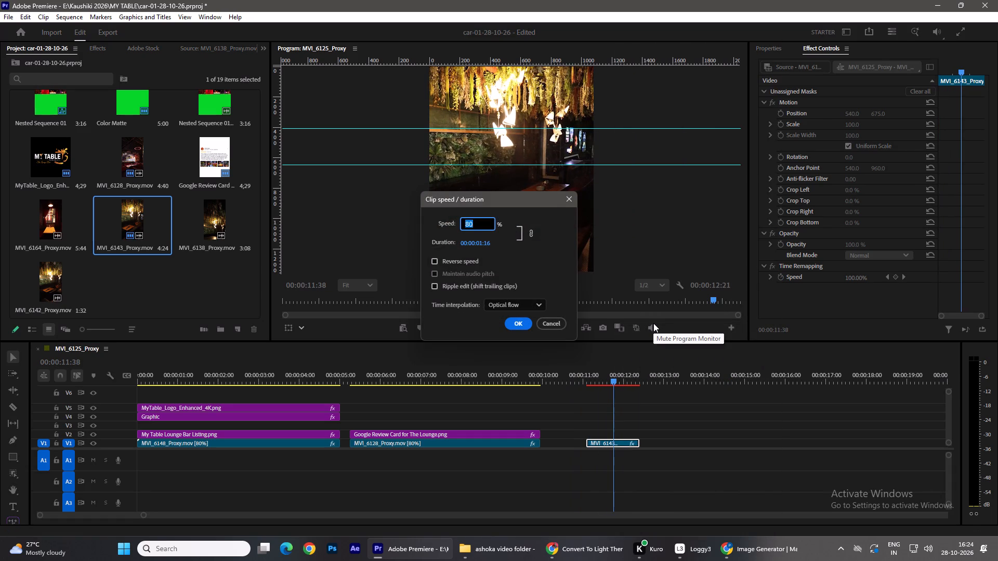
text(60)
key(Return)
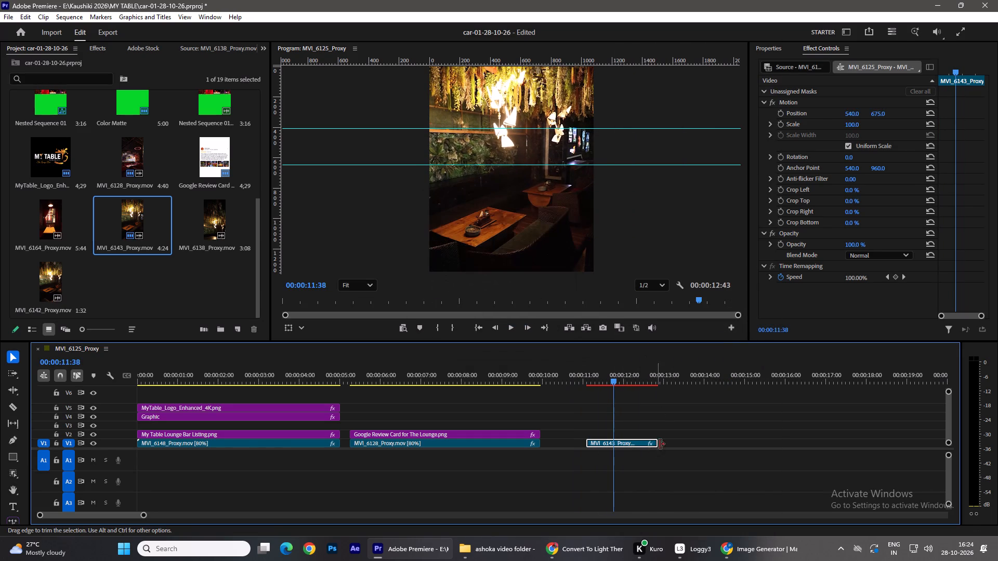
Extend the end of the MVI_6143 clip to about 13:19, then play and scrub through it.
drag(662, 442, 683, 442)
key(space)
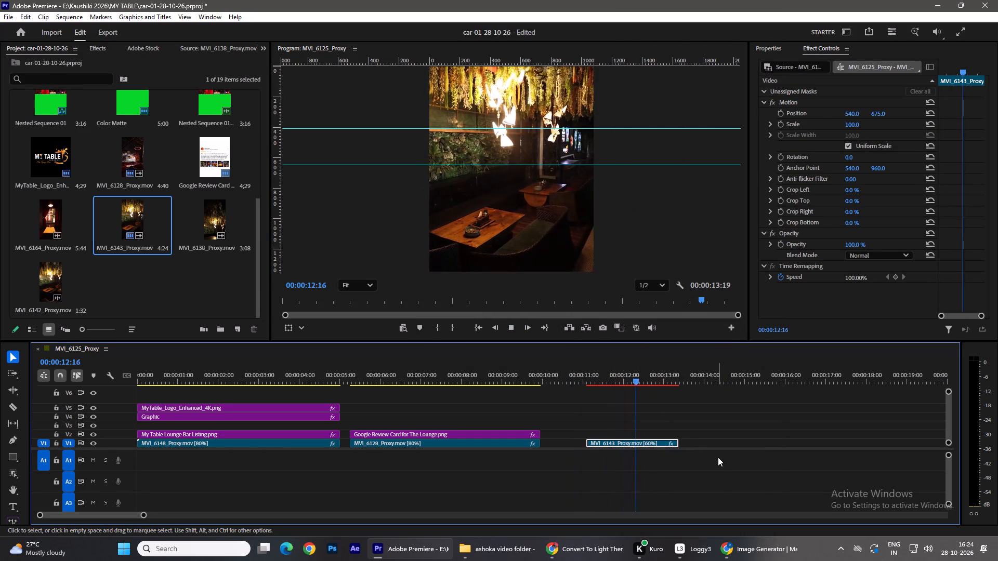
drag(680, 377, 642, 388)
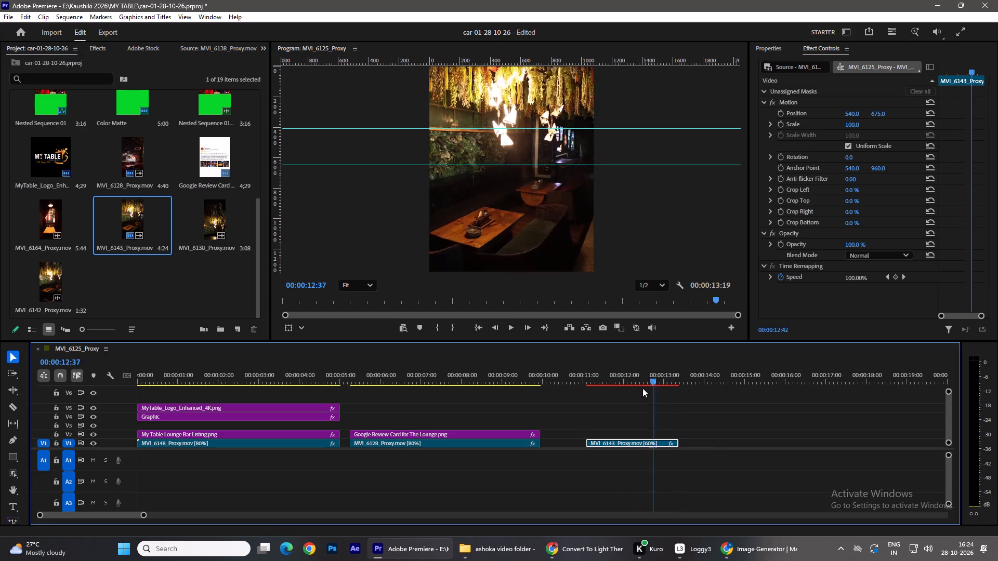
drag(642, 388, 590, 401)
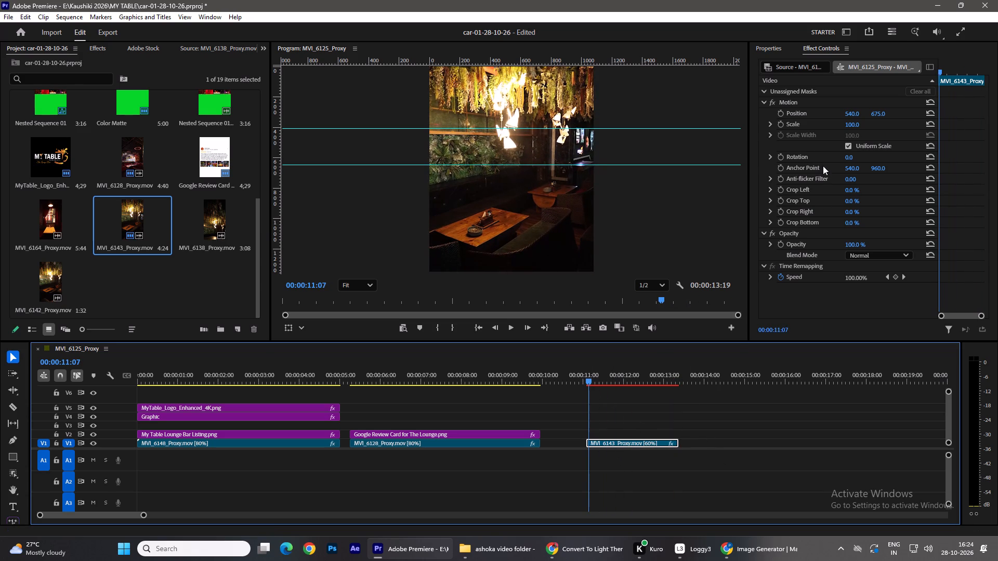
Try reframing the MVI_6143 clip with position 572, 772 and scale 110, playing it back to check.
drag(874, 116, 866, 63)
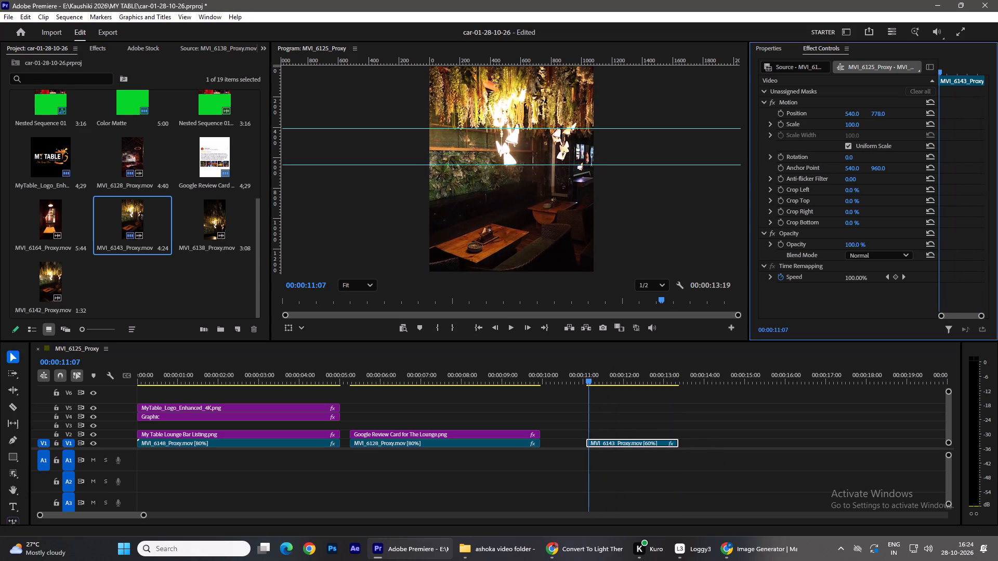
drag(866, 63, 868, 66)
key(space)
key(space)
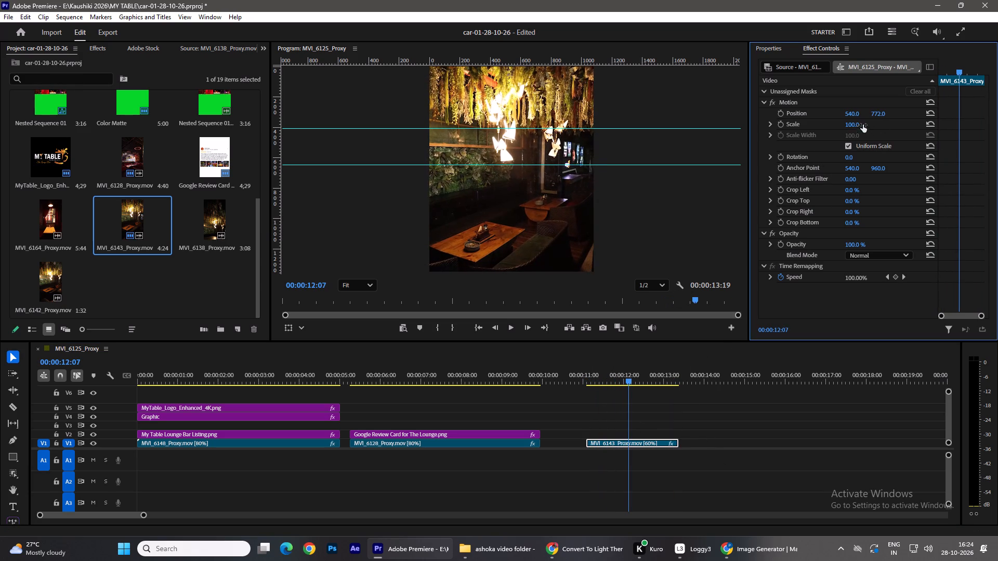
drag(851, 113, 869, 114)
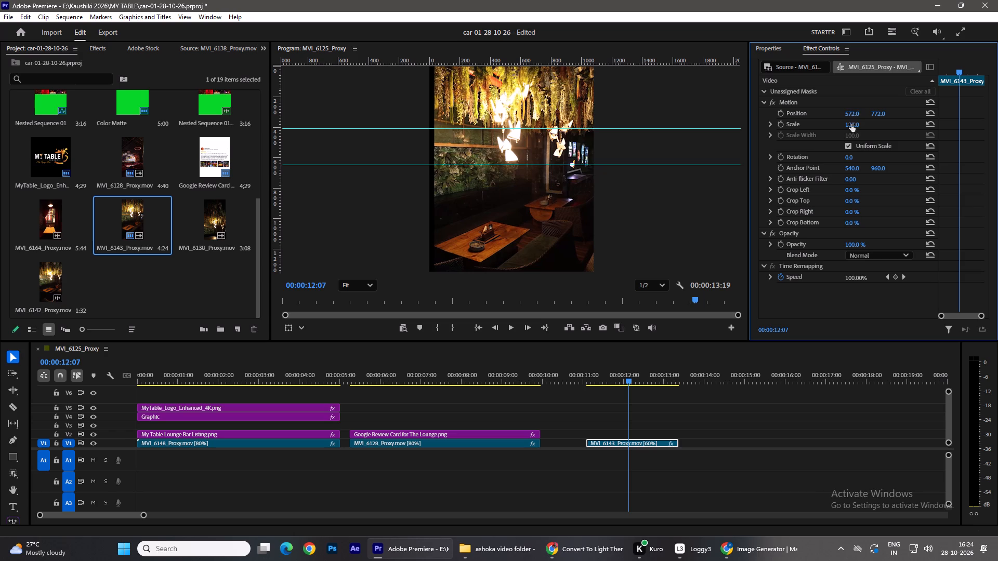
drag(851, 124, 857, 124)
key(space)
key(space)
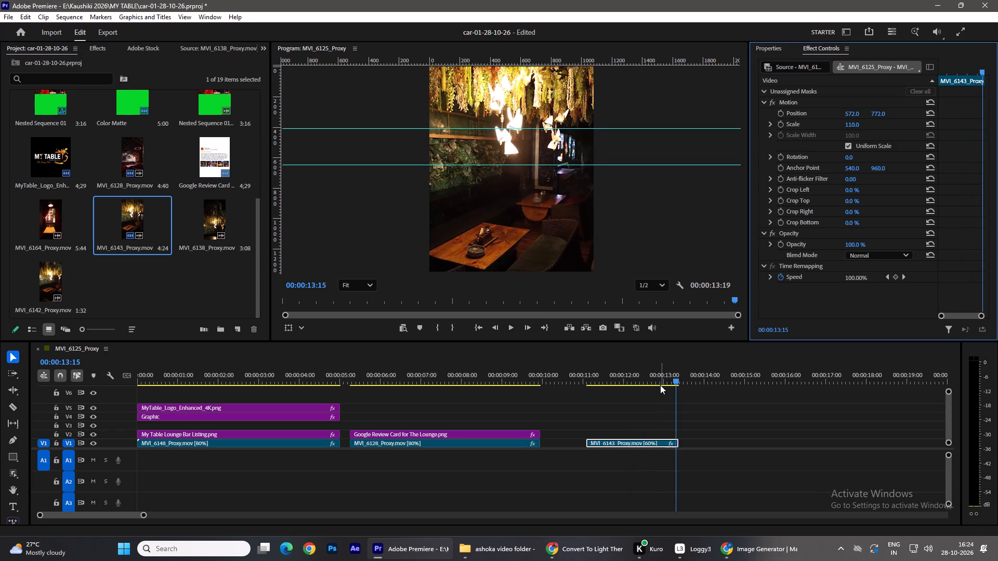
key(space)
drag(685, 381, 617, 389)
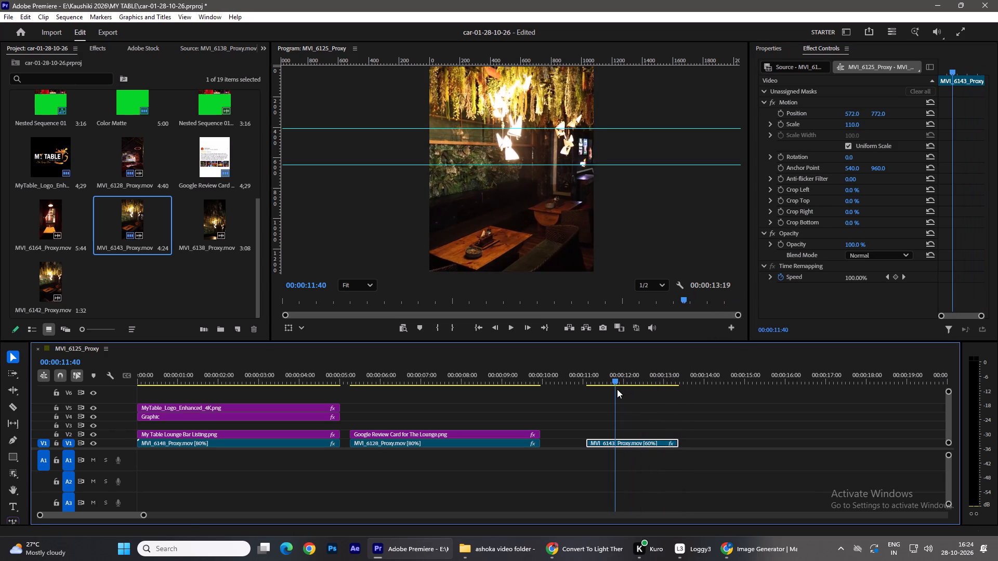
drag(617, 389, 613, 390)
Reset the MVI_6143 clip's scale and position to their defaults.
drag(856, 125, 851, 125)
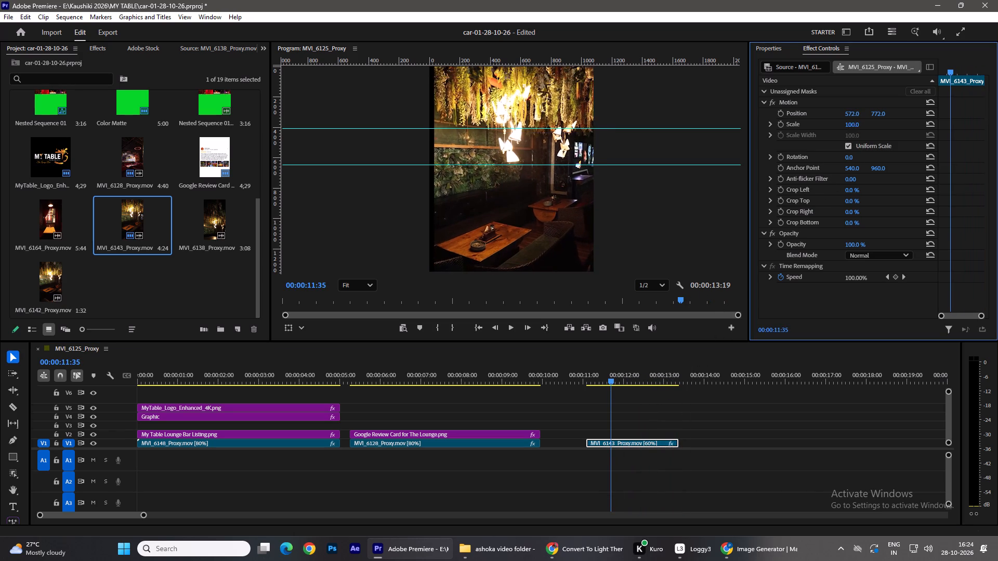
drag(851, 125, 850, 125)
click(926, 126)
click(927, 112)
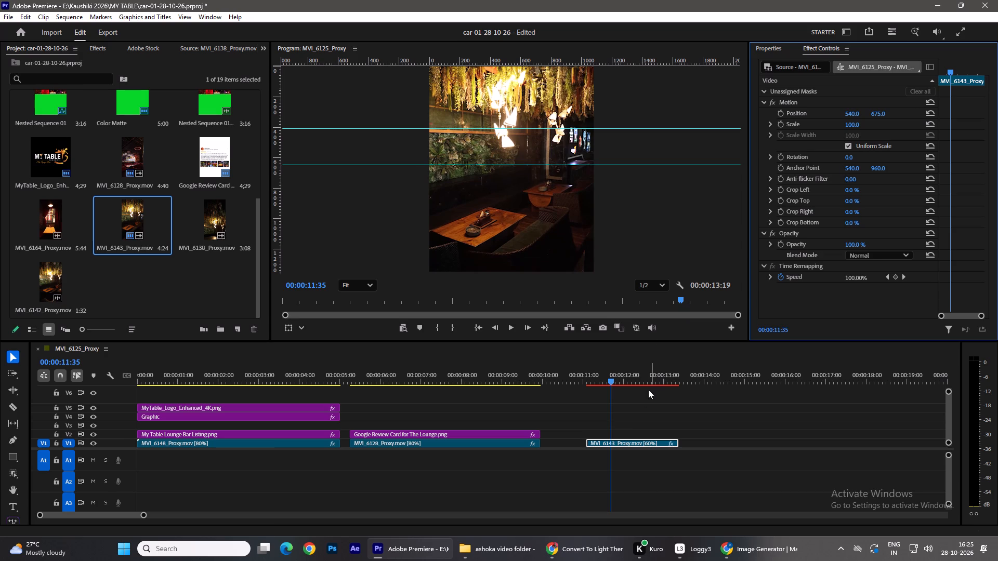
Extend the start of the MVI_6143 clip back to 10:42 and play it through.
drag(611, 383, 576, 385)
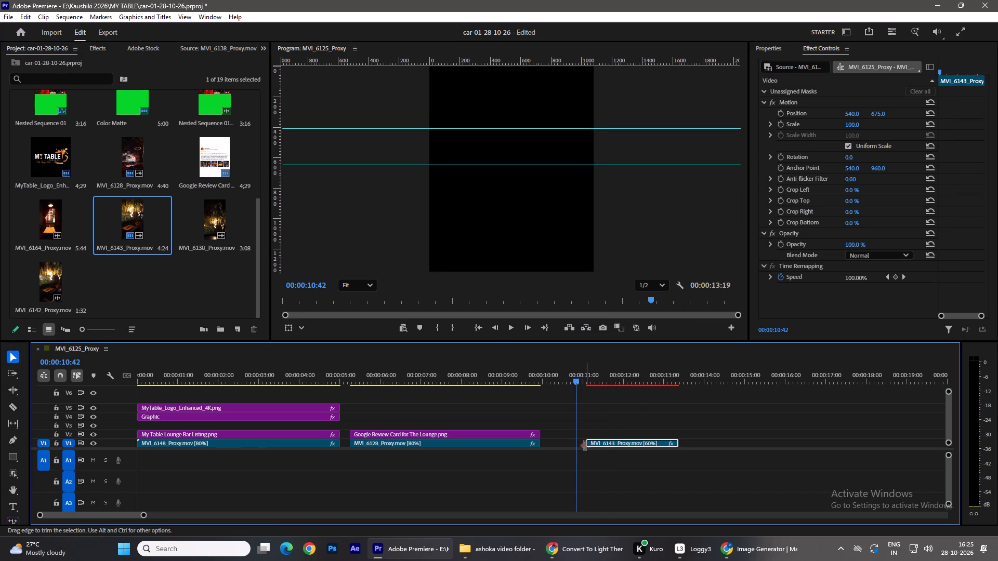
drag(585, 446, 571, 443)
click(514, 330)
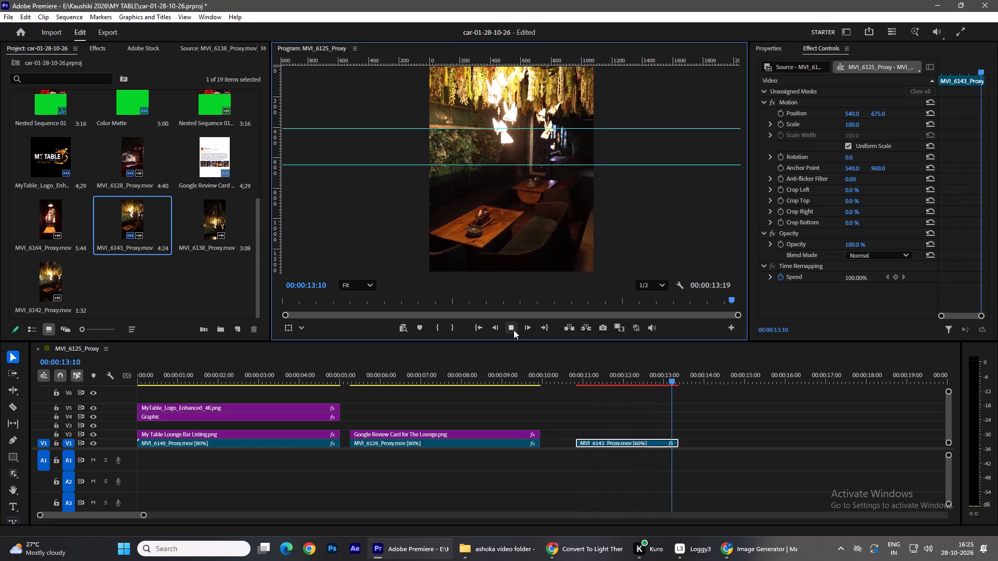
click(217, 284)
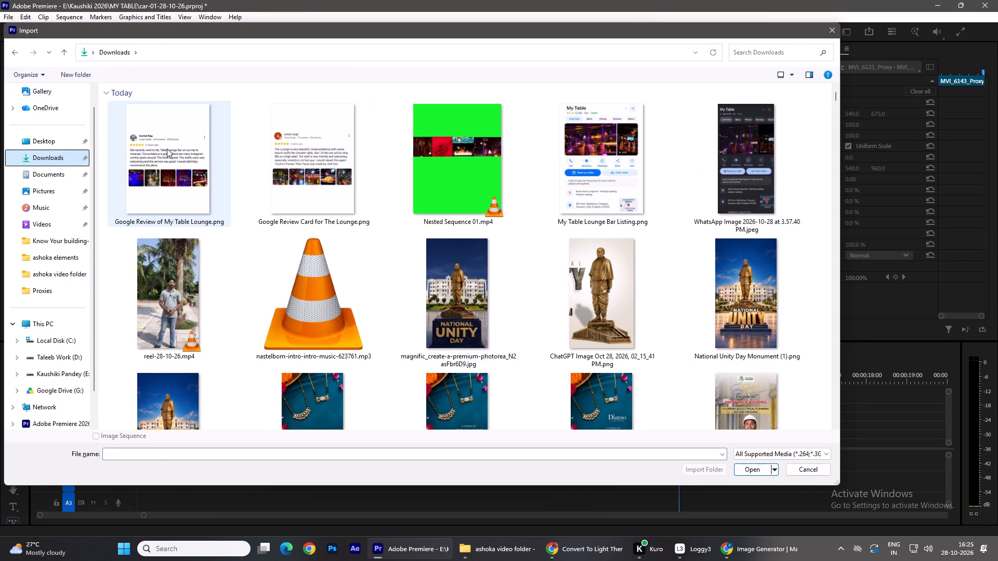
double_click(167, 143)
Place Google Review of My Table Lounge.png on V2 above the MVI_6143 clip, starting at 10:42.
drag(138, 276, 571, 435)
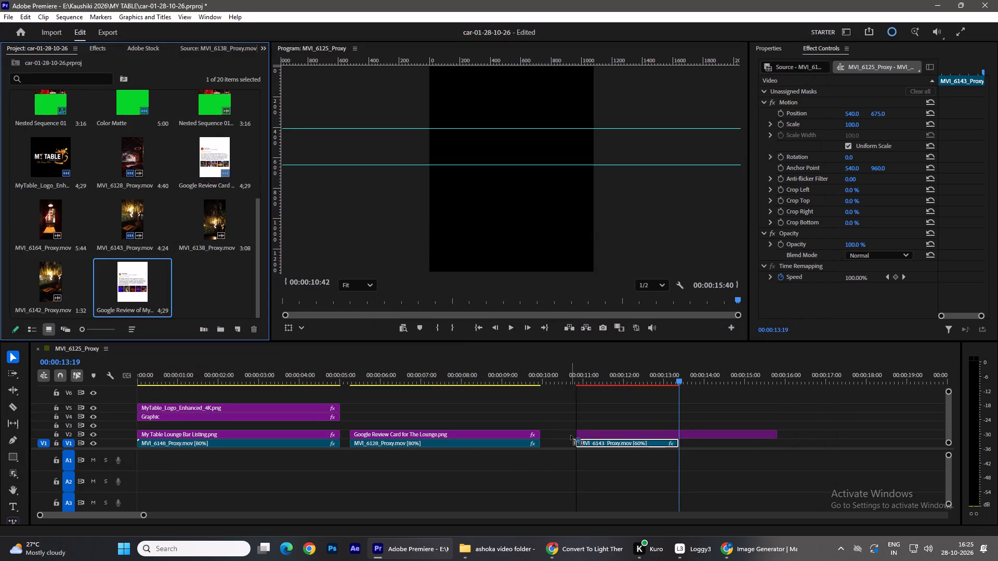
drag(571, 435, 570, 437)
Copy the Motion settings from the first Google review card and paste them onto the new review card.
click(467, 435)
click(791, 103)
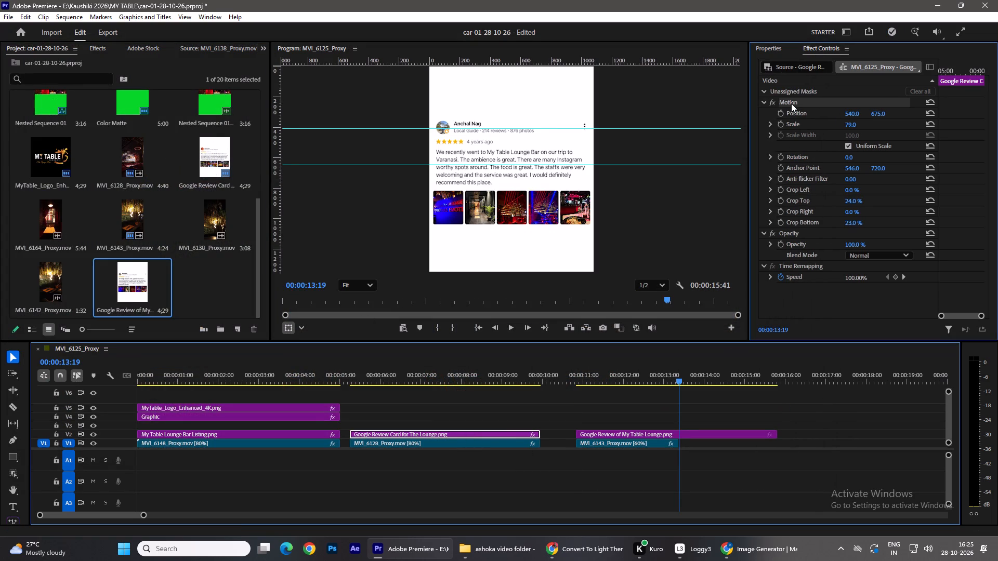
key(ctrl+c)
click(720, 435)
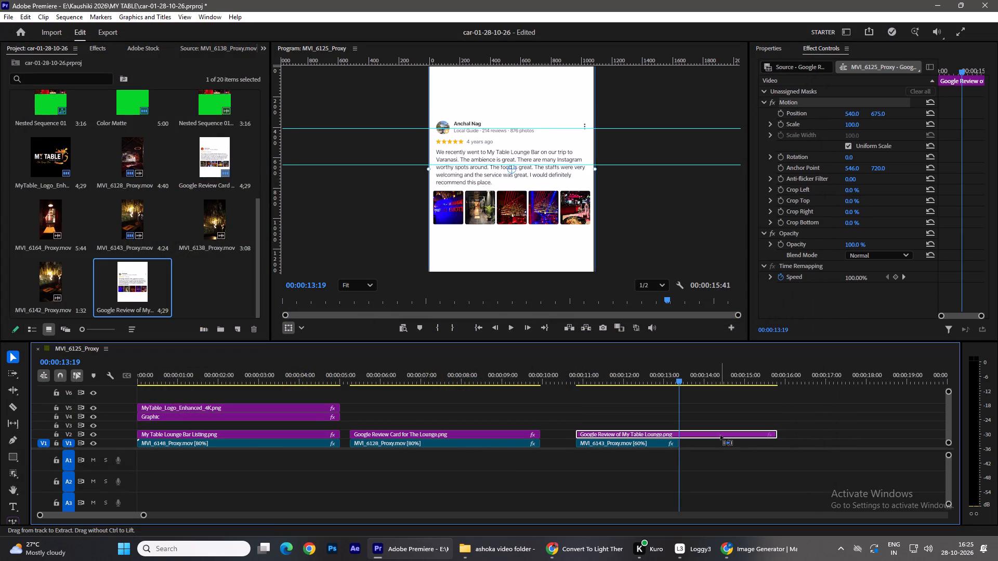
key(ctrl+v)
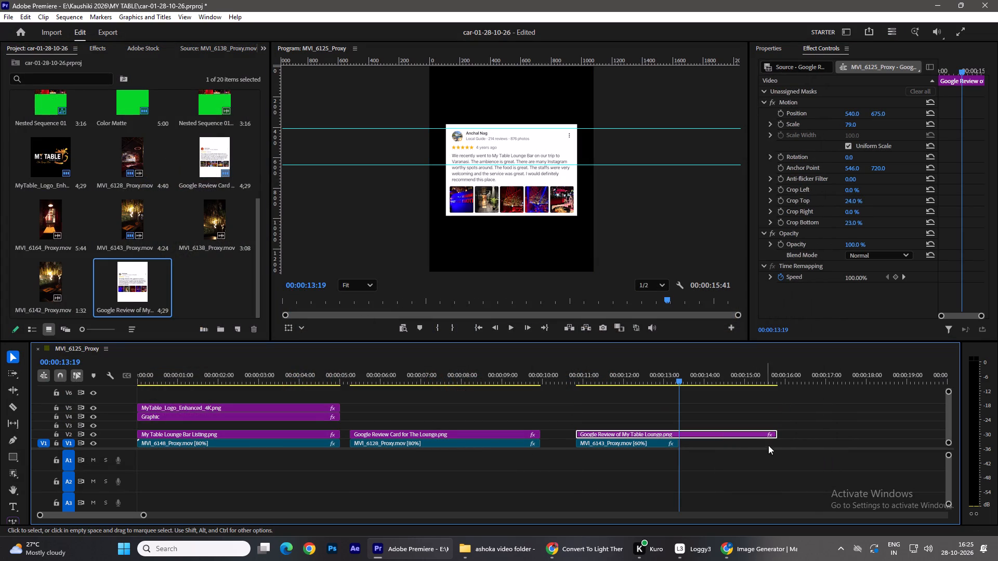
Trim the end of the new review card to match the MVI_6143 clip at 13:19 and scrub back through the segment.
drag(779, 437, 683, 445)
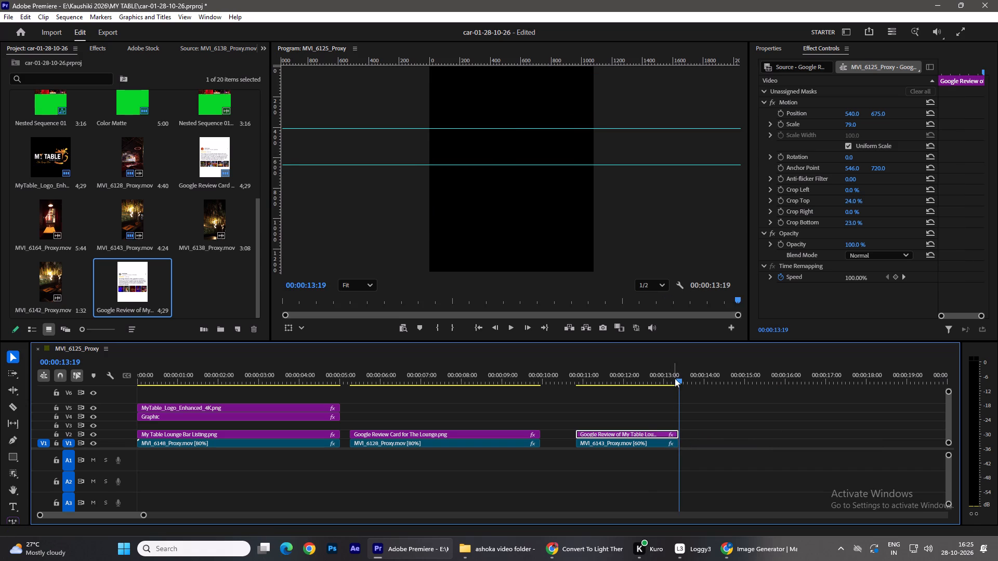
drag(676, 378, 641, 383)
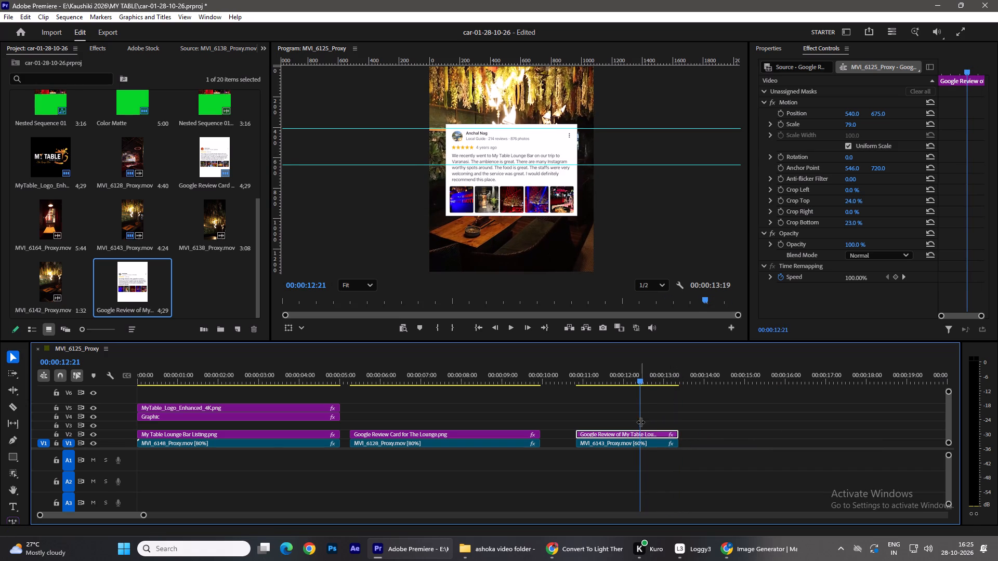
click(638, 435)
drag(640, 376, 577, 386)
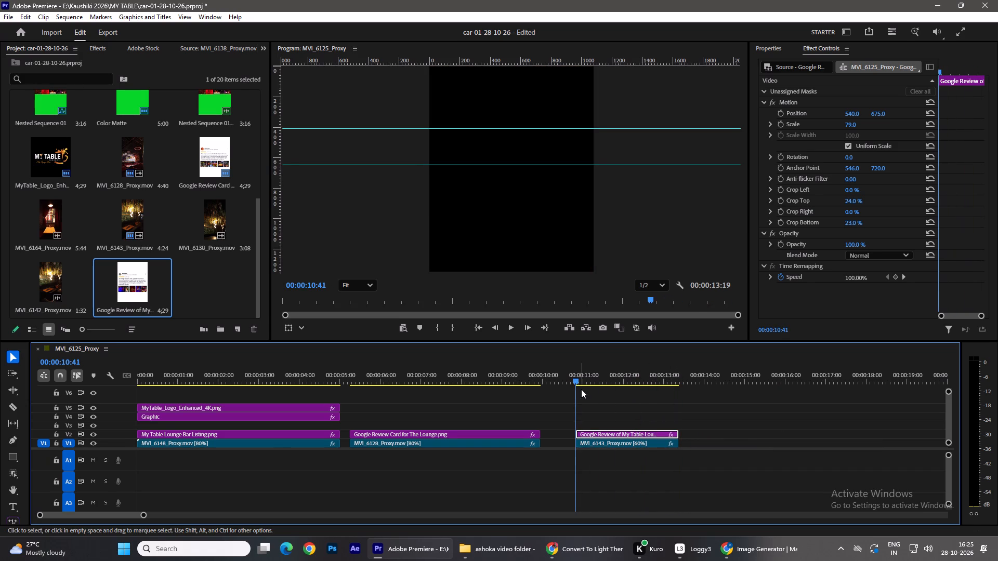
Save the project and play back the second review segment, then park the playhead inside it at 11:03.
key(ctrl+s)
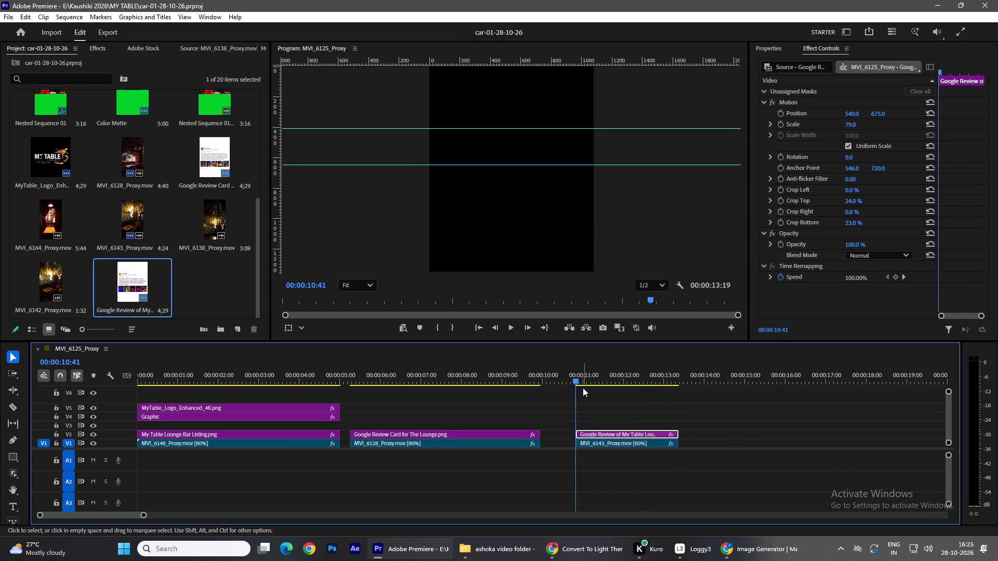
key(space)
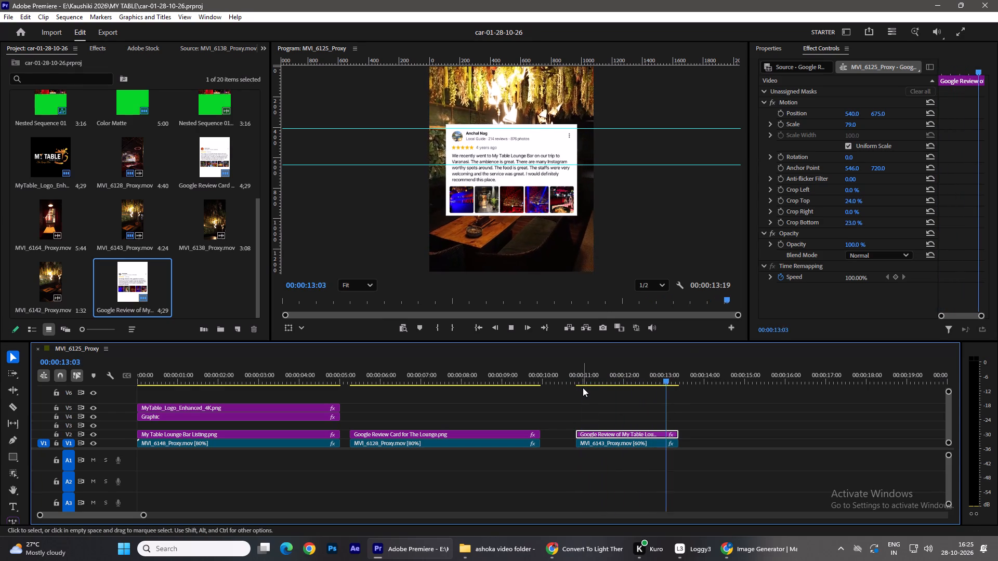
key(space)
key(space)
key(space)
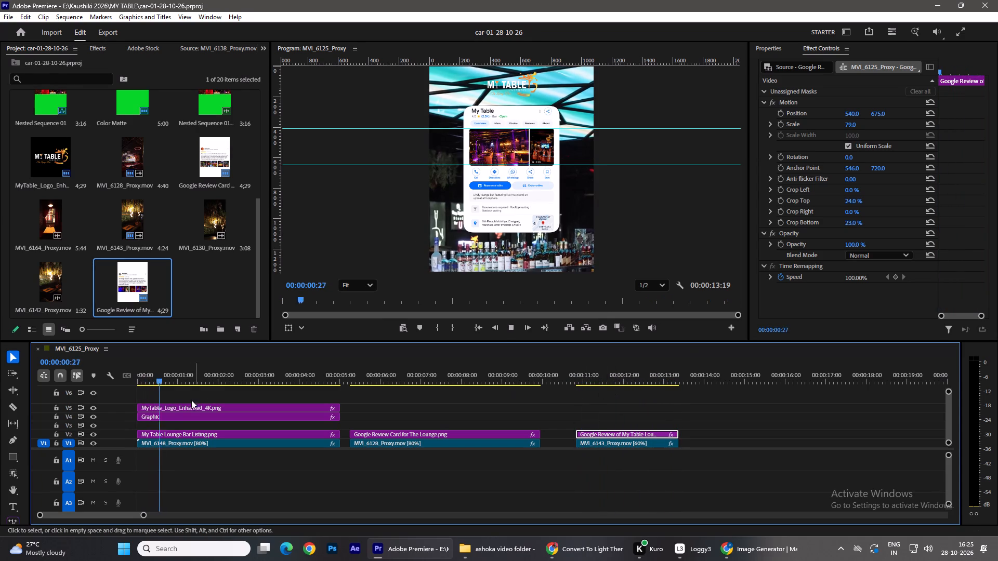
drag(183, 385, 572, 398)
click(571, 377)
drag(573, 379, 587, 383)
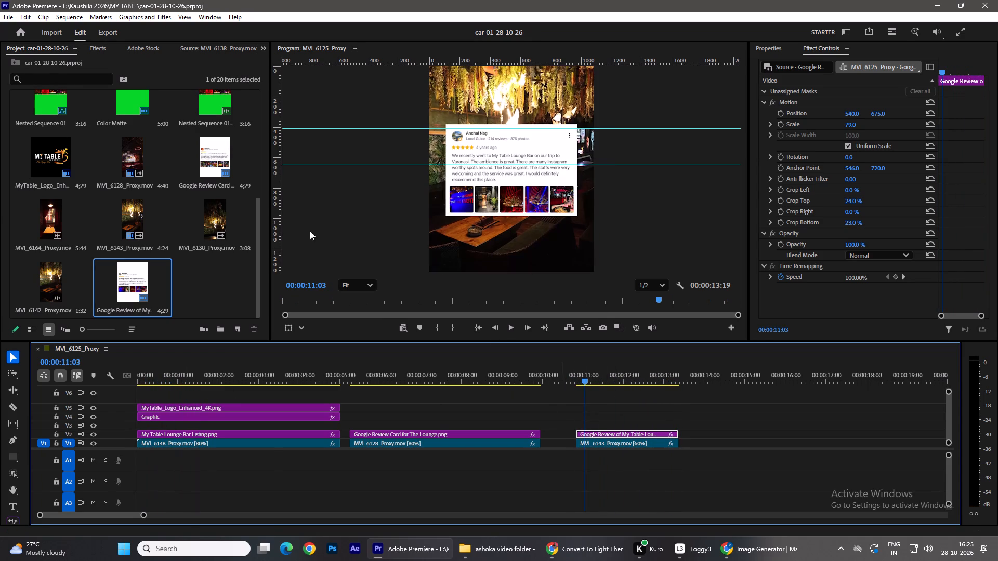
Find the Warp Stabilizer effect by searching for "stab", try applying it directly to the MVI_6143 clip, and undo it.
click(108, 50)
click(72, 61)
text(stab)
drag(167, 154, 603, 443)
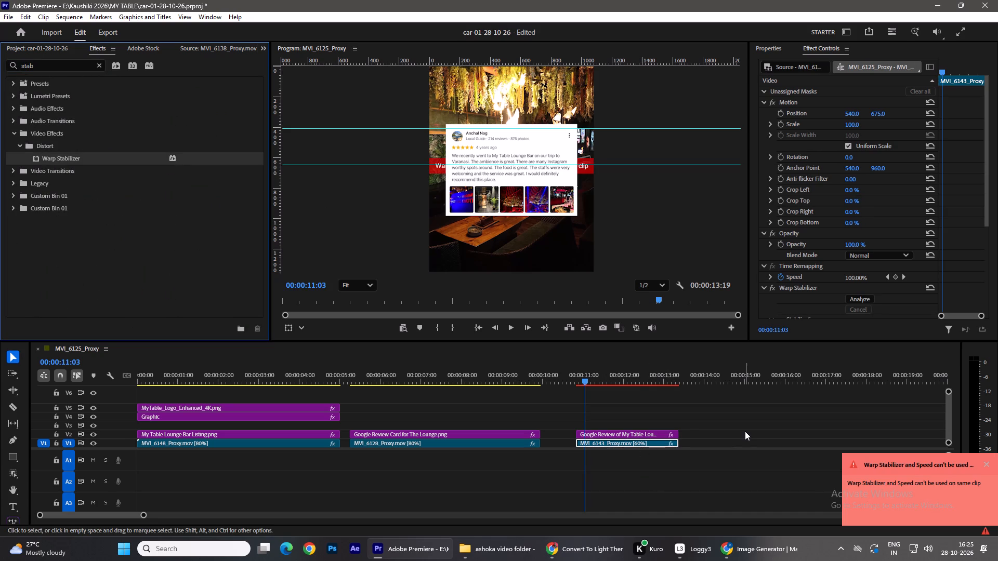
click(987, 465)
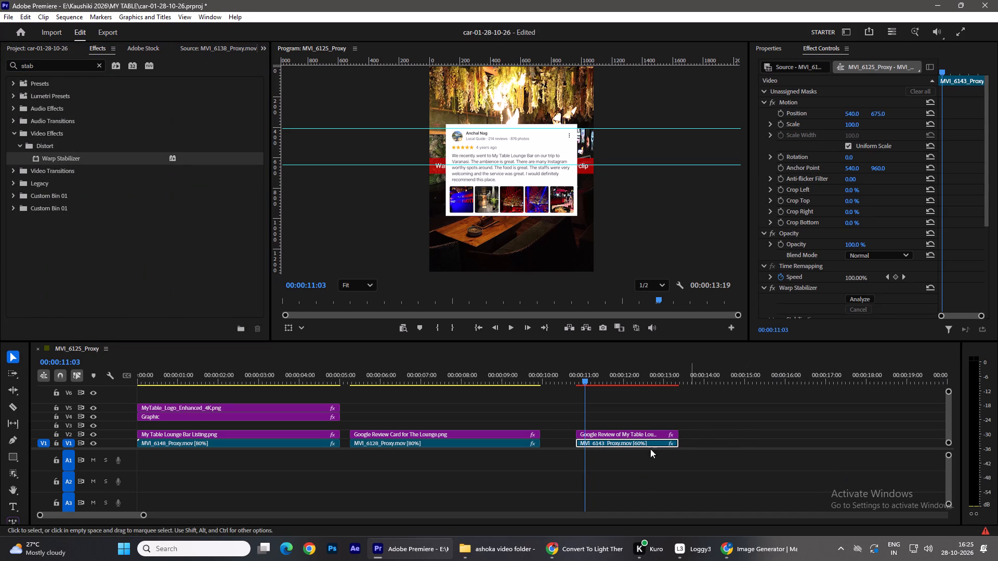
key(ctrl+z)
Nest the MVI_6143 clip under the second review card, keeping the default nested sequence name.
click(631, 444)
right_click(631, 444)
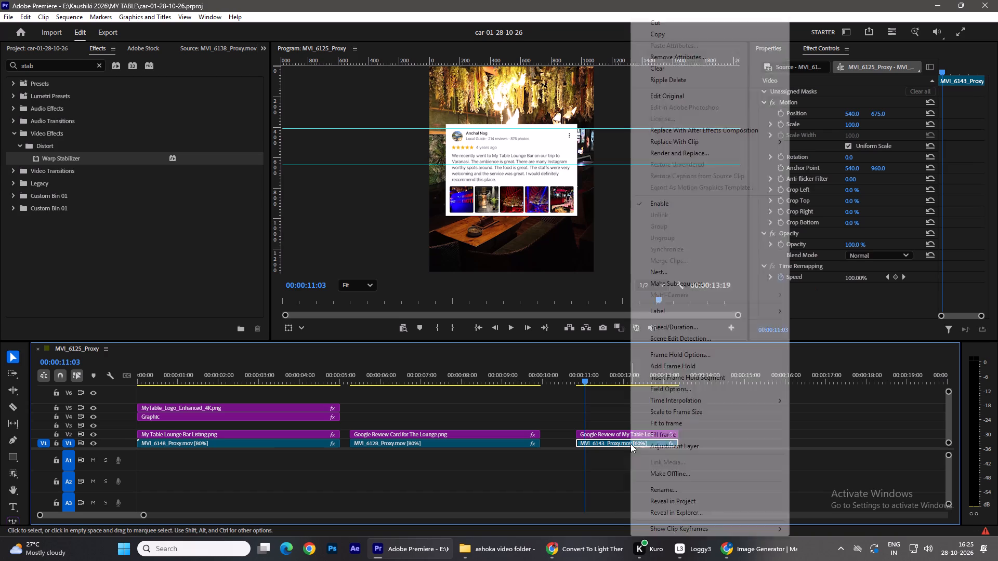
click(655, 270)
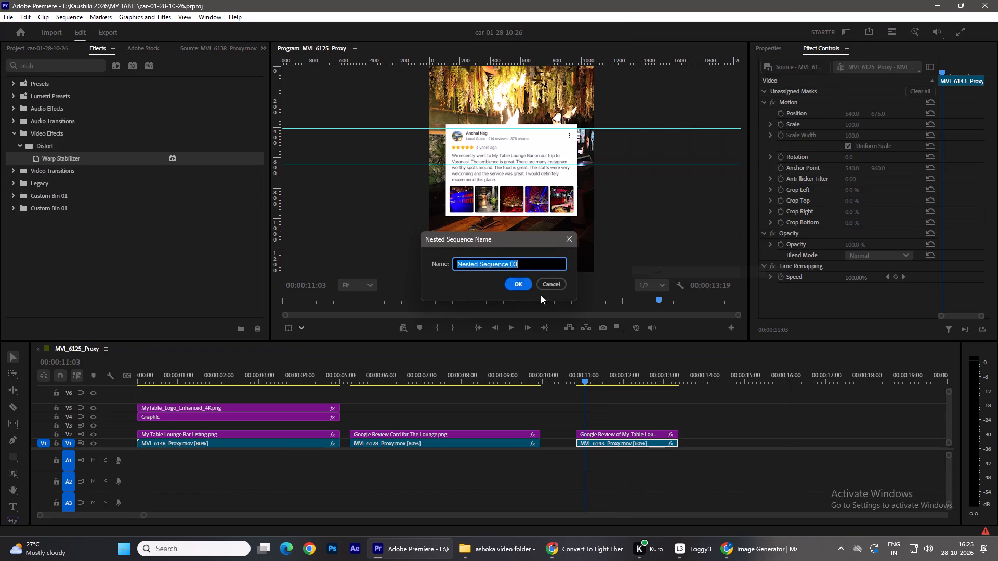
click(519, 287)
Apply Warp Stabilizer to the nested sequence on V1 beneath the second review card.
drag(58, 158, 600, 438)
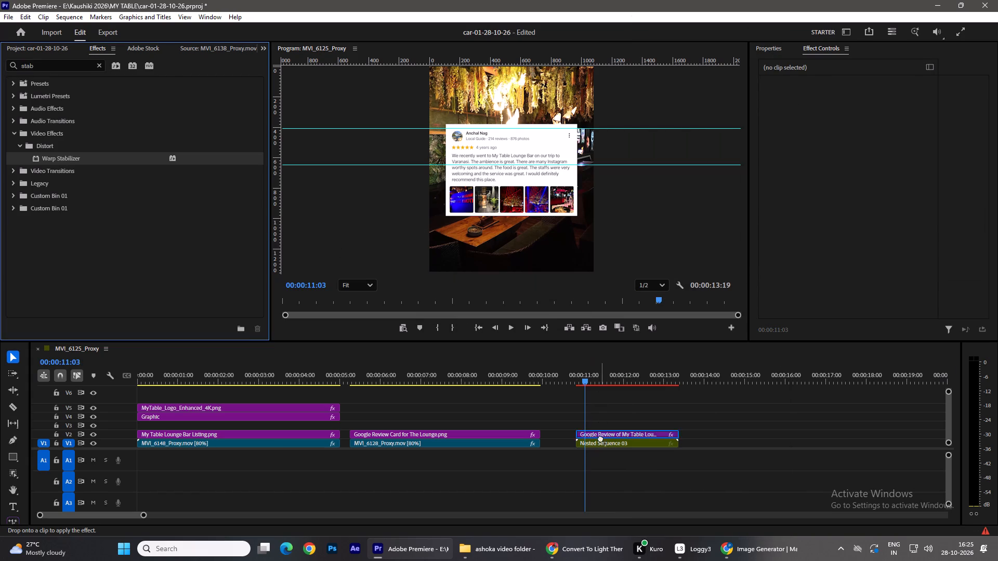
drag(600, 438, 600, 443)
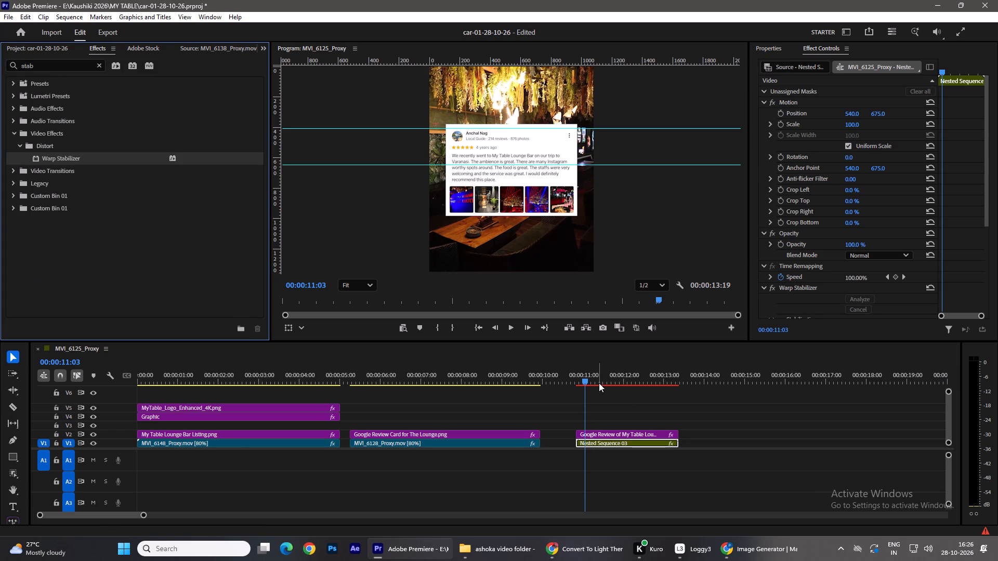
Scrub through the stabilized review segment and the earlier listing and review segments to check them, and save the project.
drag(581, 381, 681, 416)
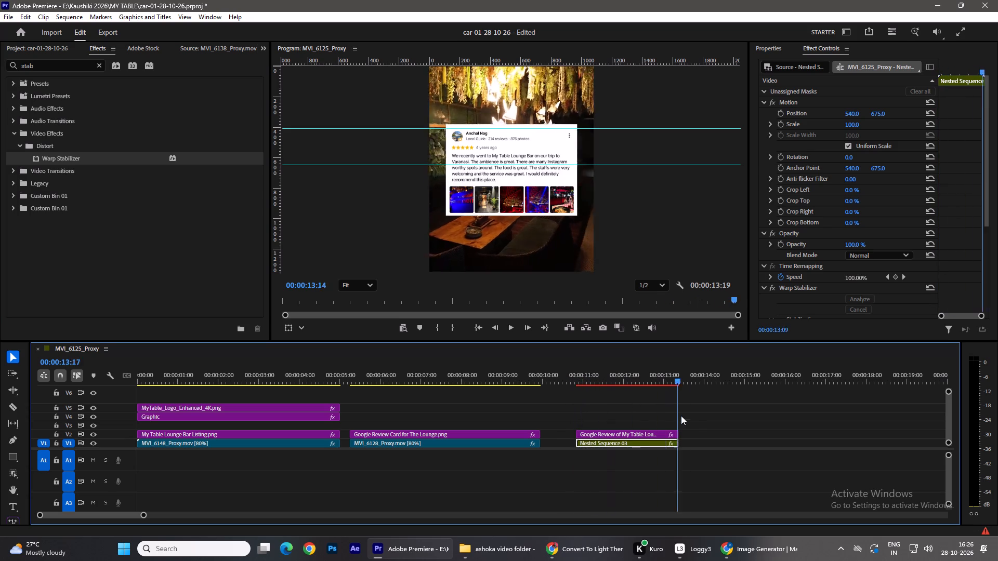
drag(681, 416, 243, 413)
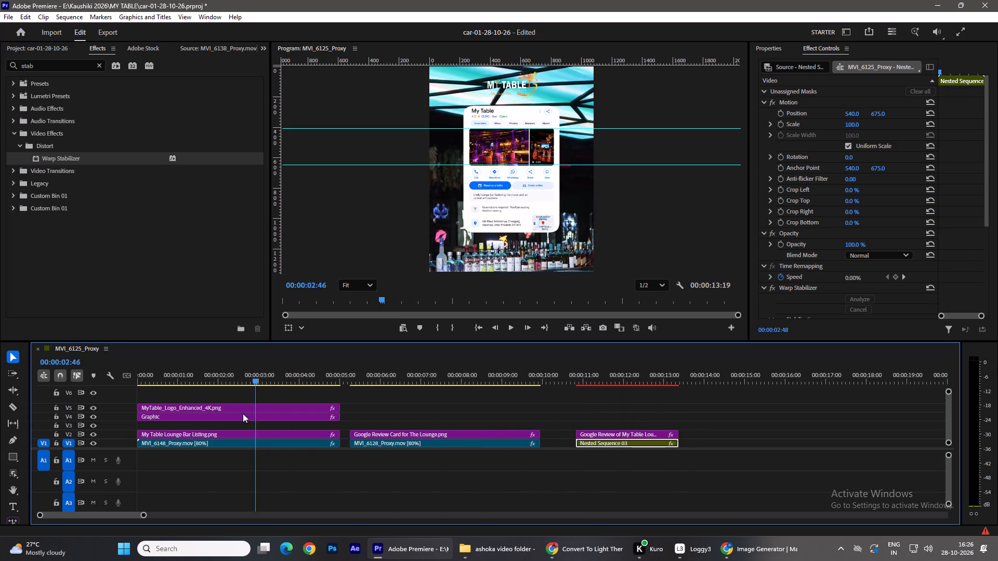
drag(243, 413, 169, 426)
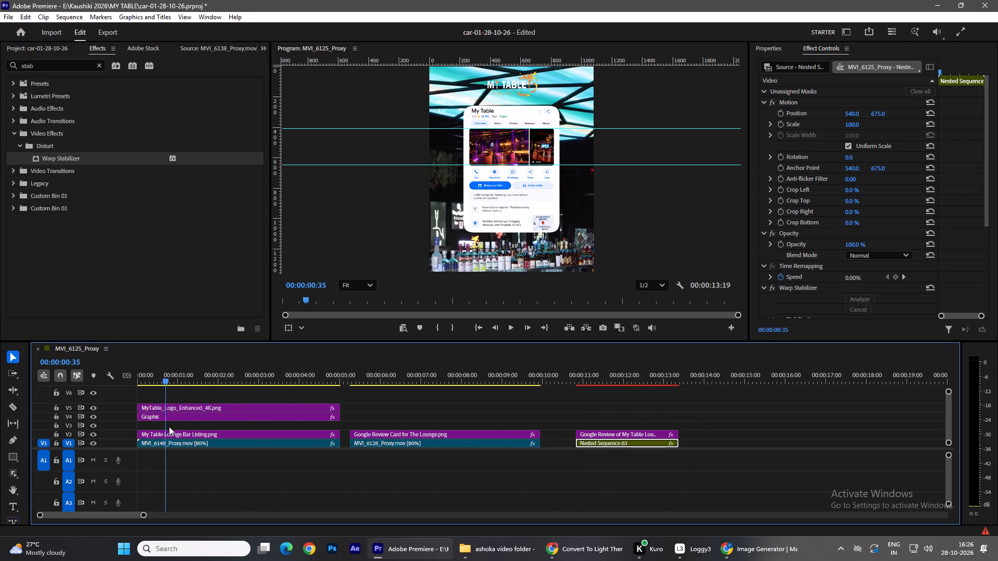
drag(169, 426, 334, 449)
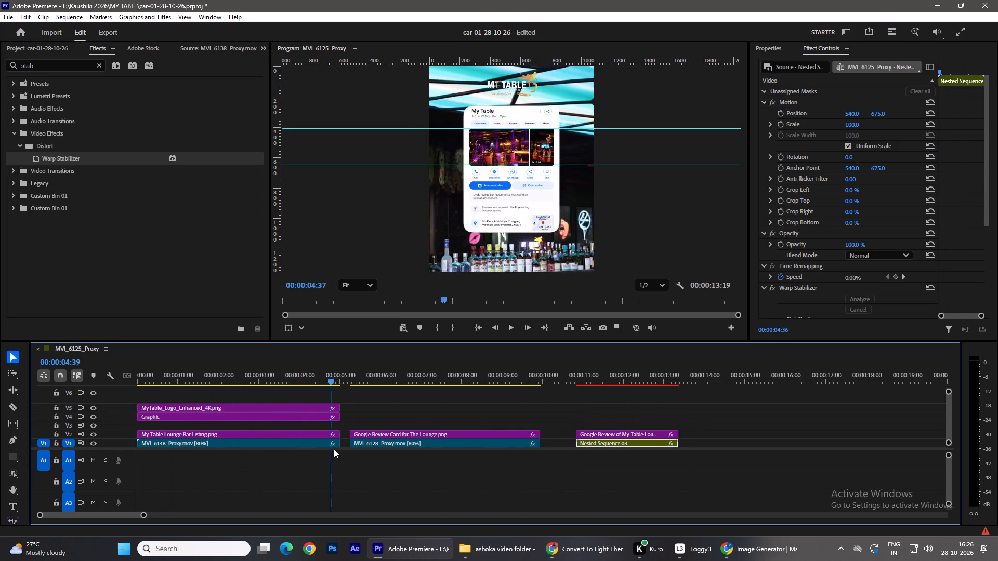
drag(334, 449, 476, 457)
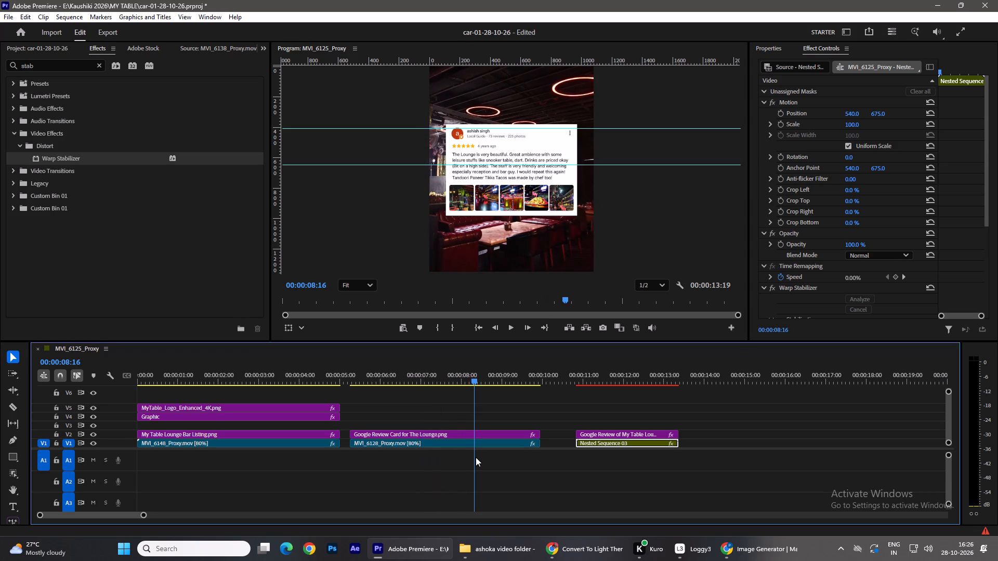
drag(476, 457, 563, 463)
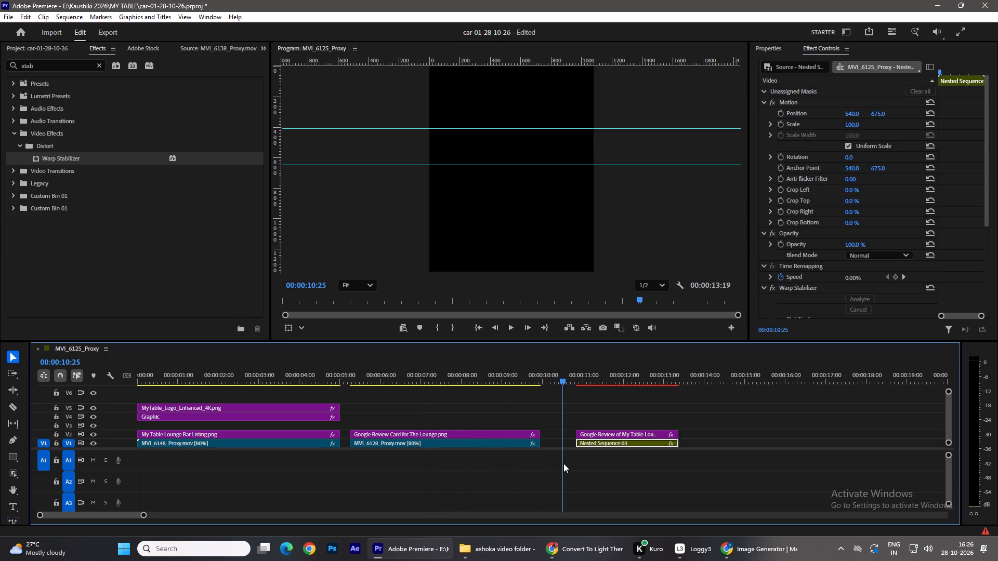
drag(563, 463, 563, 463)
key(ctrl+s)
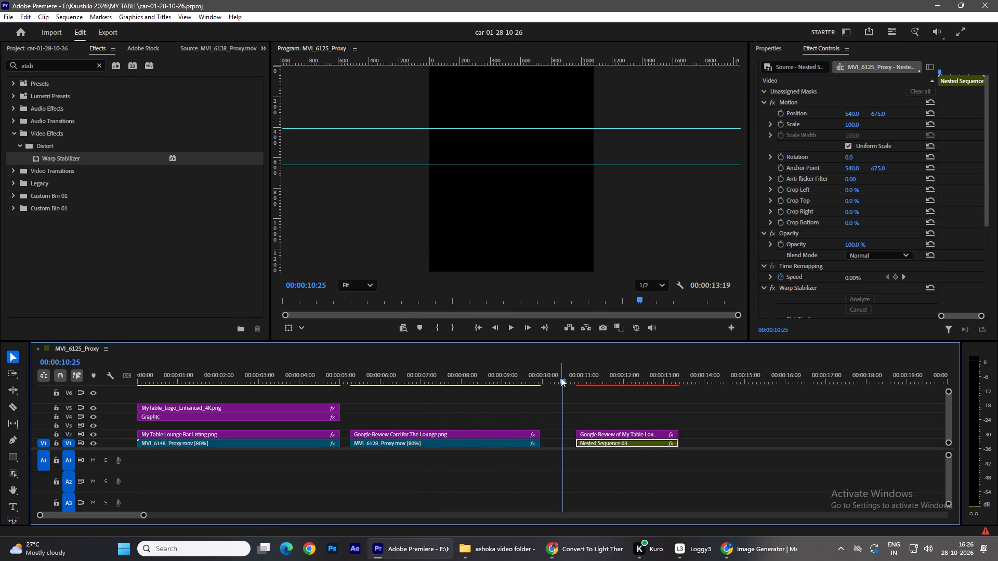
drag(561, 378, 305, 414)
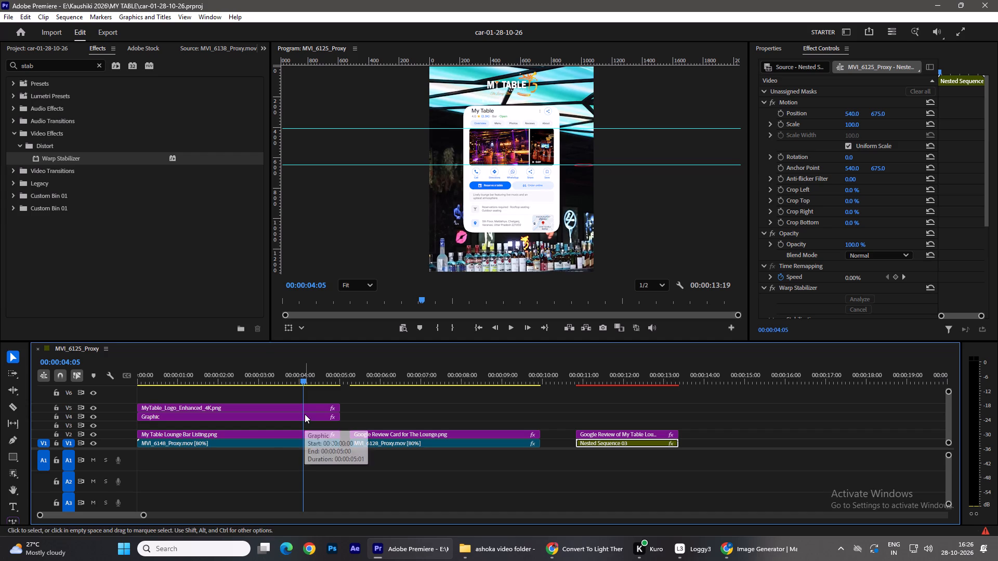
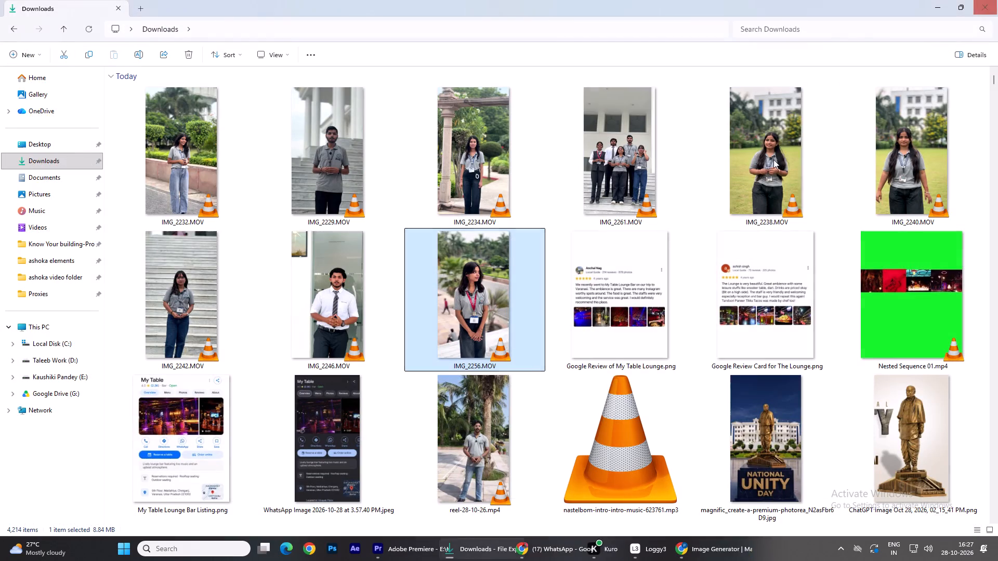
Preview the downloaded clips IMG_2246.MOV and IMG_2232.MOV in VLC, replaying and scrubbing through the second one.
double_click(373, 323)
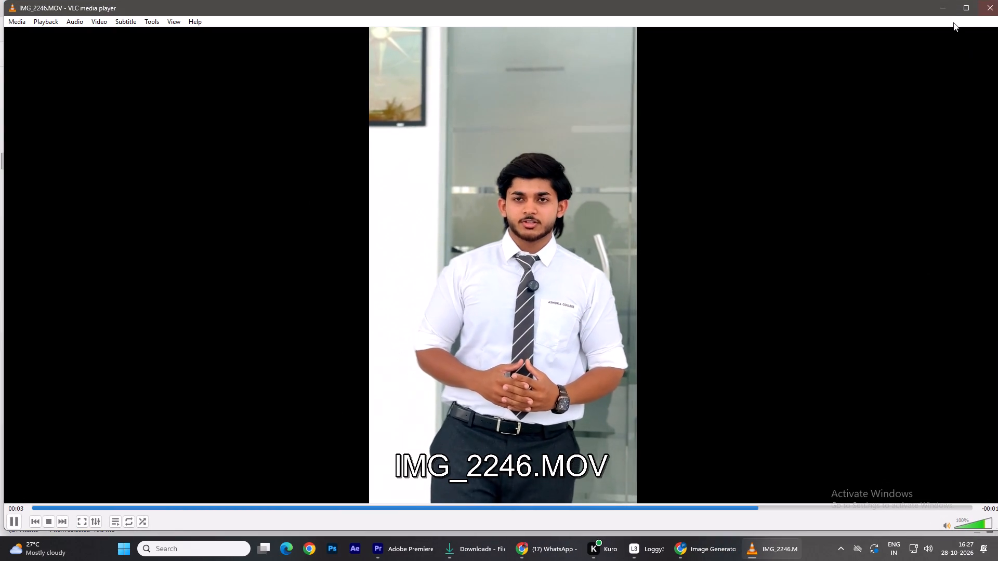
click(986, 1)
double_click(201, 185)
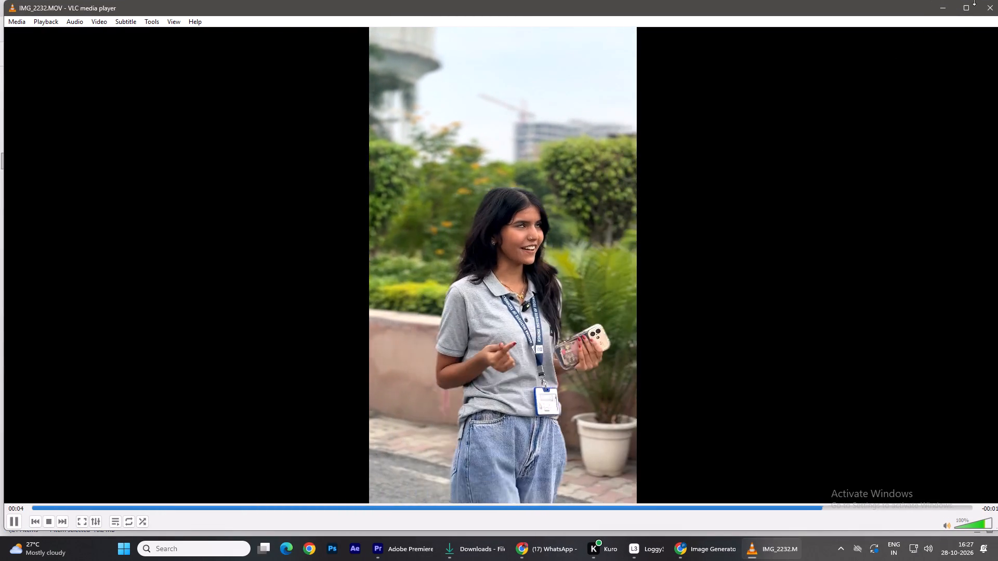
click(592, 298)
key(space)
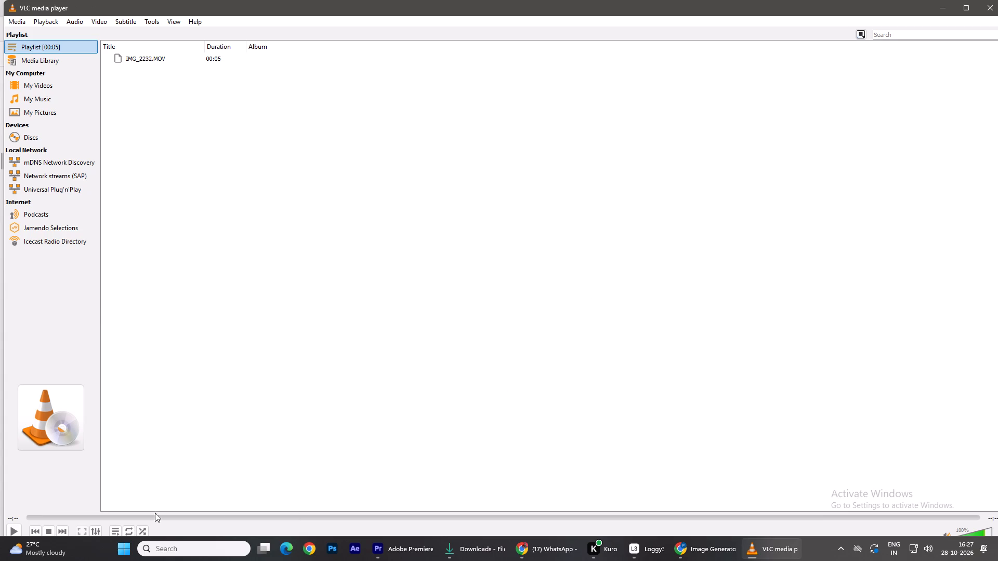
click(6, 532)
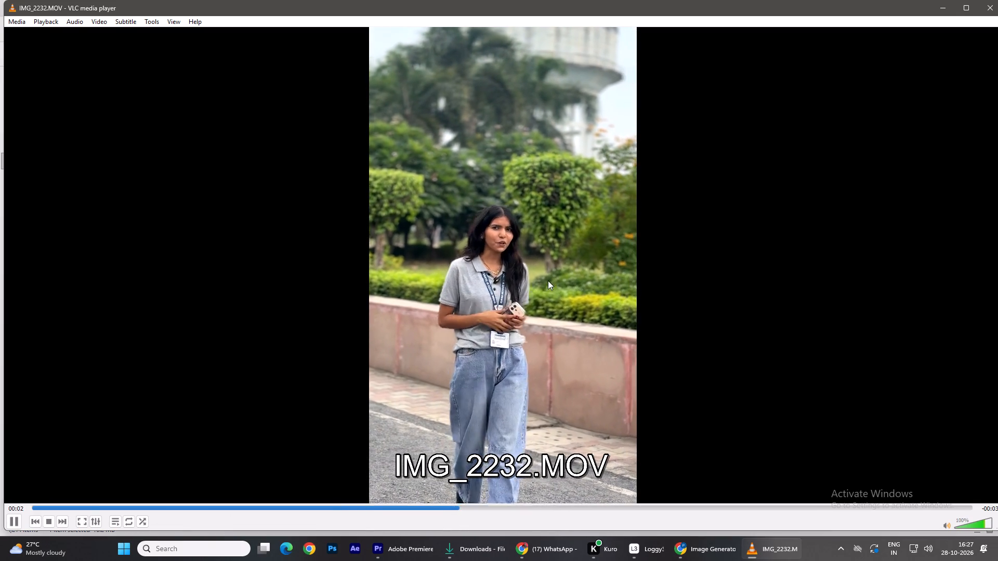
key(space)
drag(583, 512, 629, 512)
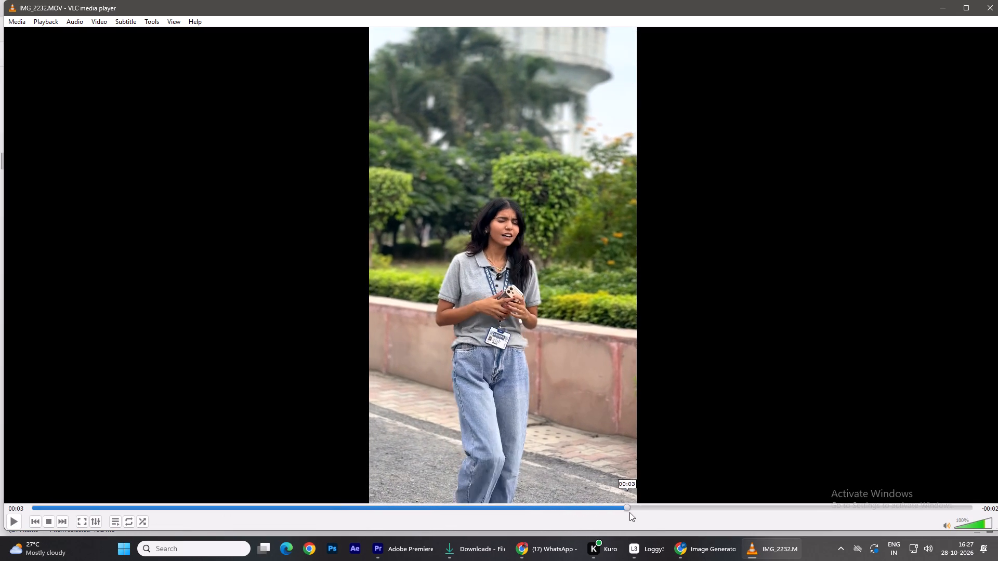
drag(629, 512, 652, 515)
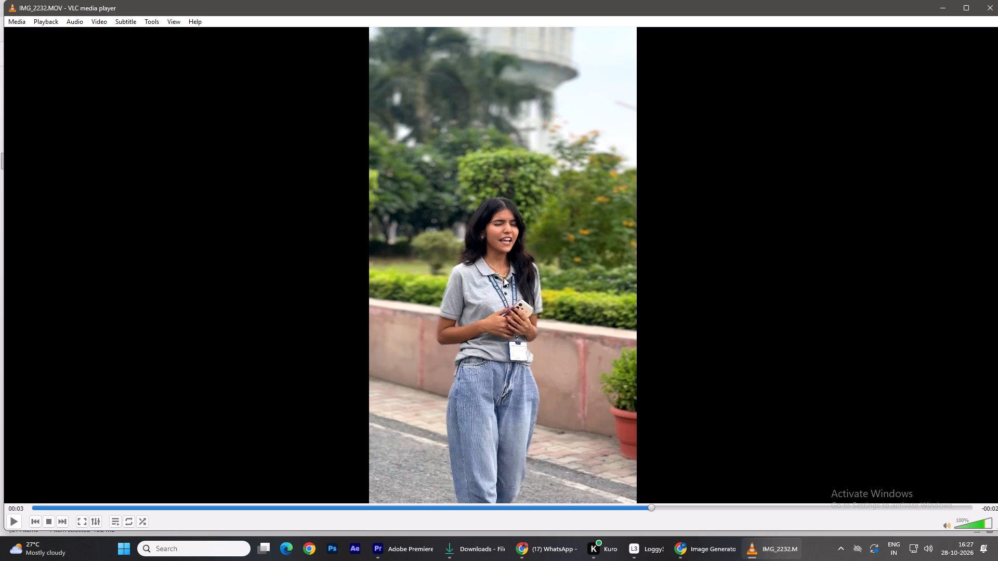
click(997, 4)
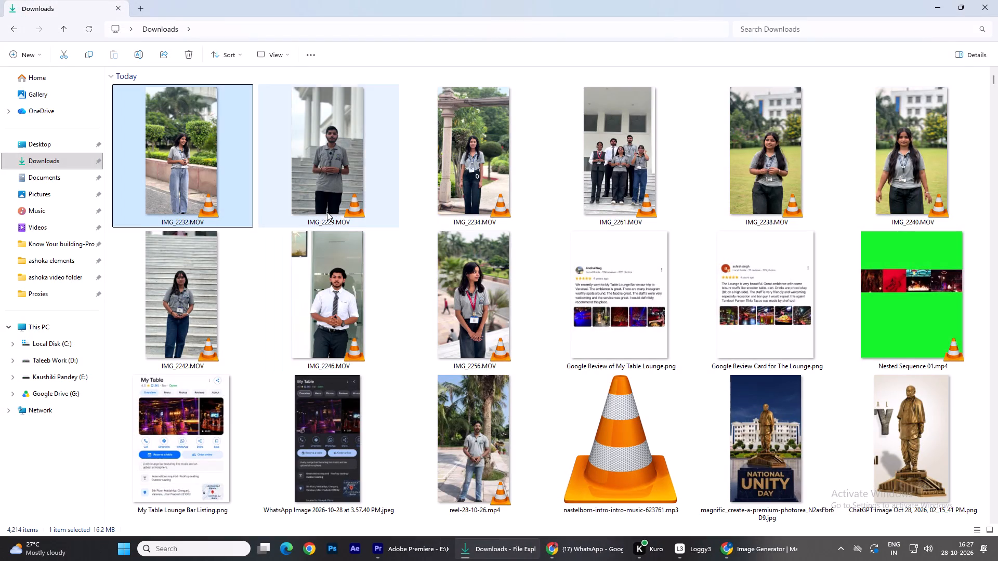
Preview the downloaded clips IMG_2229.MOV, IMG_2234.MOV and the group clip IMG_2261.MOV, replaying IMG_2234.MOV.
double_click(327, 212)
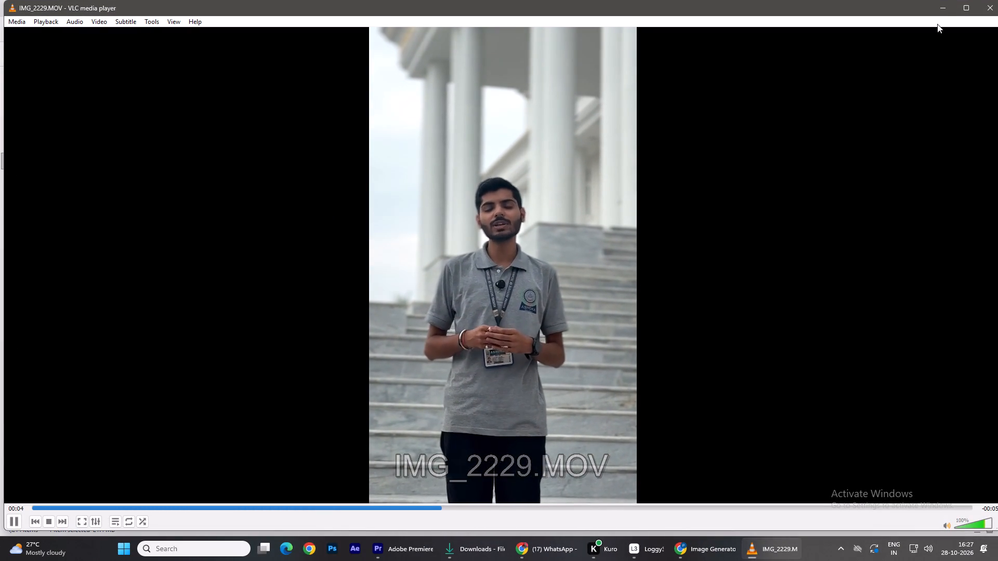
click(982, 14)
double_click(467, 155)
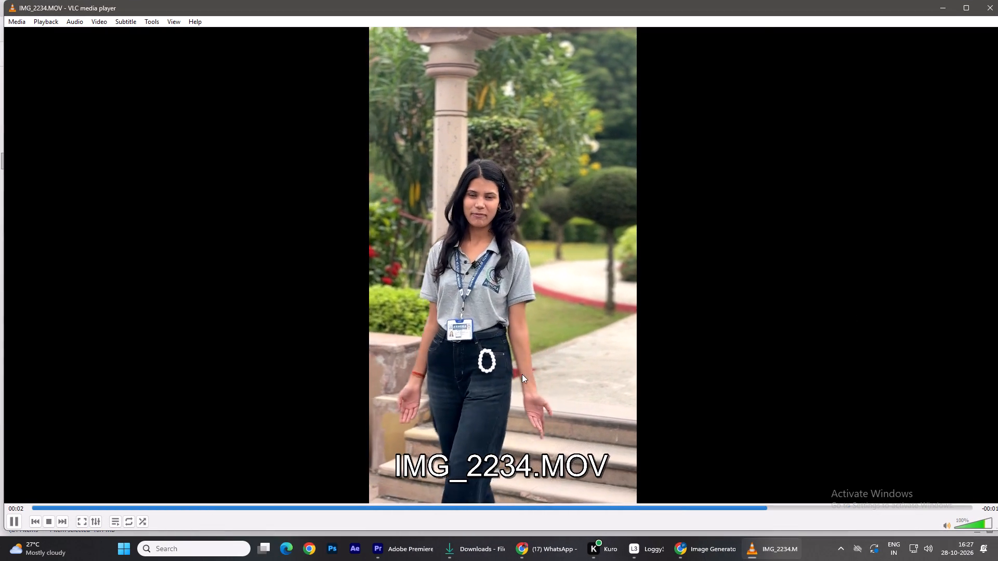
key(space)
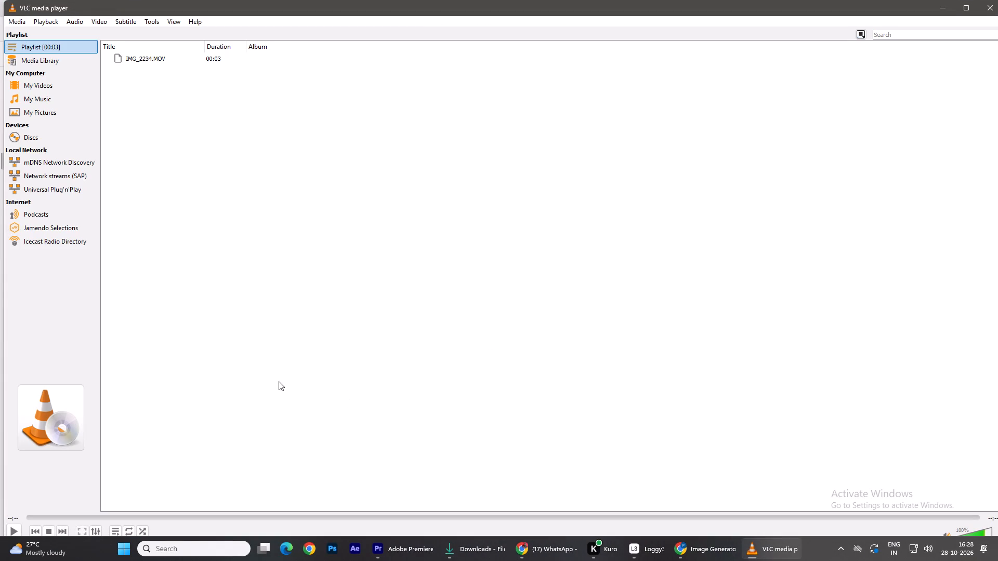
click(279, 381)
key(space)
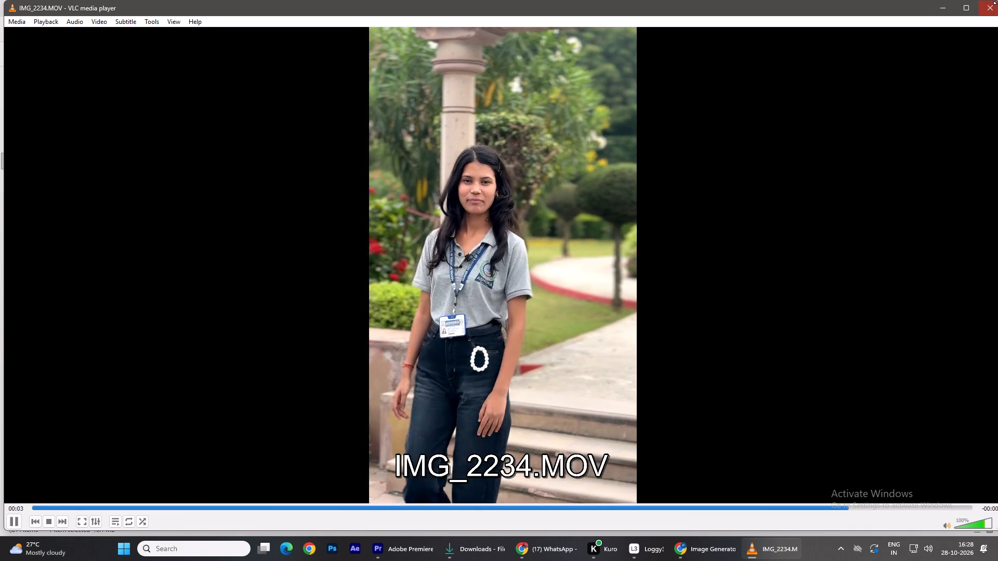
click(995, 0)
click(988, 10)
double_click(609, 180)
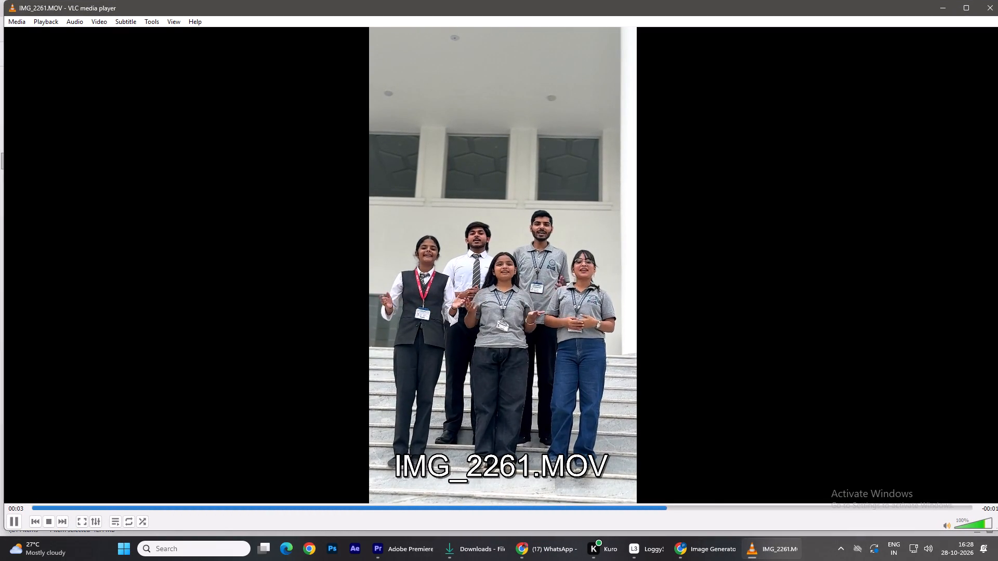
key(space)
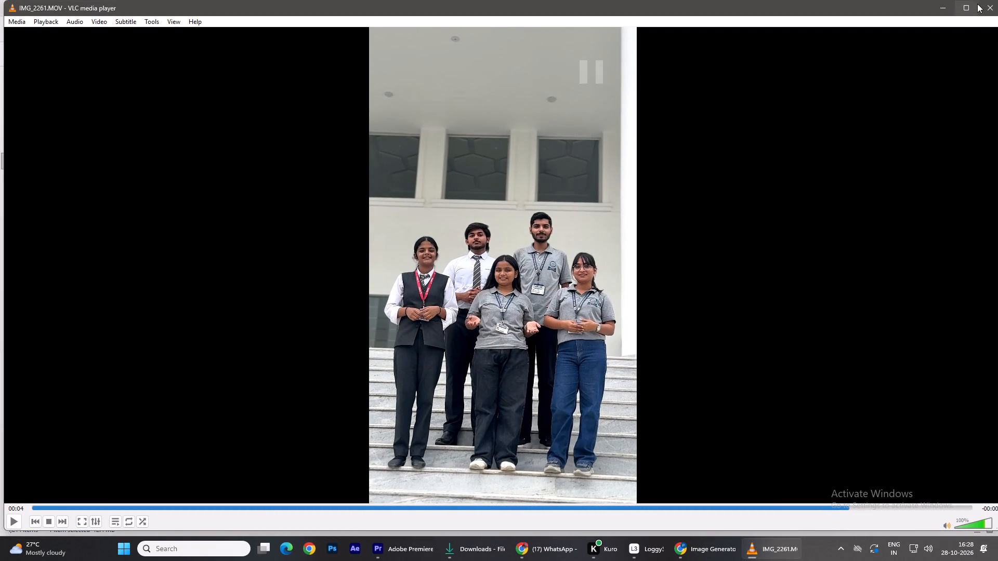
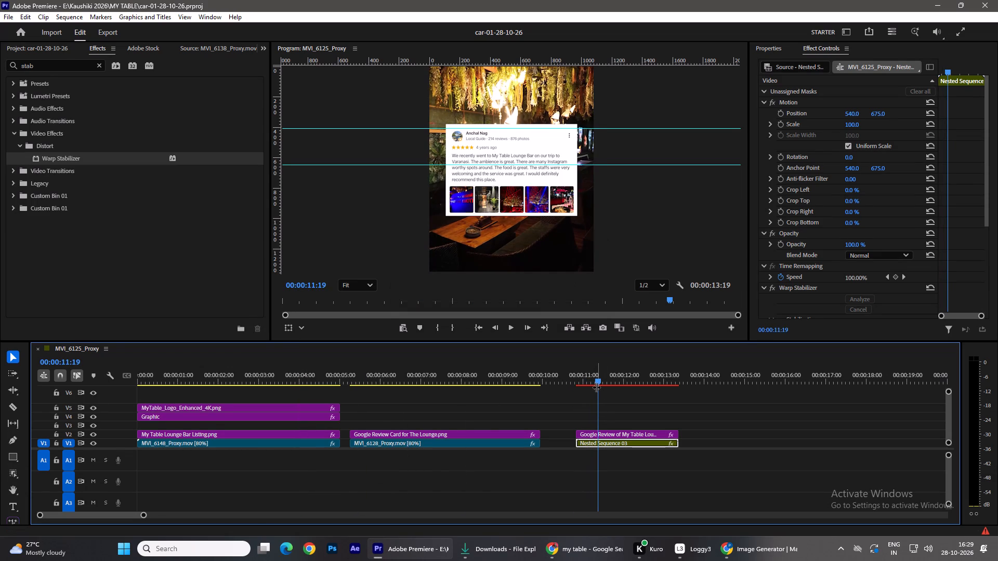
Scrub the sequence back from the last review segment to the My Table listing segment at 00:00:04:07.
drag(593, 376, 306, 404)
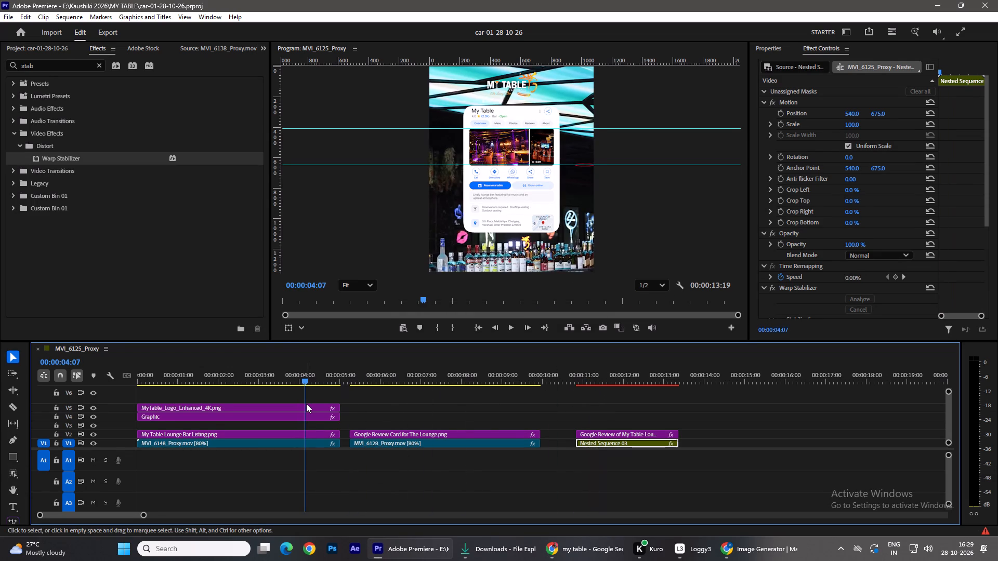
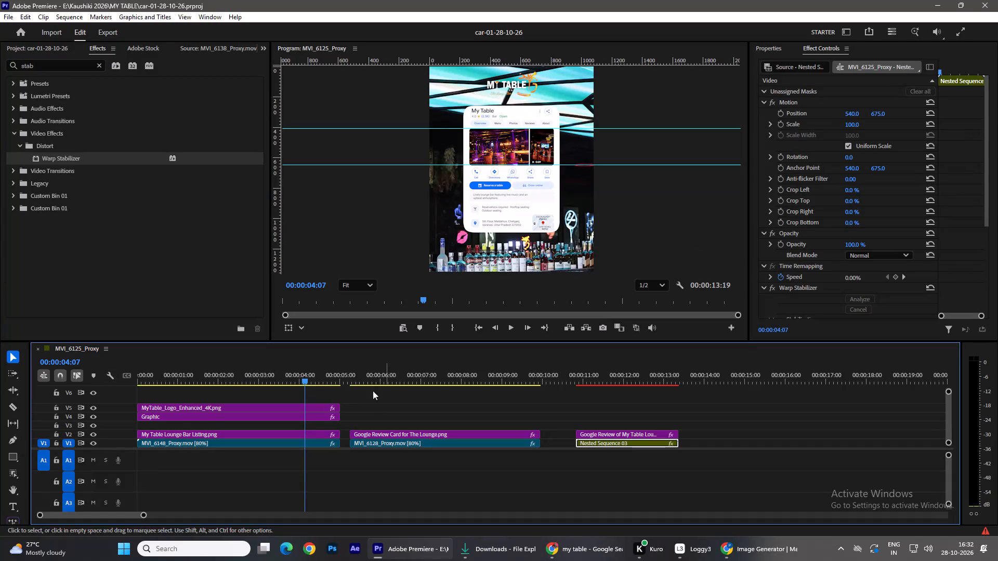
Scrub the sequence forward from the listing segment through the first Google review to the last review segment at 00:00:11:49.
drag(307, 377, 358, 390)
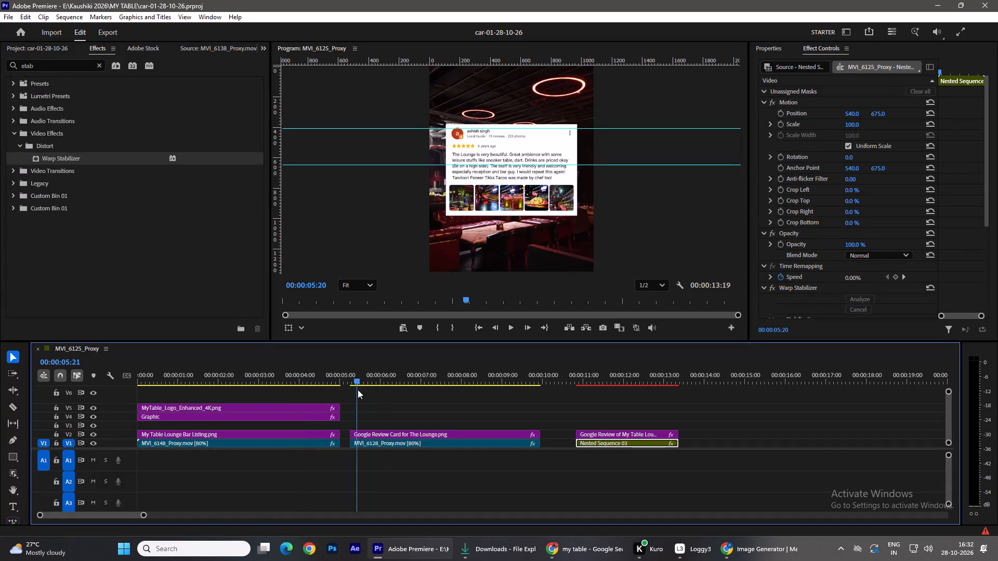
drag(358, 390, 622, 416)
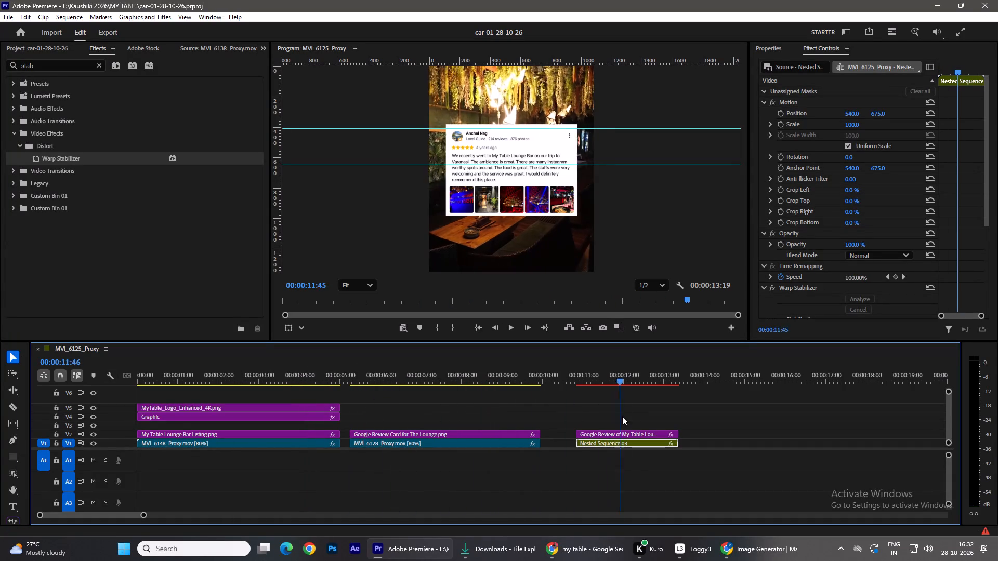
drag(622, 416, 624, 430)
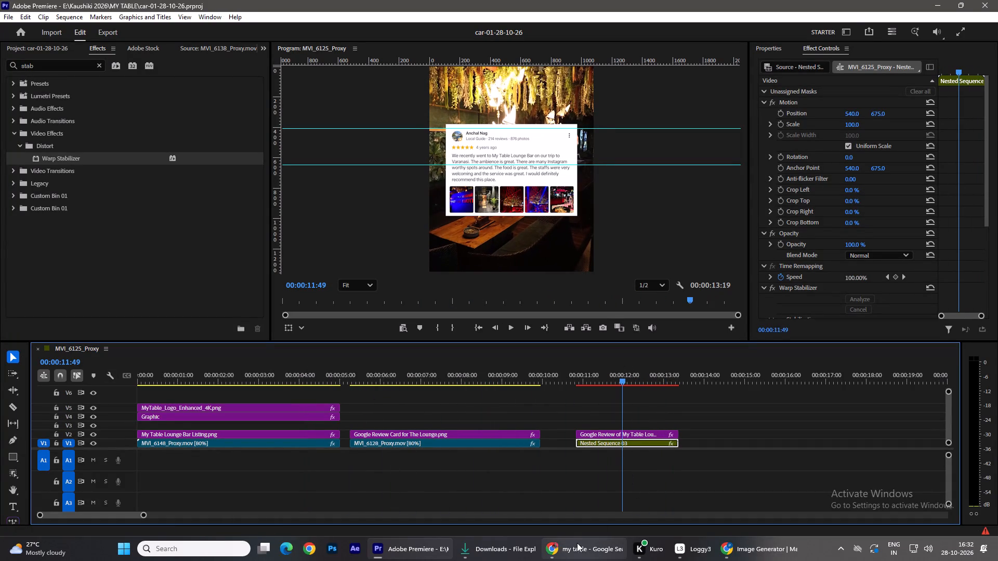
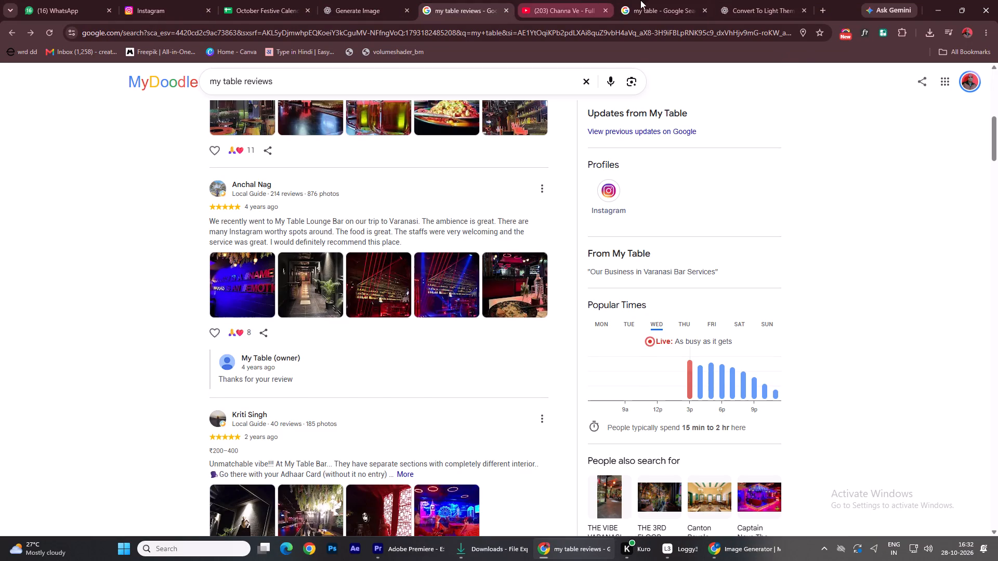
Look through My Table's Google reviews in the browser and expand the full text of the two-year-old "Unmatchable vibe!!!" review.
click(650, 0)
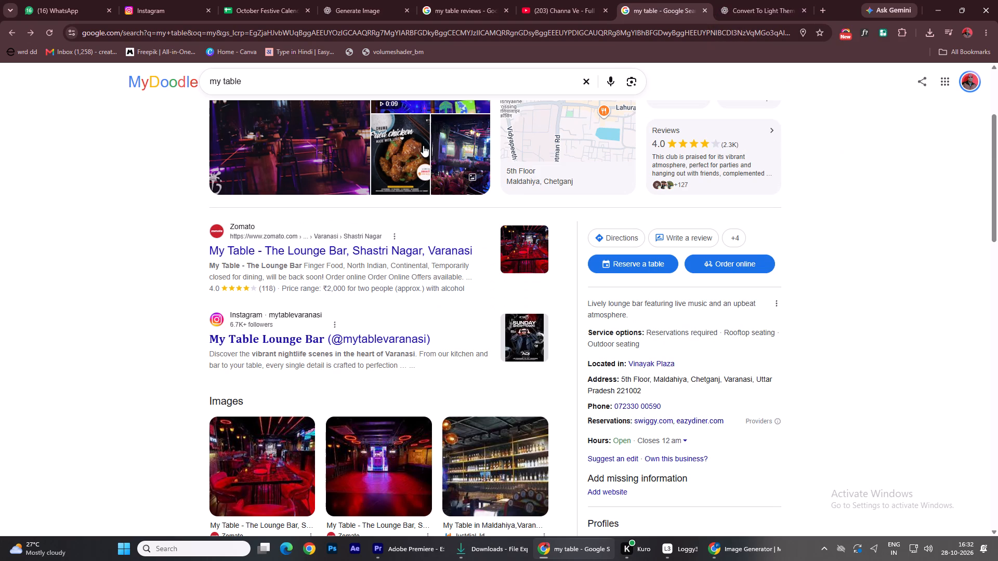
click(463, 6)
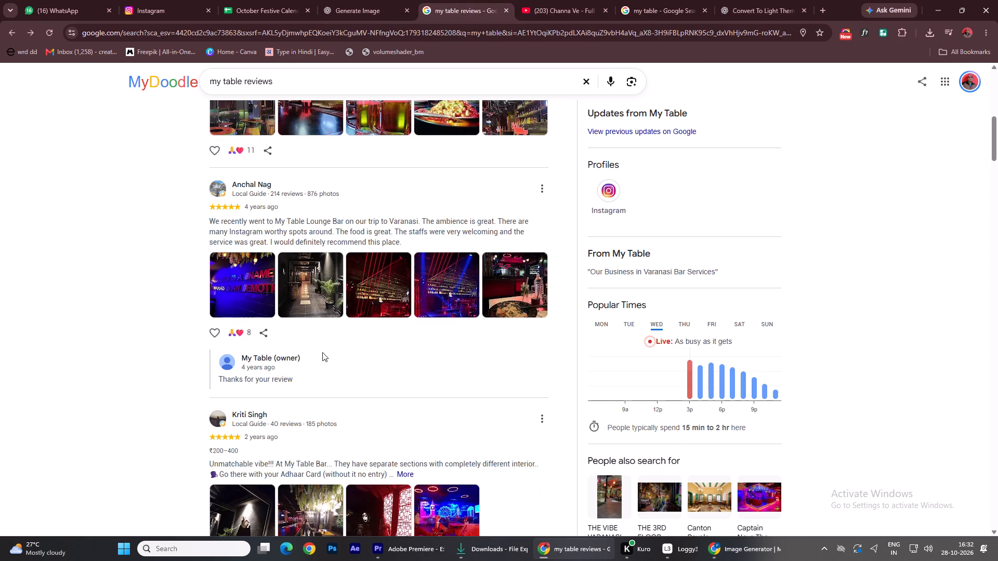
scroll(344, 415, down, 4)
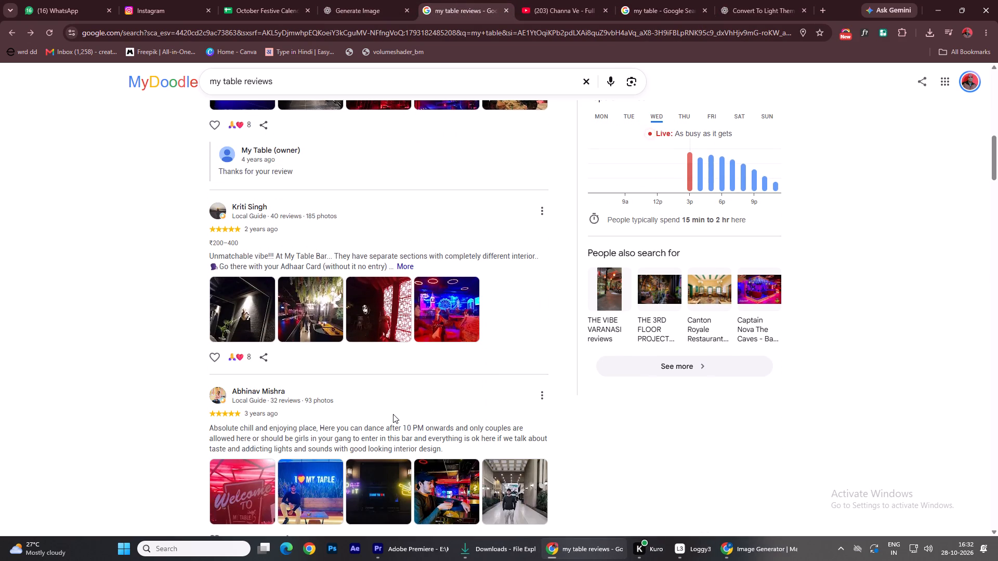
scroll(393, 414, down, 10)
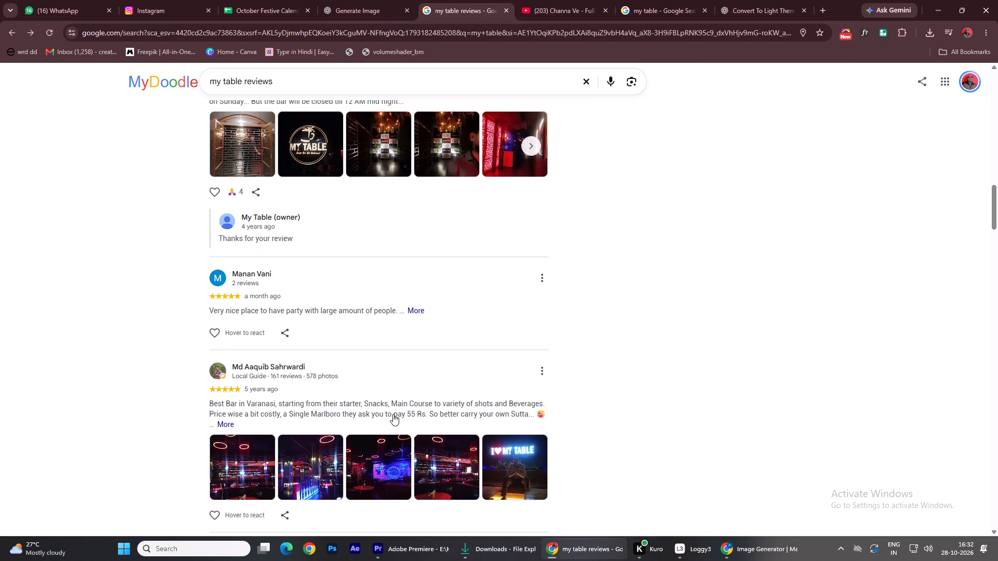
scroll(393, 414, up, 7)
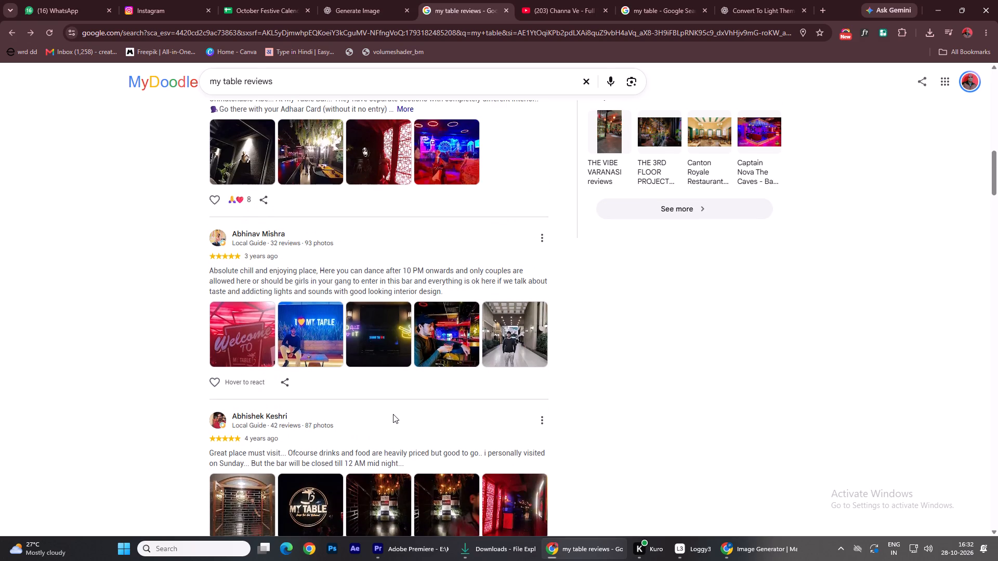
scroll(393, 414, down, 2)
scroll(393, 414, up, 3)
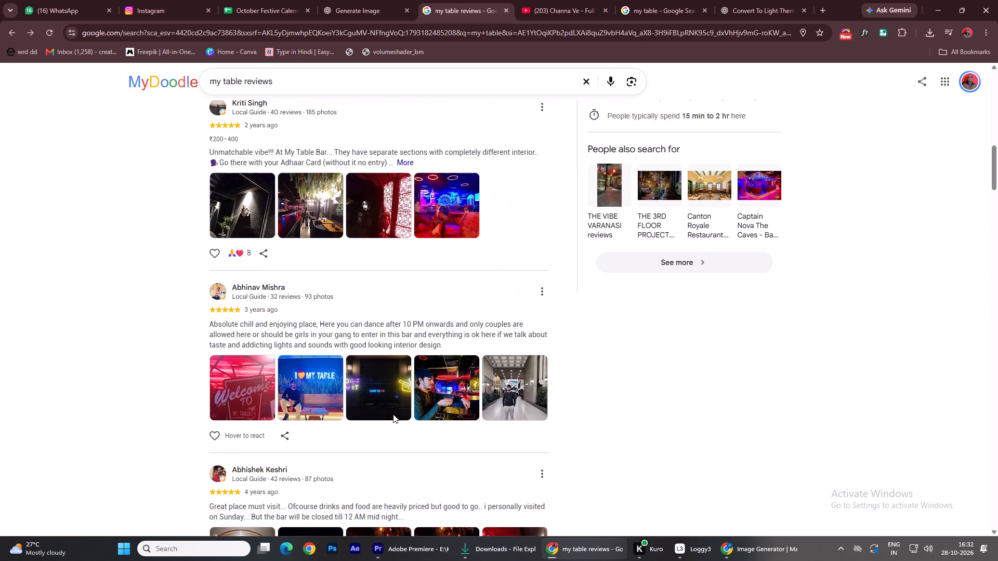
scroll(393, 414, up, 1)
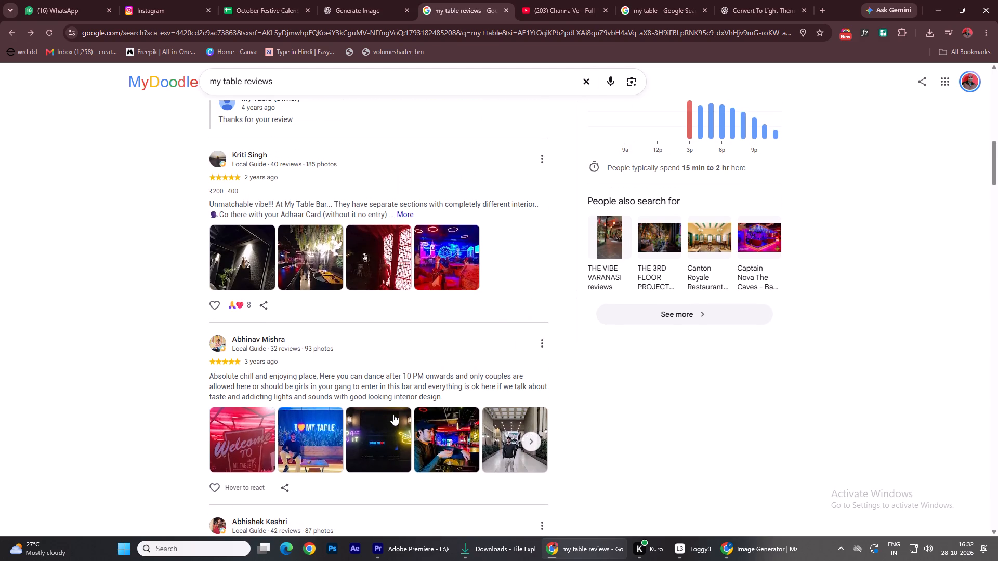
click(406, 213)
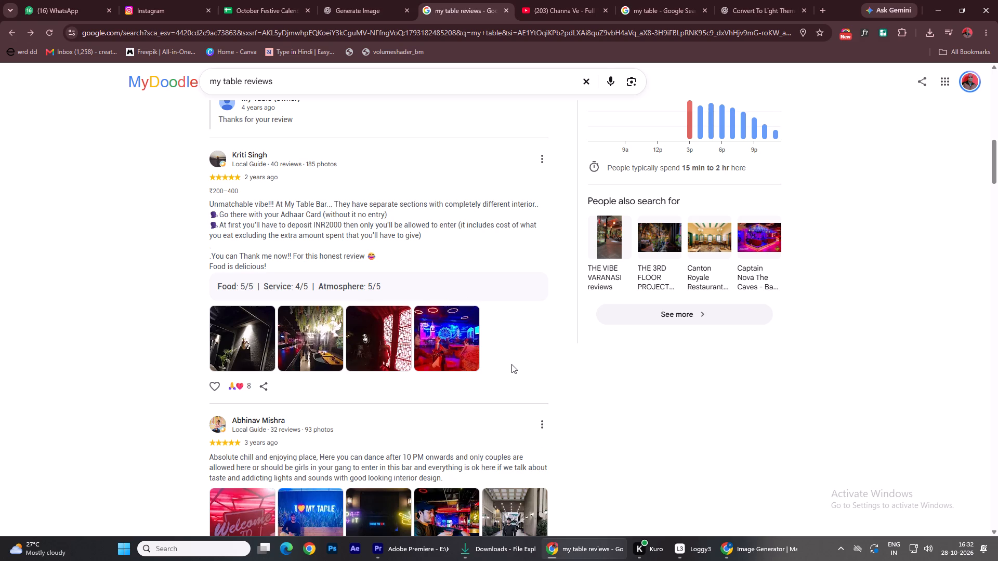
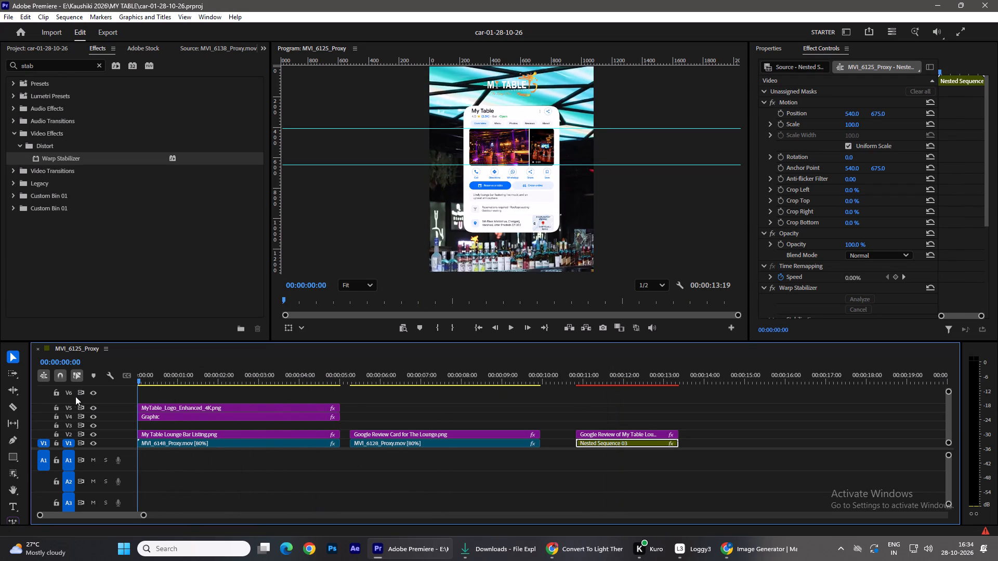
drag(75, 396, 69, 396)
key(space)
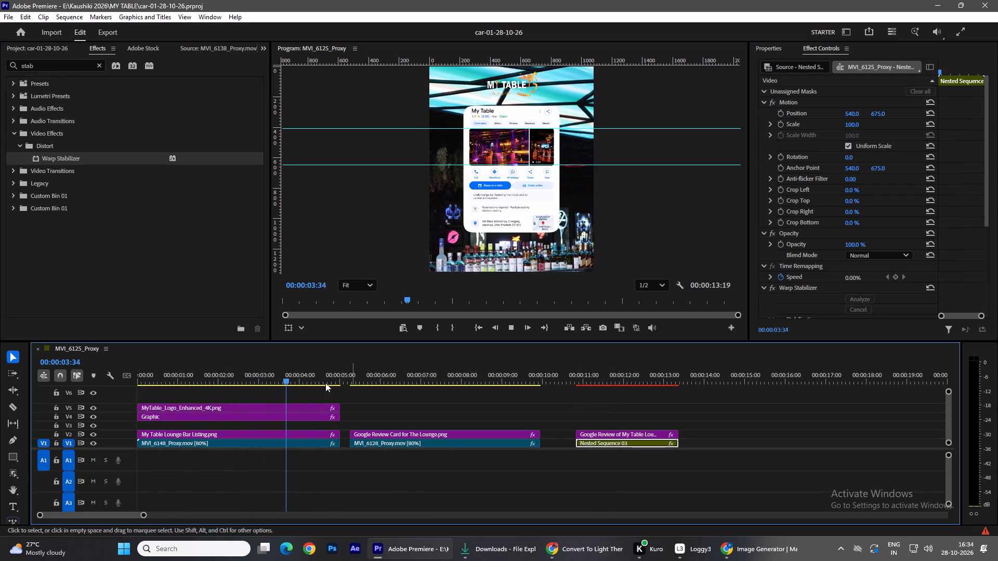
key(space)
click(195, 412)
alt+drag(220, 409, 325, 413)
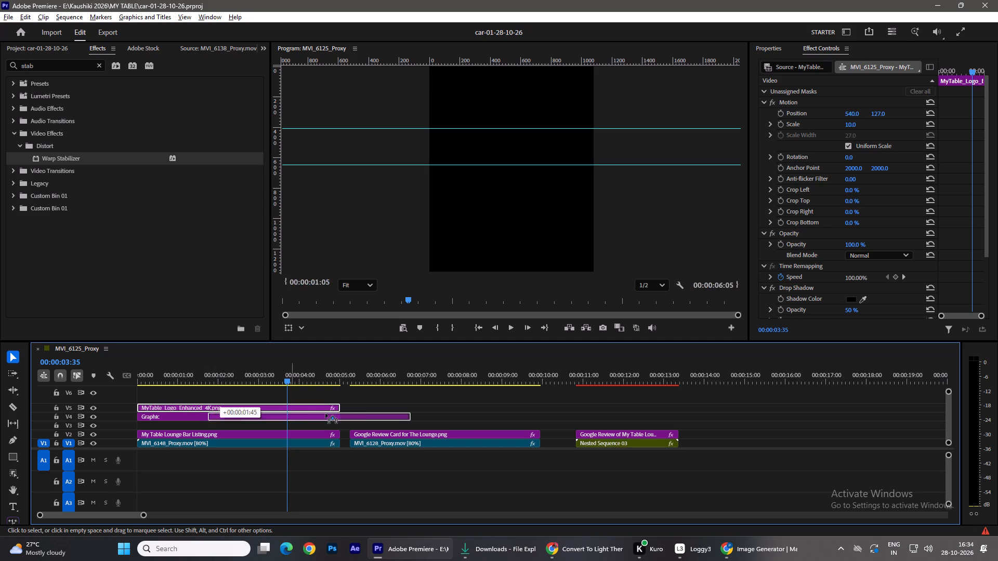
alt+drag(325, 413, 431, 410)
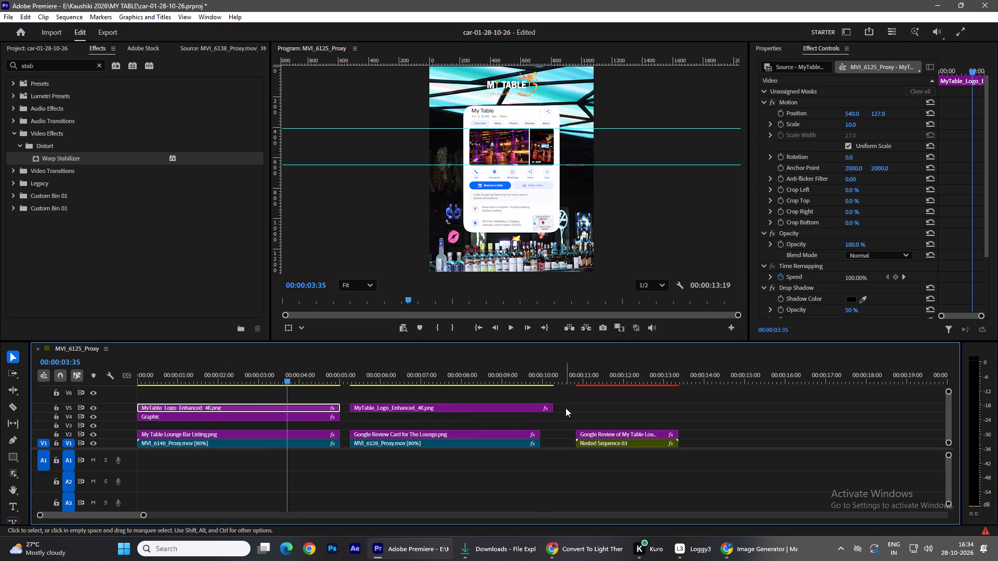
drag(559, 410, 547, 409)
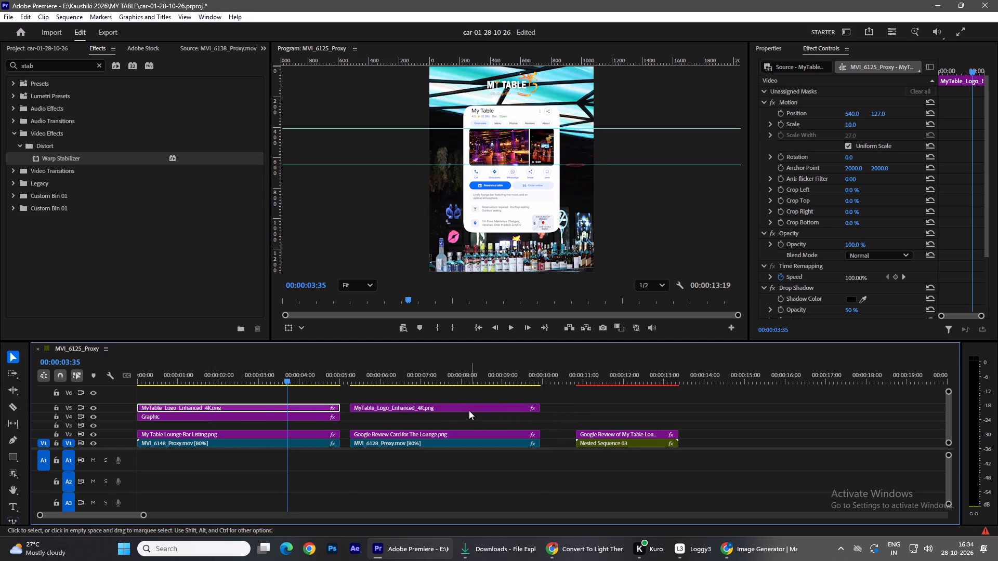
Copy the logo clip on V5 over the Nested Sequence 03 segment, trim it to the segment's end and play it back.
click(468, 410)
alt+drag(471, 408, 688, 415)
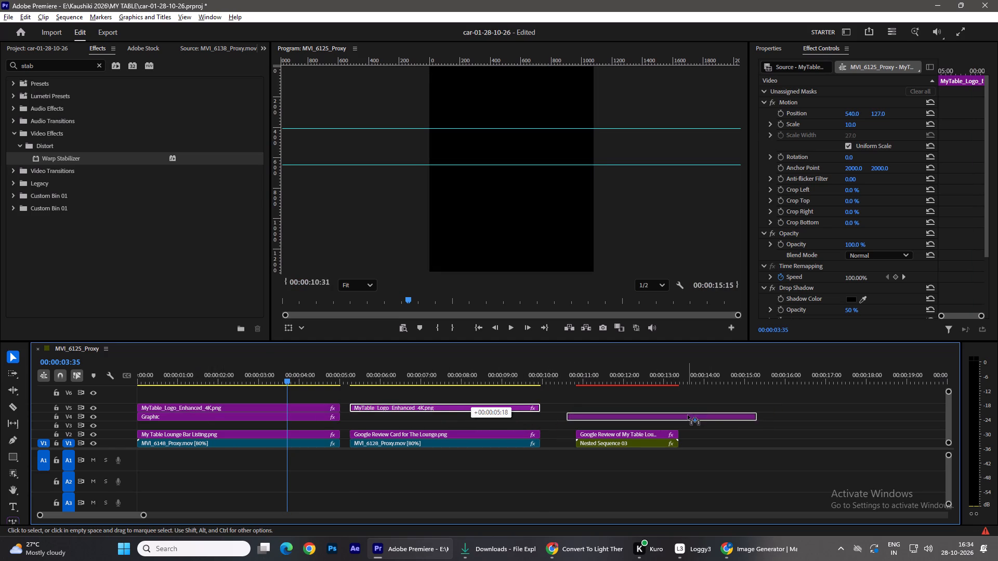
alt+drag(688, 415, 691, 409)
drag(768, 407, 761, 407)
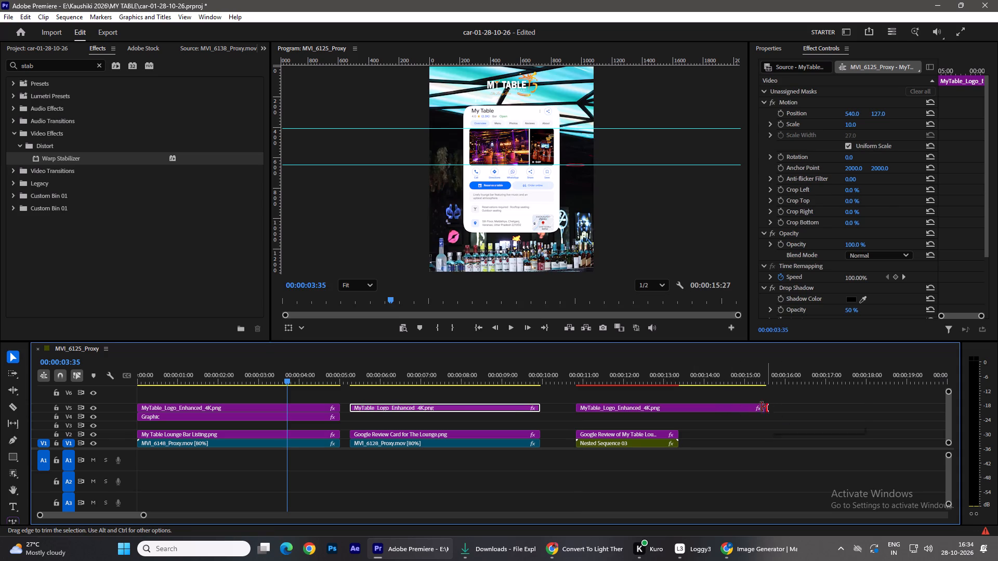
drag(761, 407, 681, 411)
key(space)
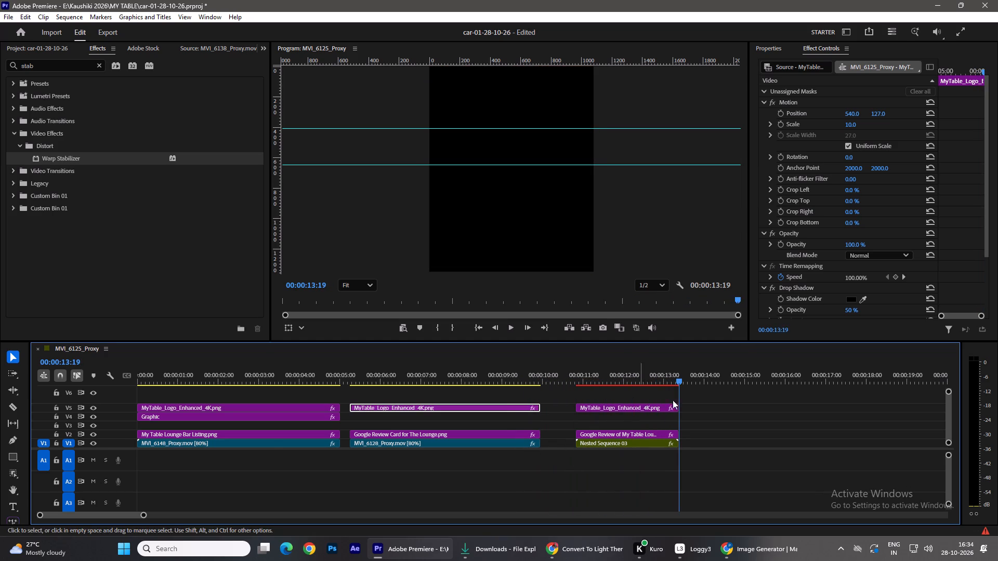
drag(682, 380, 673, 384)
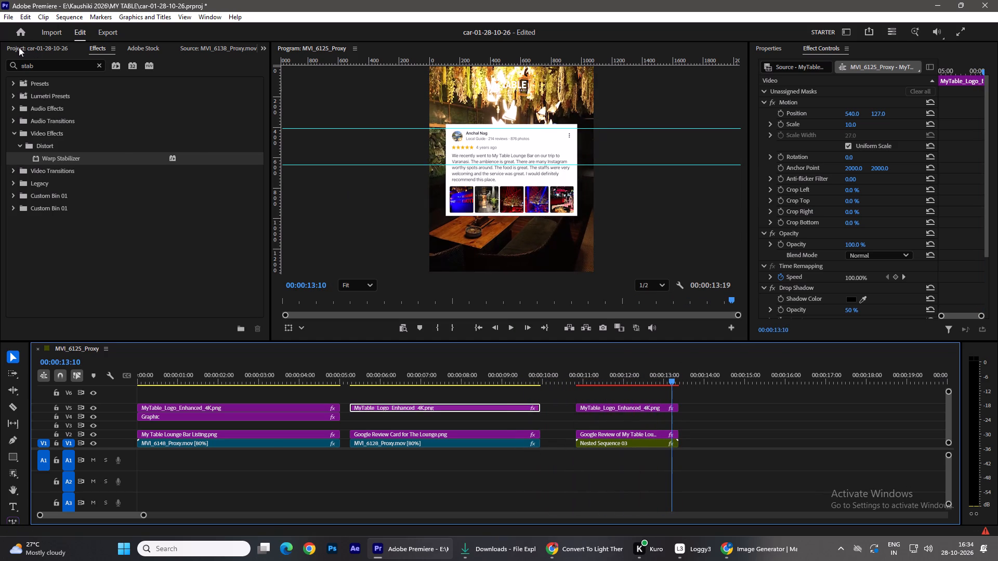
Import MVI_6163_Proxy.mov from the Proxies footage folder into the project.
click(19, 47)
scroll(166, 287, down, 5)
key(ctrl+i)
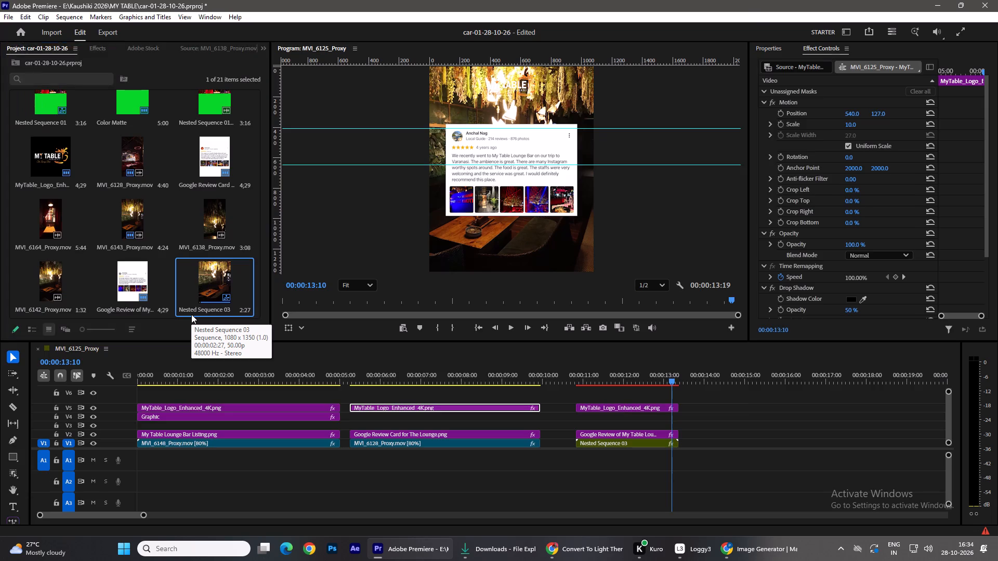
click(48, 308)
scroll(507, 305, down, 1)
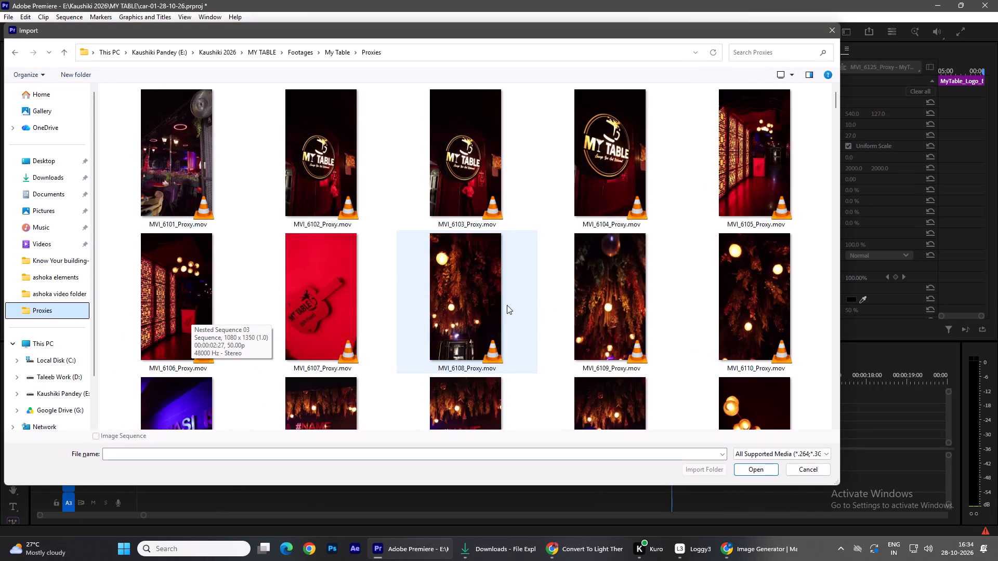
scroll(507, 305, down, 4)
scroll(458, 349, down, 2)
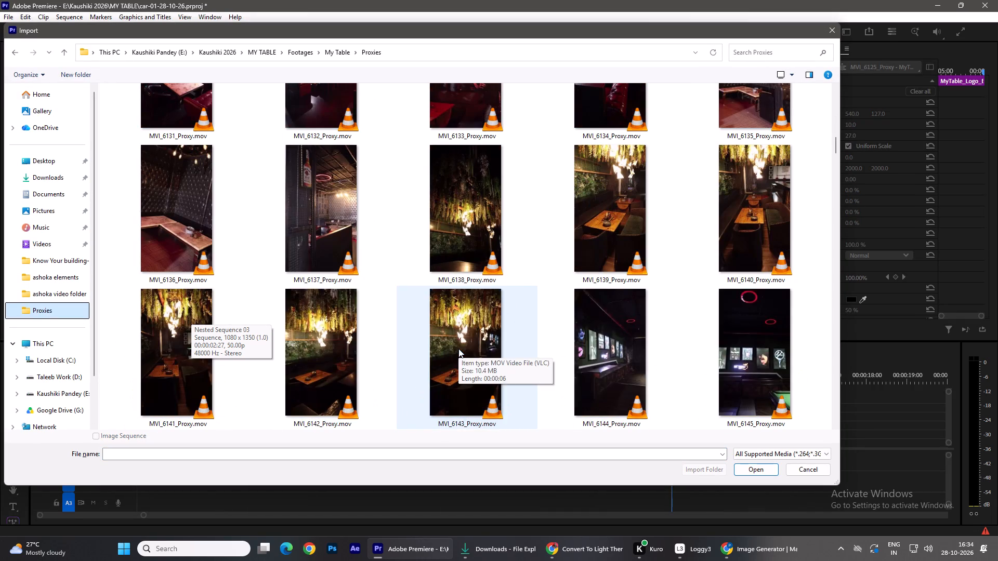
scroll(458, 349, down, 4)
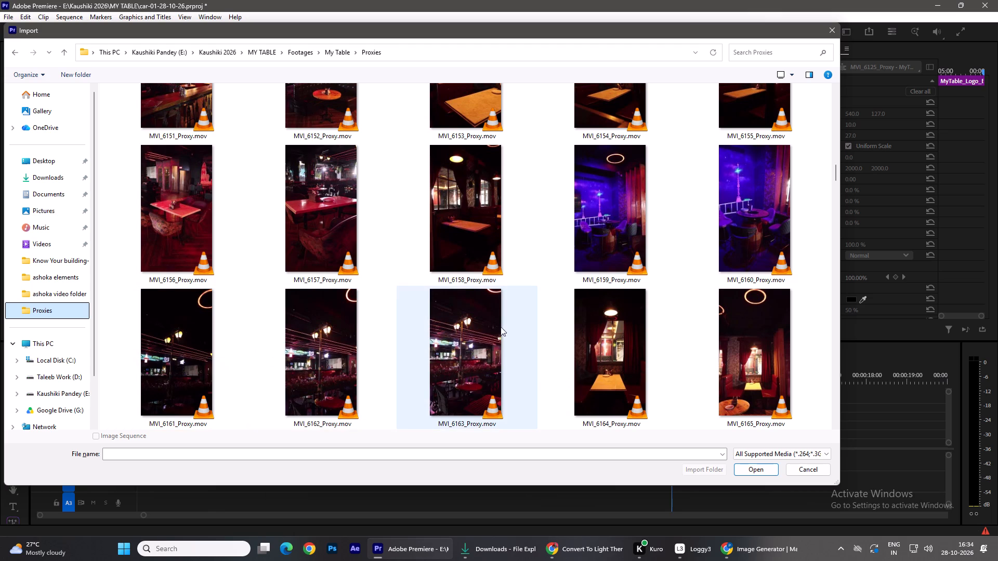
double_click(484, 333)
Place MVI_6163_Proxy.mov on V1 after Nested Sequence 03, leaving a small gap, starting at about 00:00:13:38.
drag(52, 286, 742, 422)
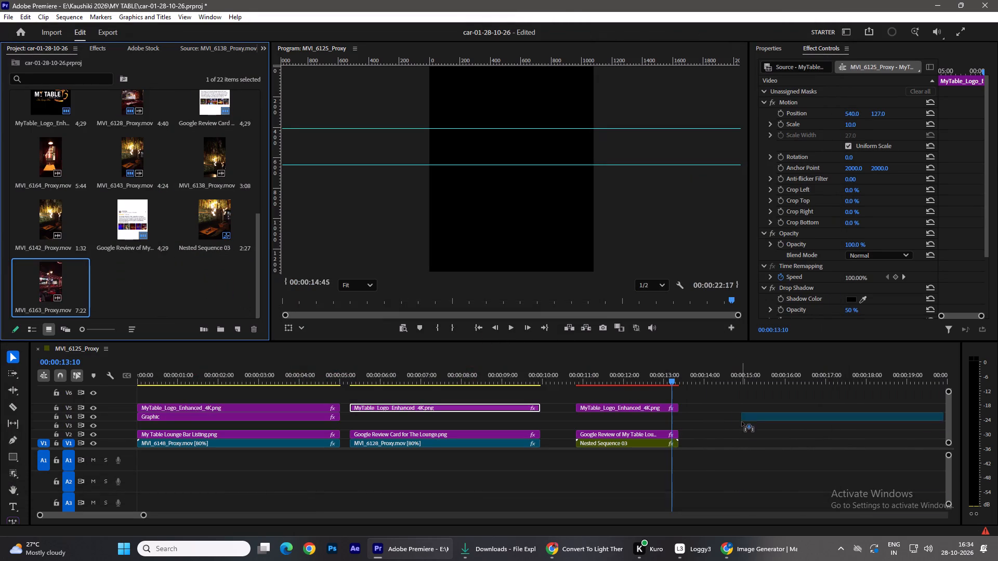
drag(742, 422, 694, 444)
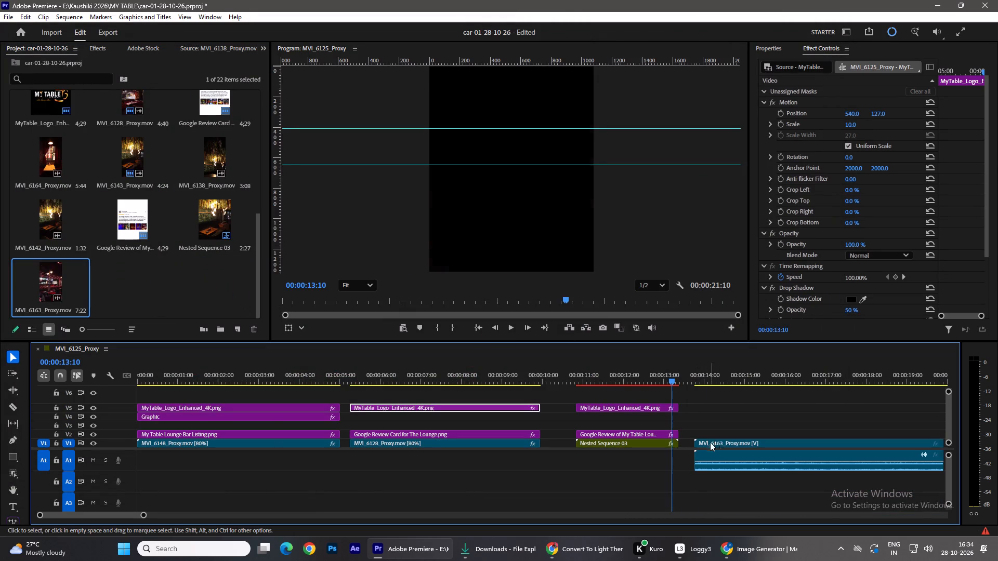
Shift the MVI_6163_Proxy clip down in the frame by setting its vertical position to 731.
drag(674, 380, 782, 411)
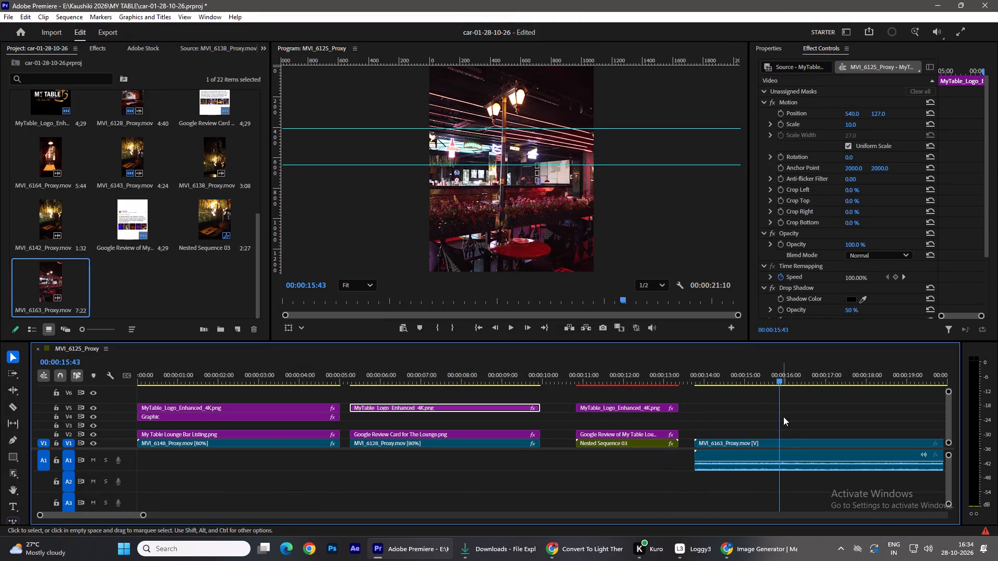
click(787, 446)
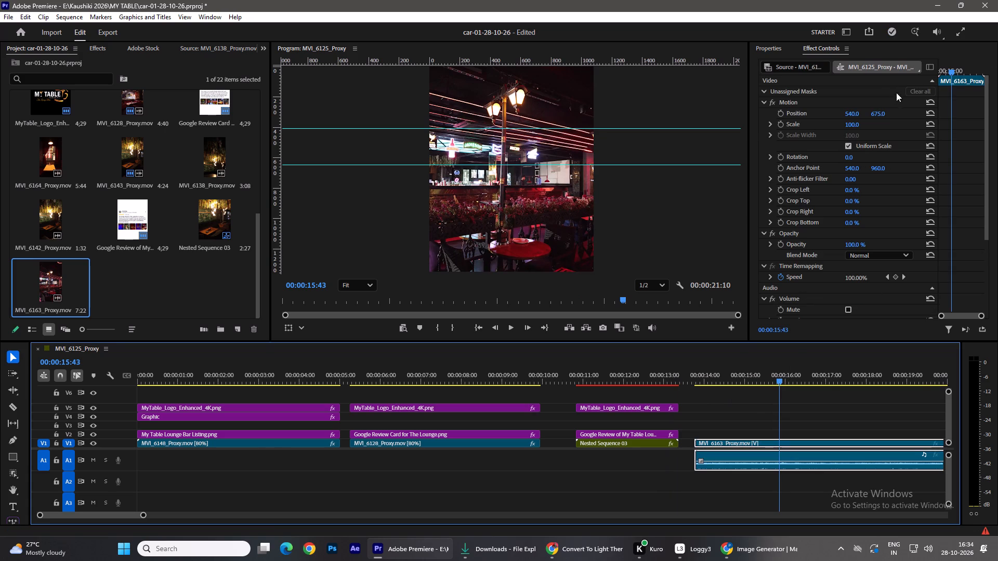
drag(878, 116, 872, 79)
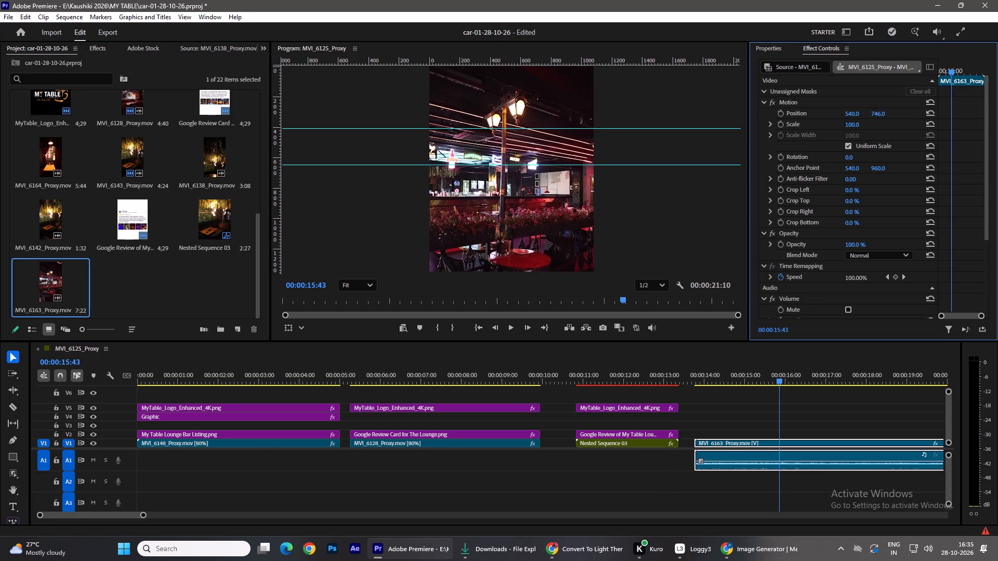
drag(872, 79, 872, 87)
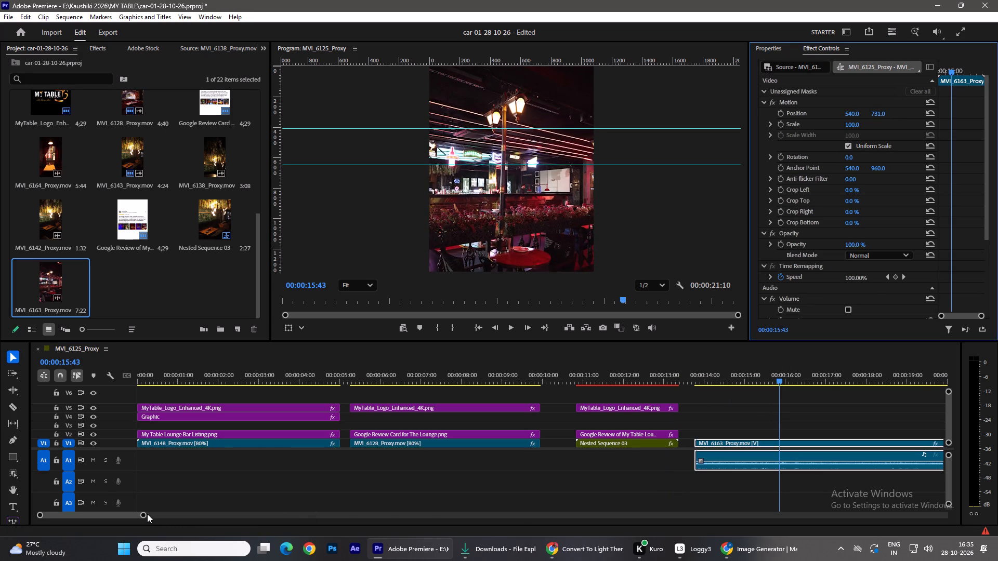
Shorten the MVI_6163_Proxy clip from its end to about 00:00:04:11, finishing at about 00:00:17:48.
click(147, 514)
drag(152, 514, 83, 514)
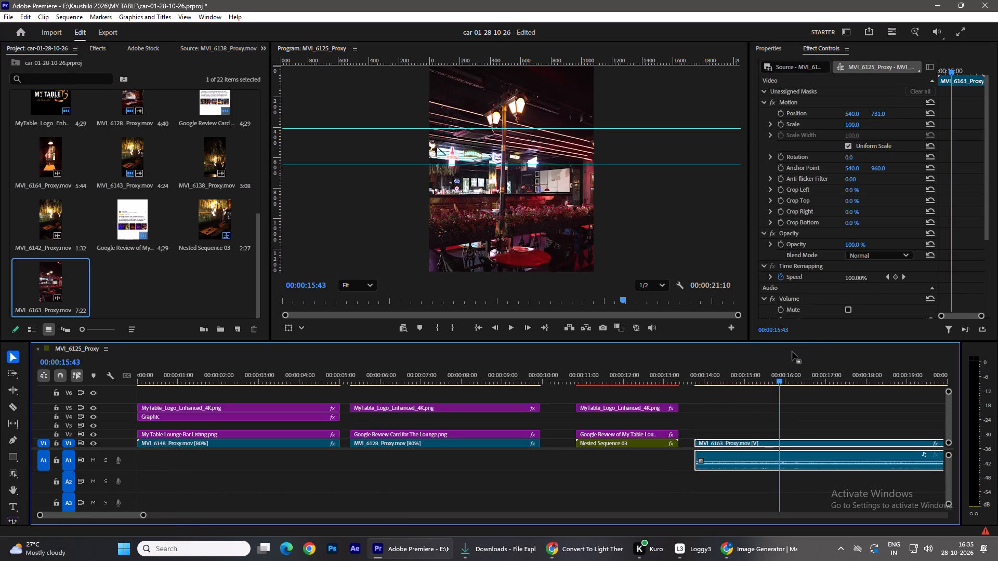
drag(772, 375, 850, 400)
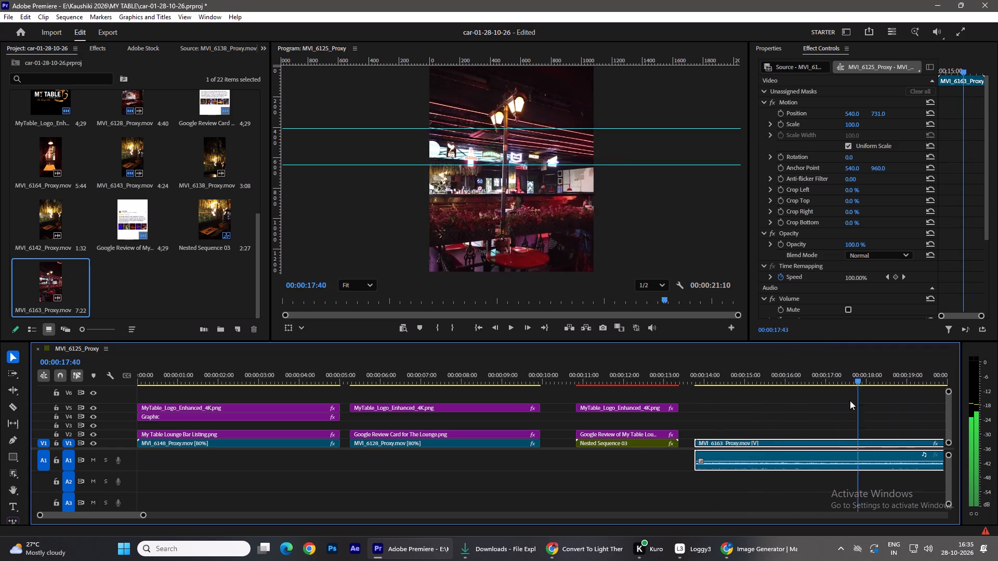
drag(850, 400, 768, 396)
drag(140, 514, 141, 514)
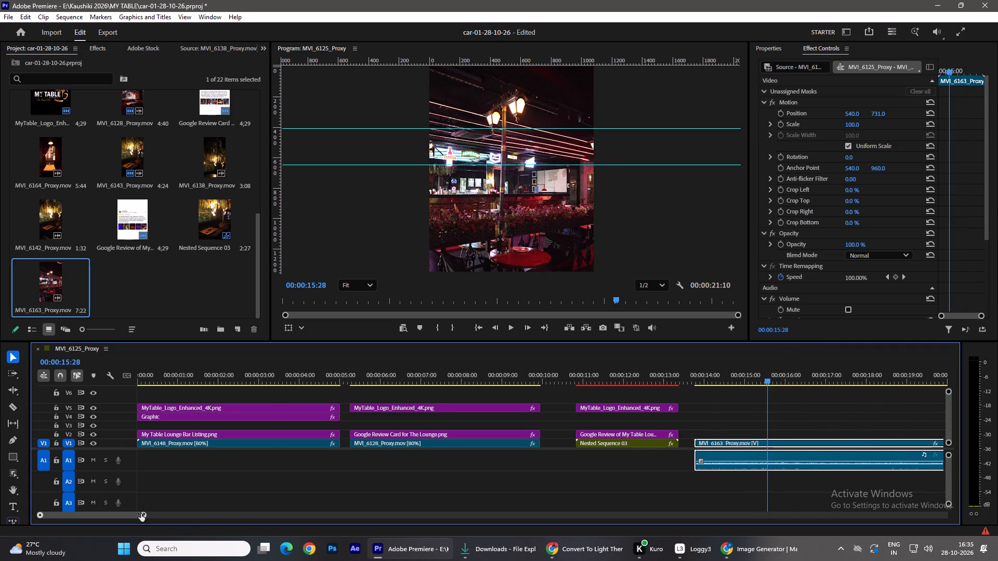
drag(141, 514, 197, 517)
drag(454, 378, 476, 384)
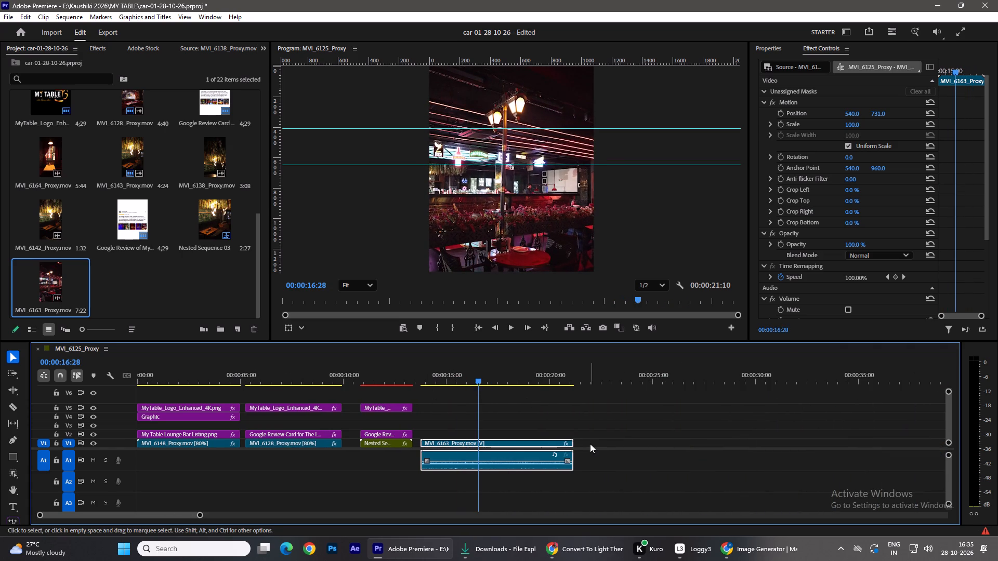
drag(579, 442, 507, 448)
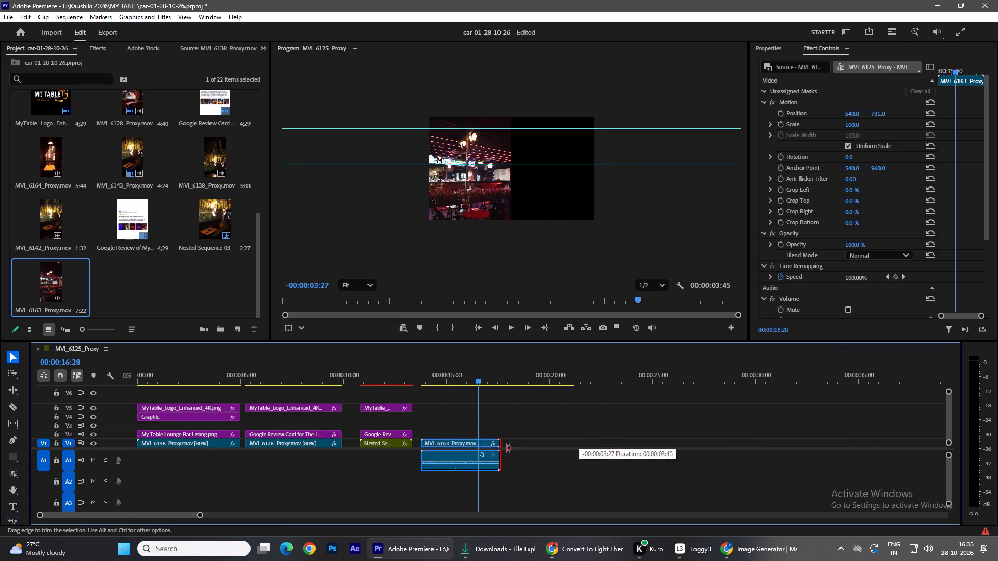
drag(507, 448, 513, 450)
Unlink the audio from MVI_6163_Proxy and delete it from A1, keeping only the video on V1.
click(494, 446)
key(ctrl+l)
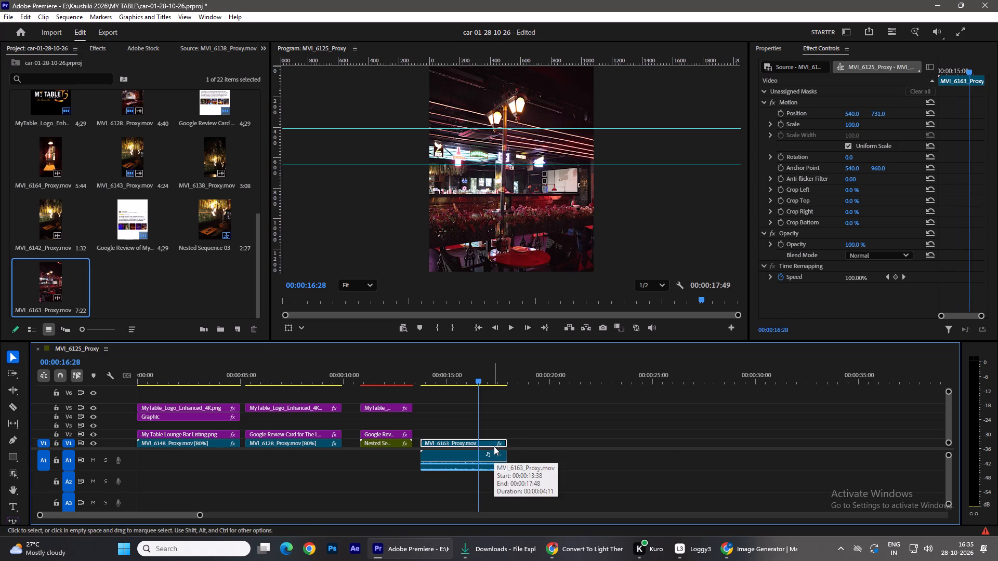
click(485, 461)
key(Delete)
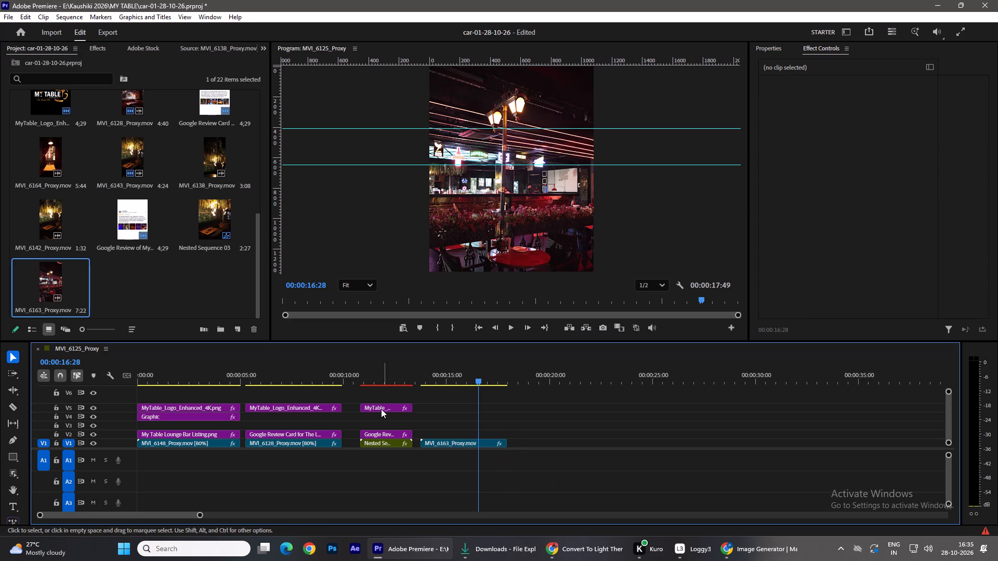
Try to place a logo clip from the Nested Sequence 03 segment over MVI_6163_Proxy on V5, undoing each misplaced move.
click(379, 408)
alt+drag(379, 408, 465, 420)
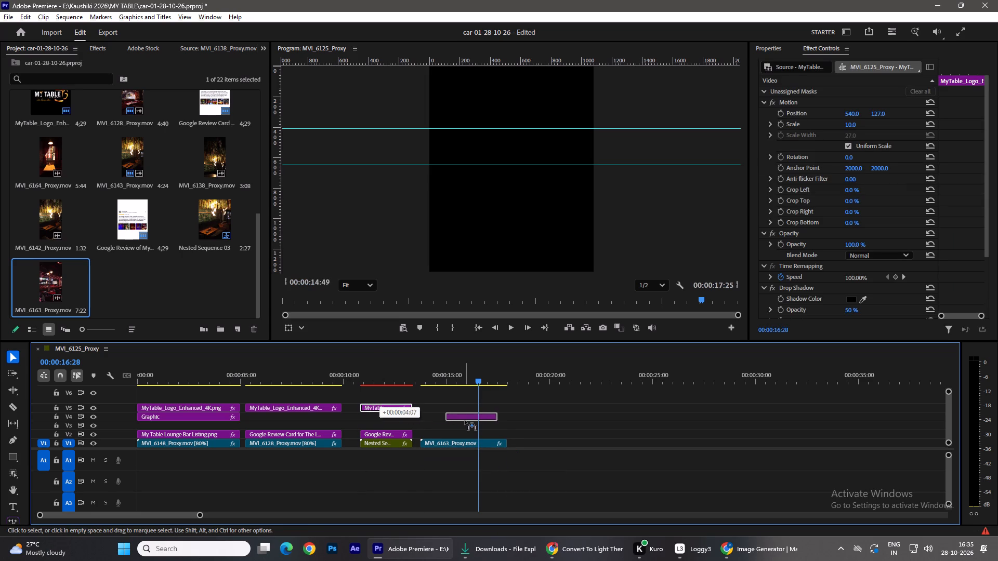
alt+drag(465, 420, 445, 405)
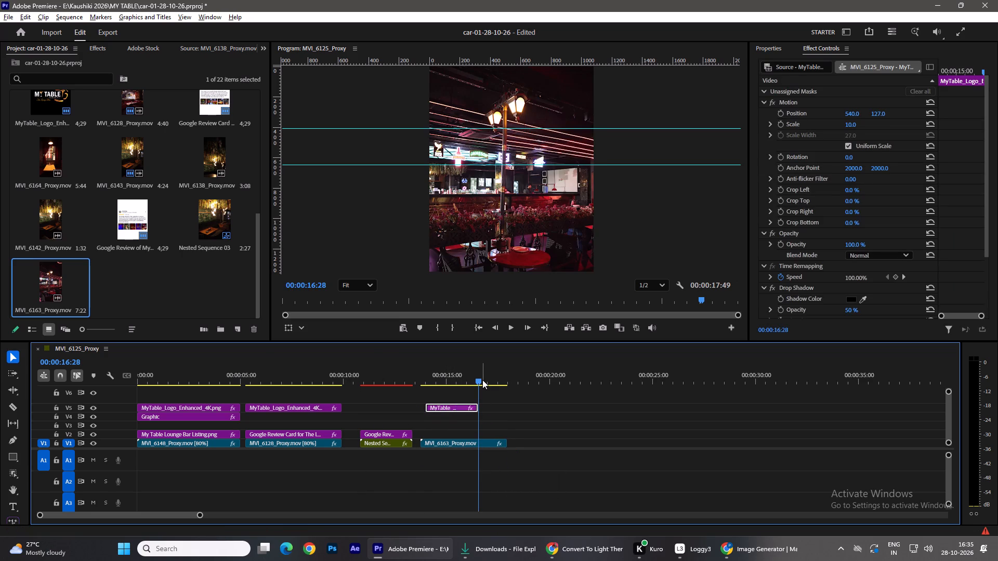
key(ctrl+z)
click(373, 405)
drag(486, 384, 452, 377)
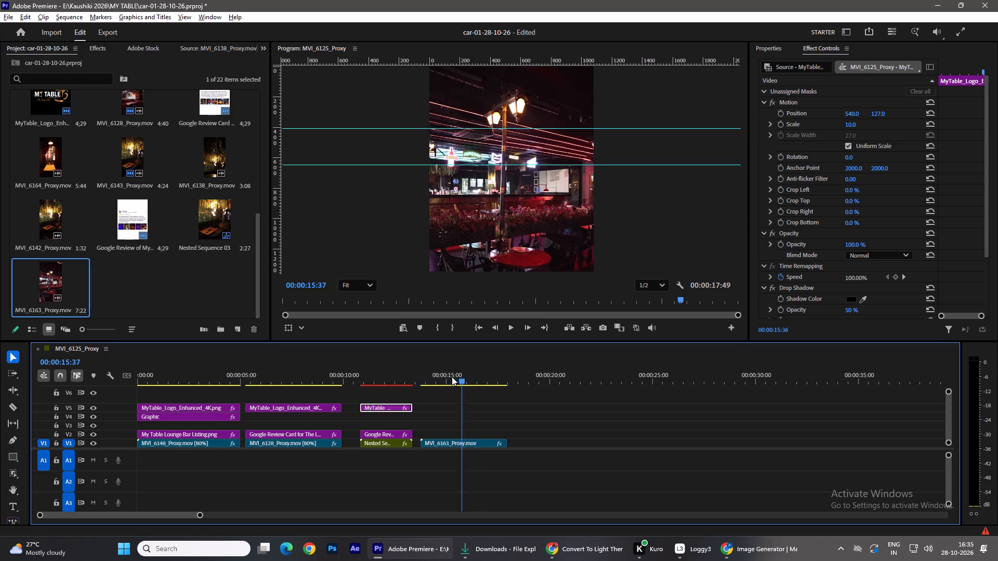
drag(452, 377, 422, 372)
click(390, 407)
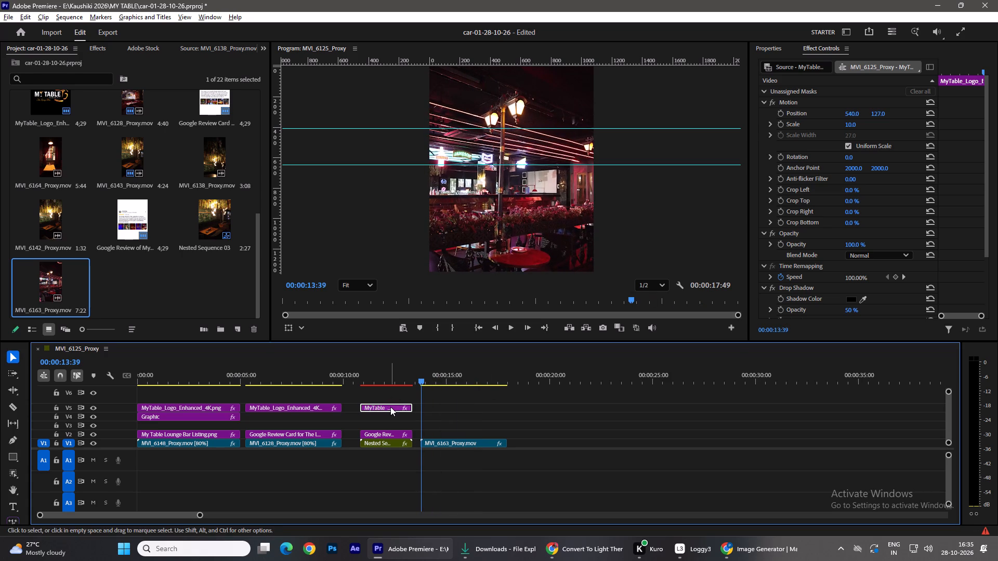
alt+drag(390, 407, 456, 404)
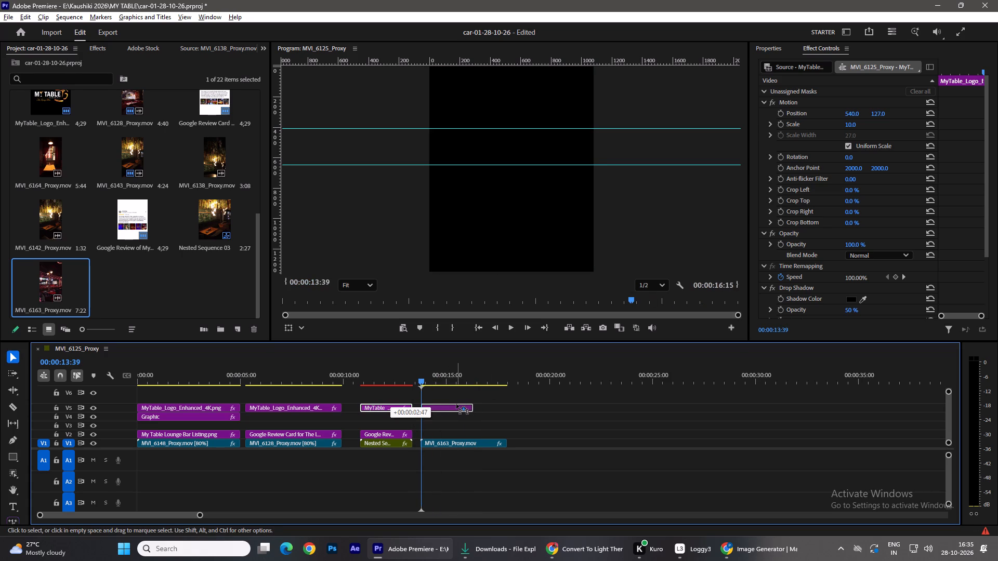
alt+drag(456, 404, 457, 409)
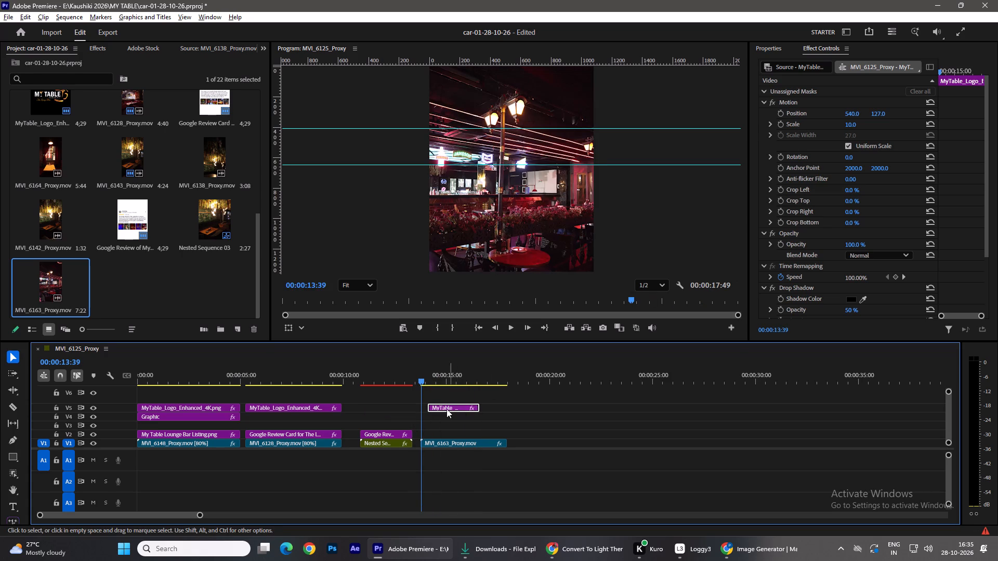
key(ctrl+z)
Copy the logo clip on V5 to the start of MVI_6163_Proxy, extend it to that clip's end and play it back.
click(377, 408)
alt+drag(378, 407, 446, 414)
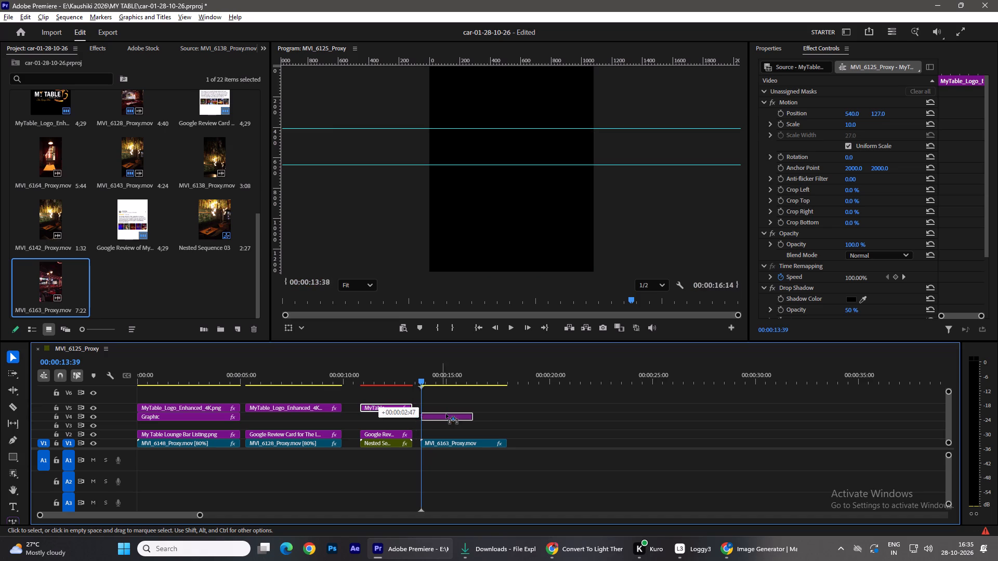
alt+drag(446, 414, 443, 409)
drag(473, 408, 507, 413)
key(space)
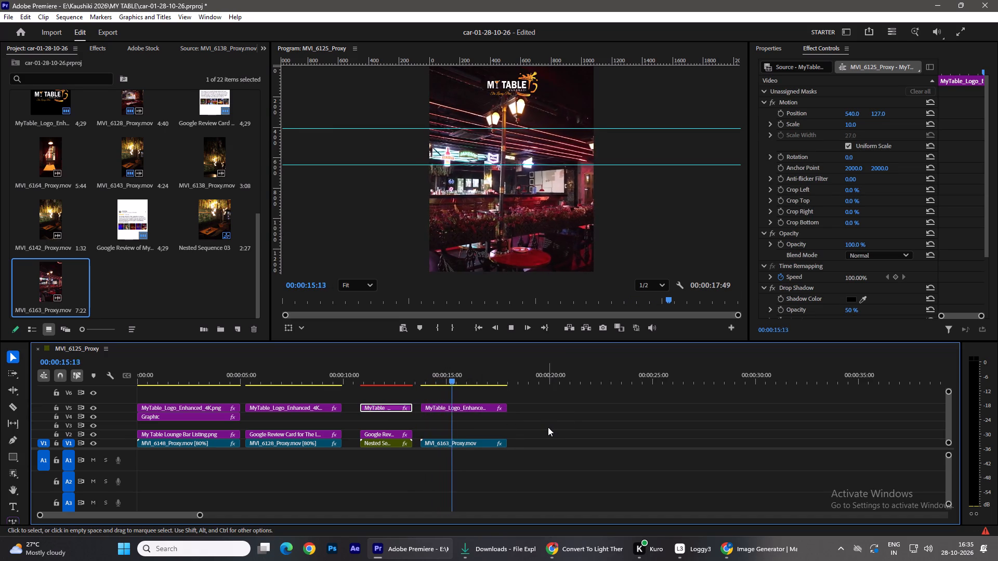
key(space)
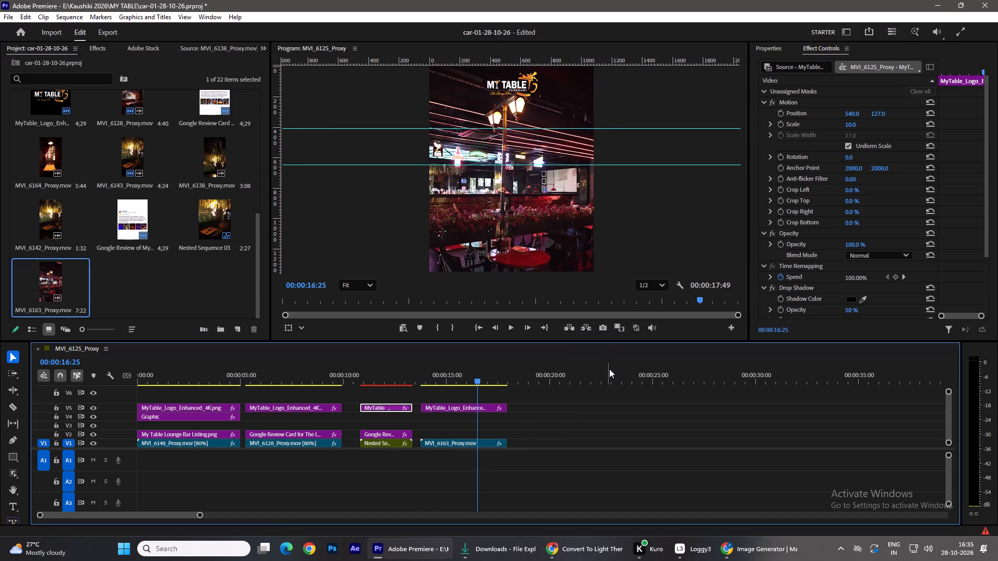
key(space)
key(space)
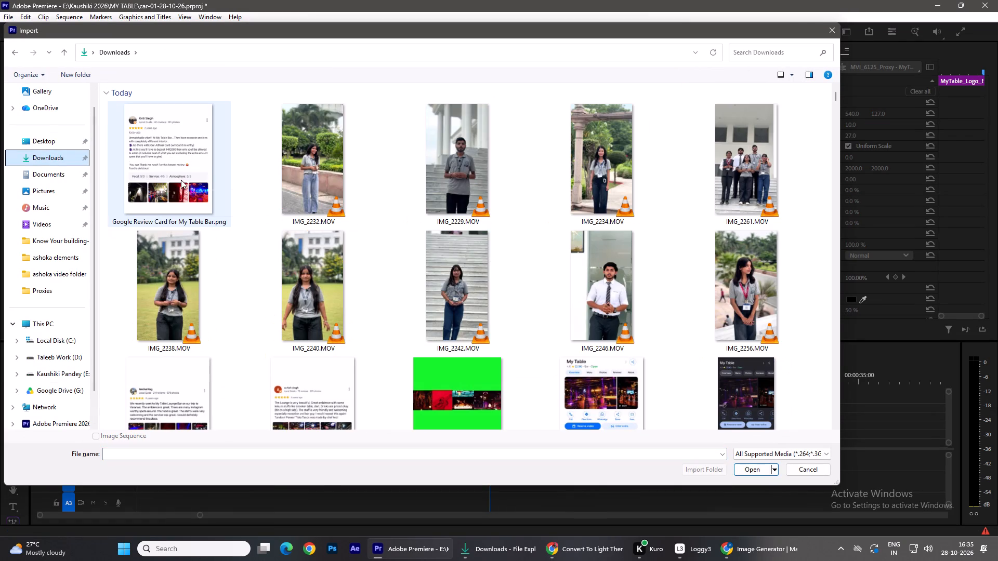
click(186, 183)
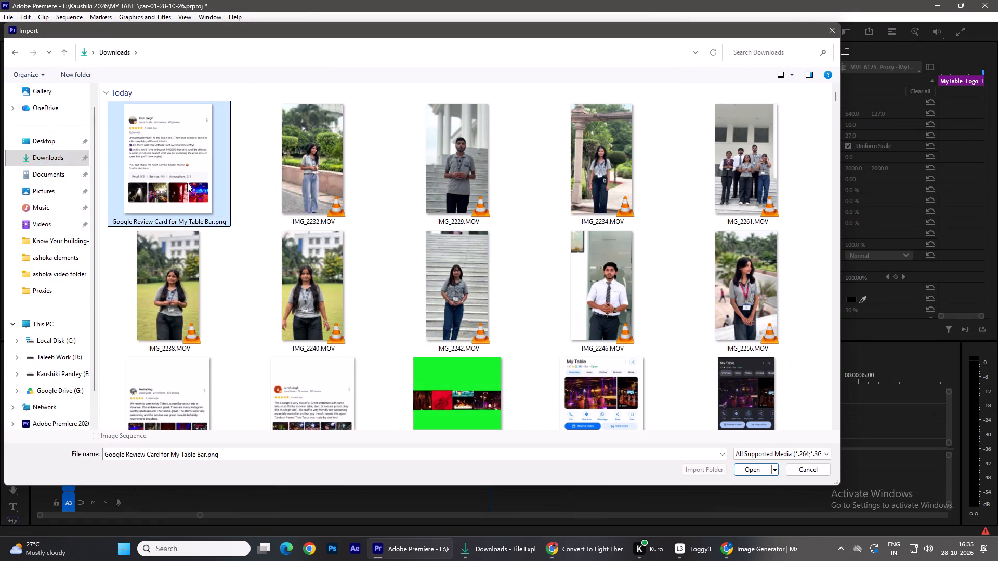
click(187, 183)
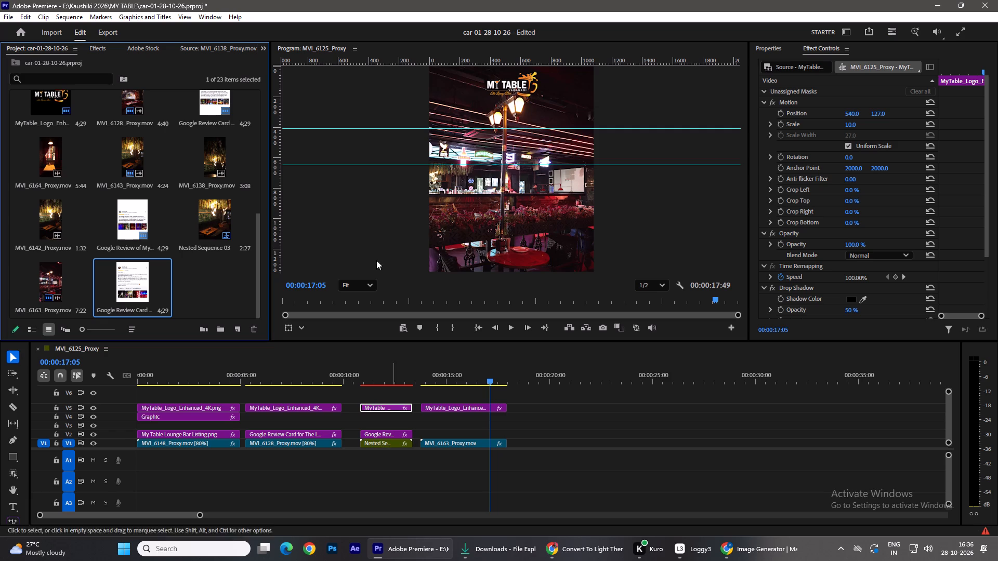
Place the new Google review card on V2 above MVI_6163_Proxy, aligned to its start at 00:00:13:38.
drag(122, 287, 407, 413)
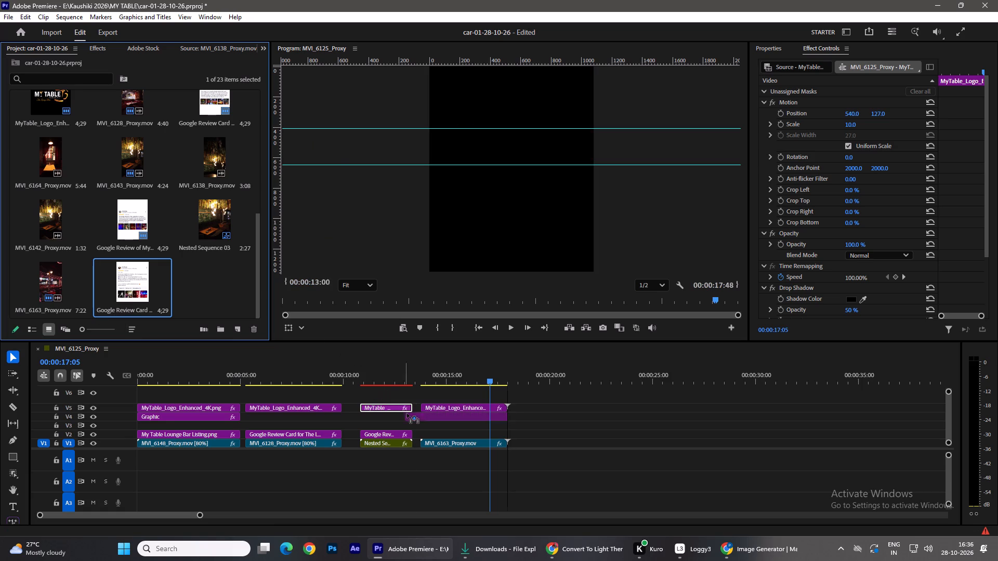
drag(407, 413, 423, 433)
click(434, 435)
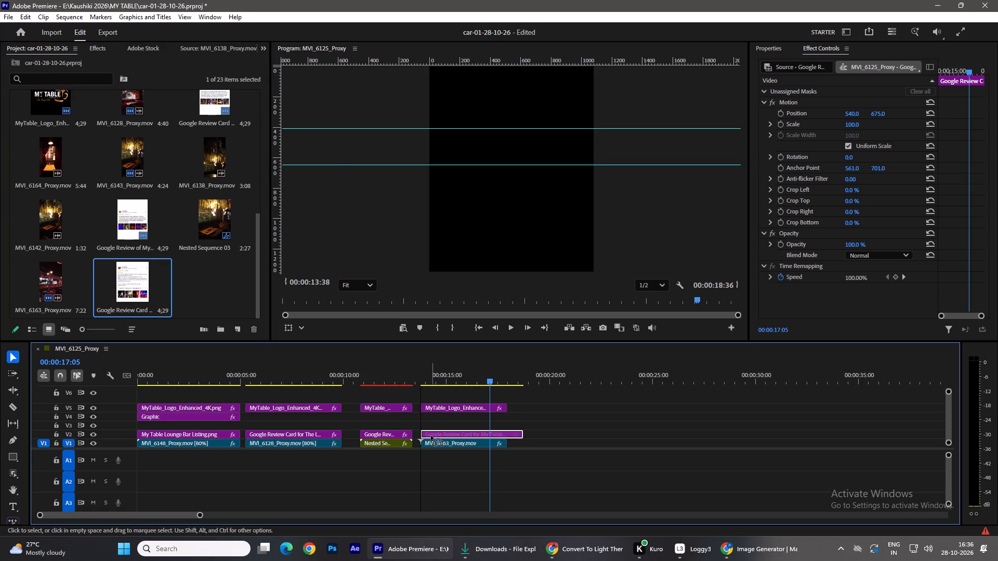
drag(484, 380, 434, 396)
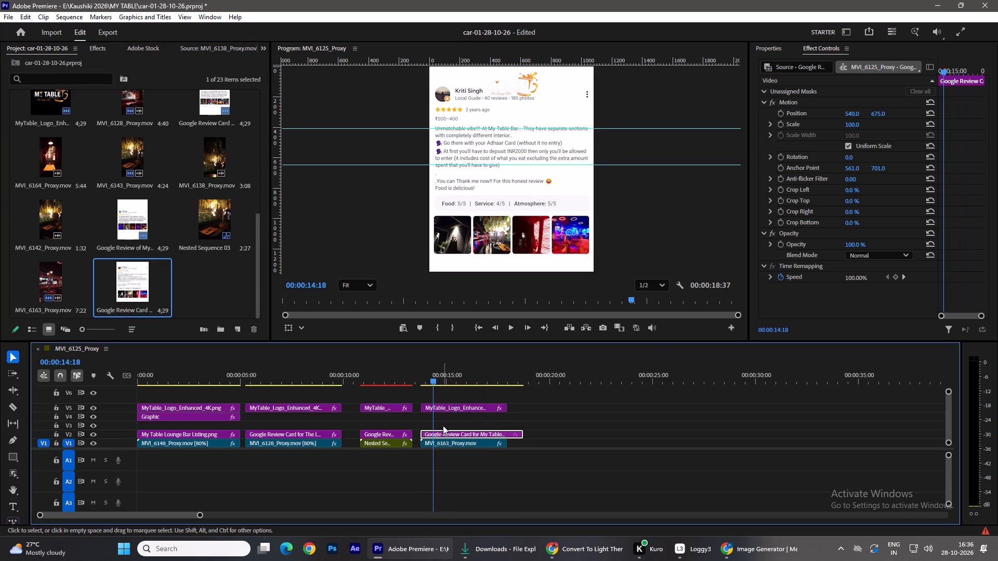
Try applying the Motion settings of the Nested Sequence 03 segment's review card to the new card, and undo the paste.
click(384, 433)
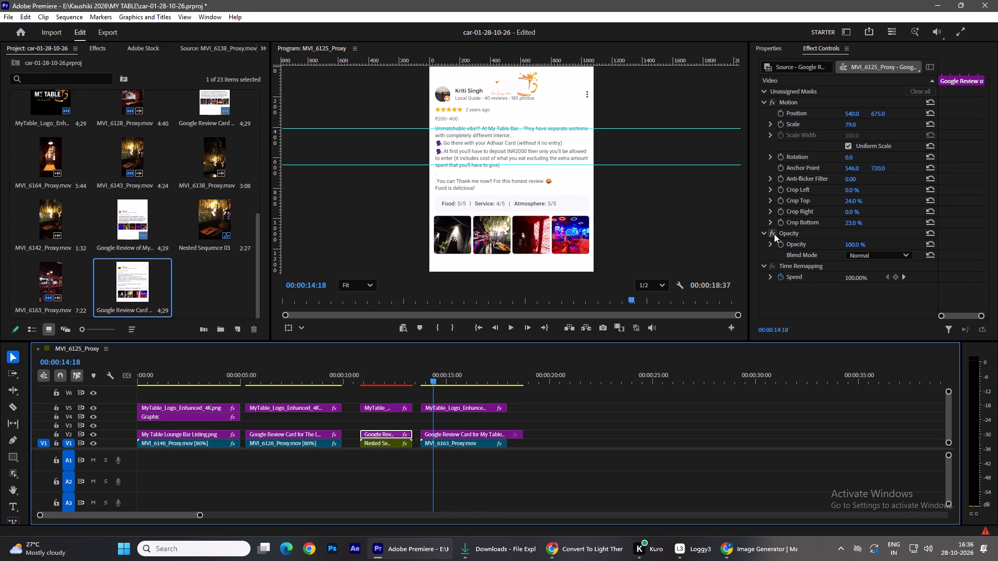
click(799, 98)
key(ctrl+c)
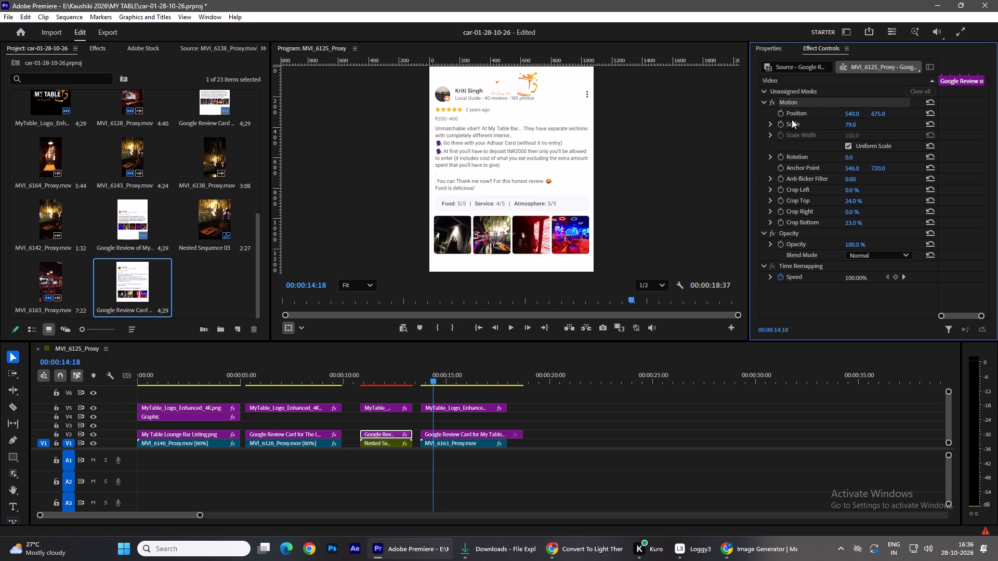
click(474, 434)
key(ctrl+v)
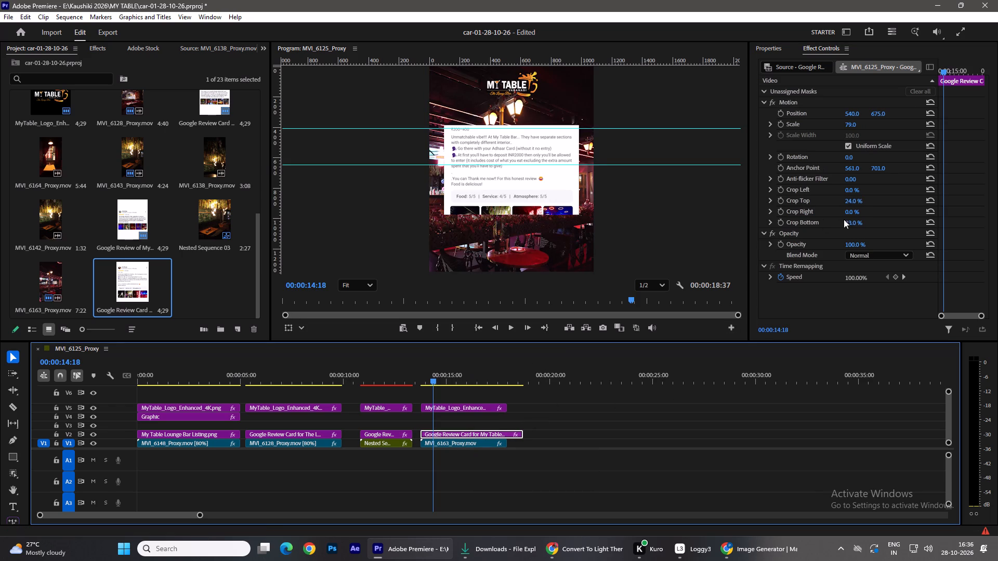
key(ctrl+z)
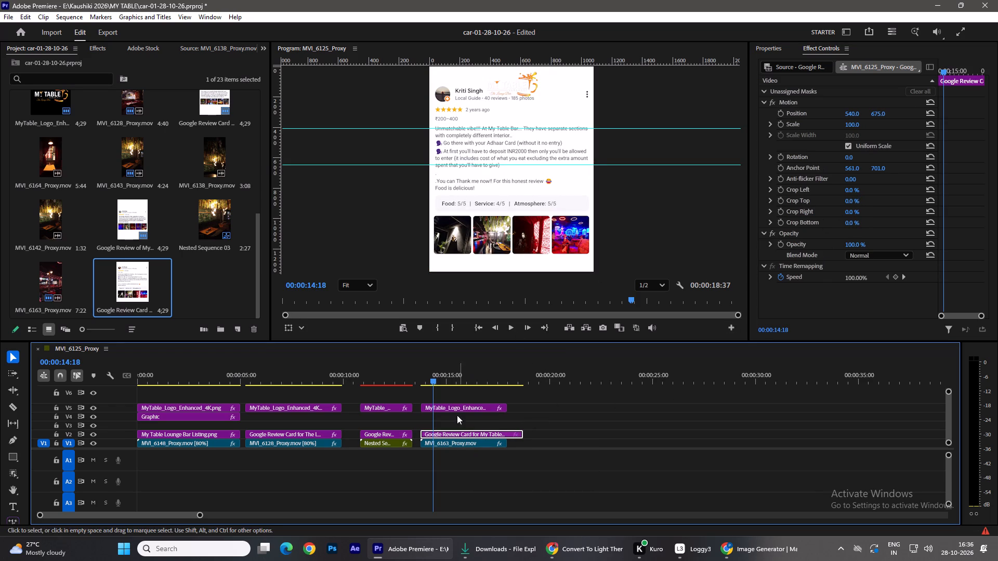
Set the new review card's scale to 64, top crop to 9%, bottom crop to 8% and vertical position to 756.
drag(862, 123, 843, 125)
drag(858, 202, 865, 204)
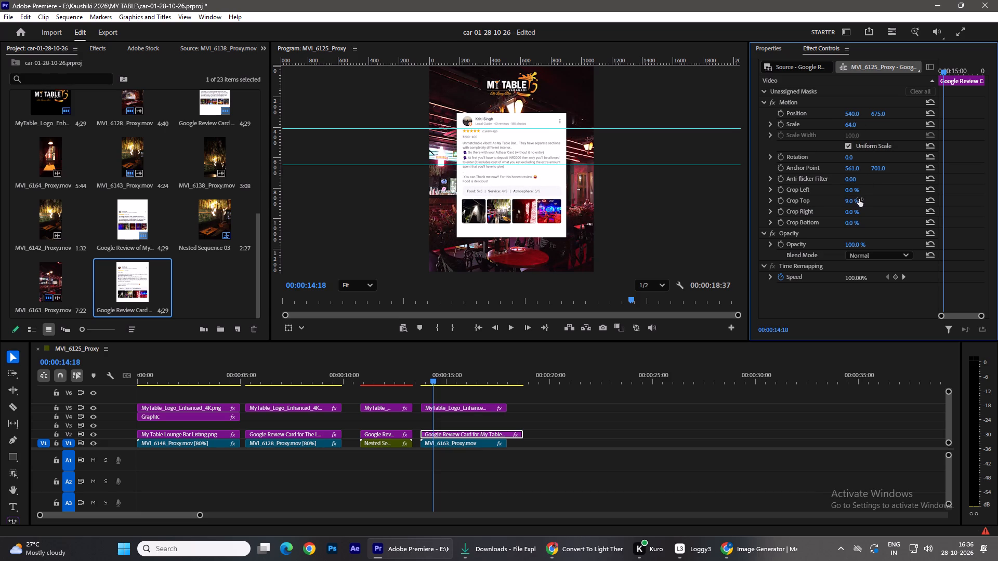
drag(857, 225, 862, 225)
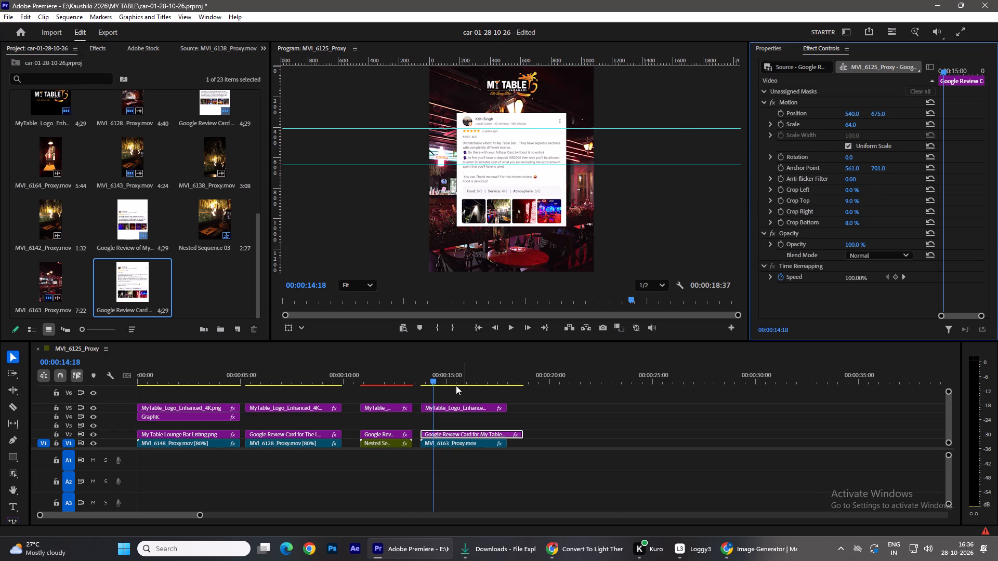
drag(879, 115, 879, 110)
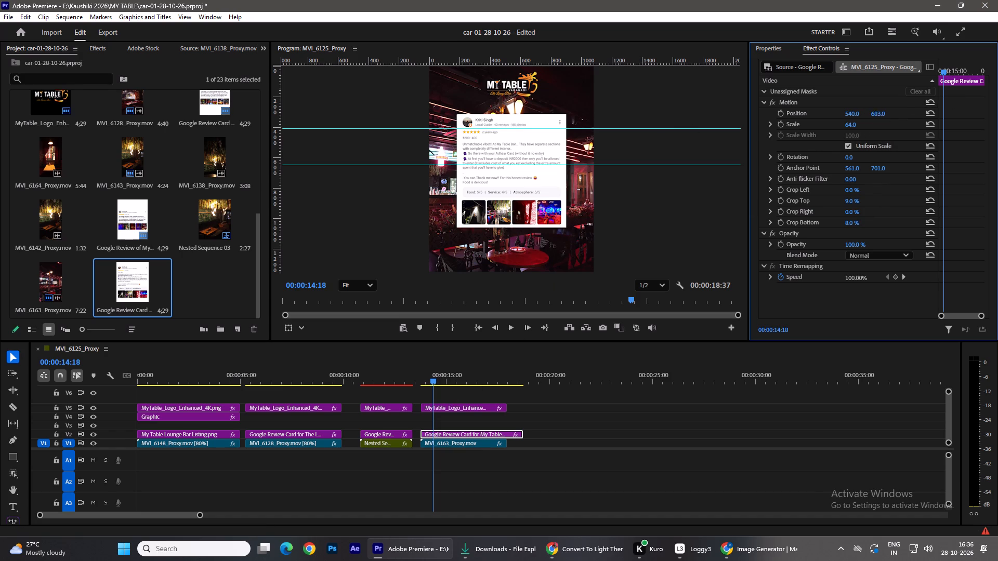
drag(879, 110, 885, 73)
Trim the new review card on V2 to the end of MVI_6163_Proxy and return the playhead to just before the segment.
drag(528, 435, 514, 436)
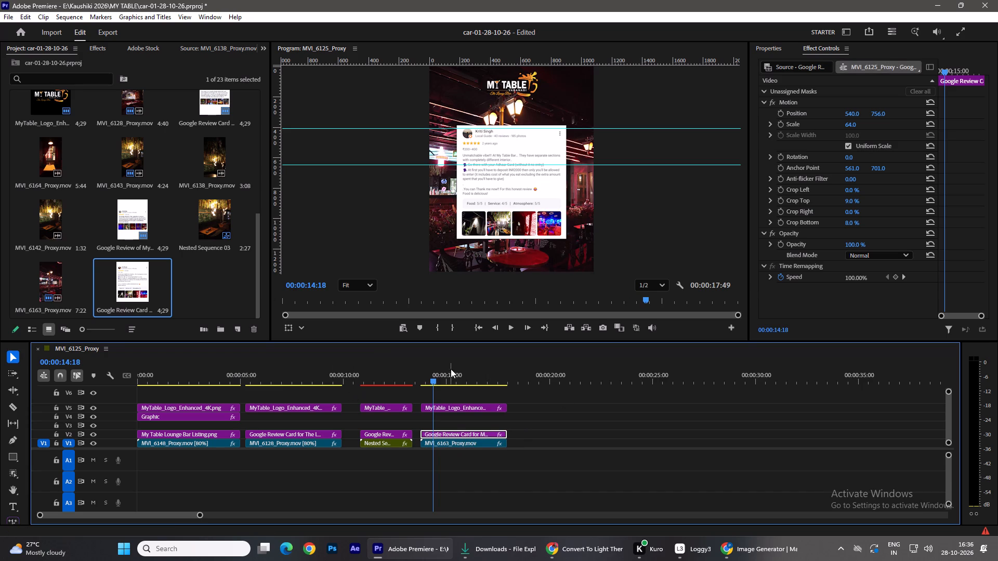
drag(433, 380, 416, 382)
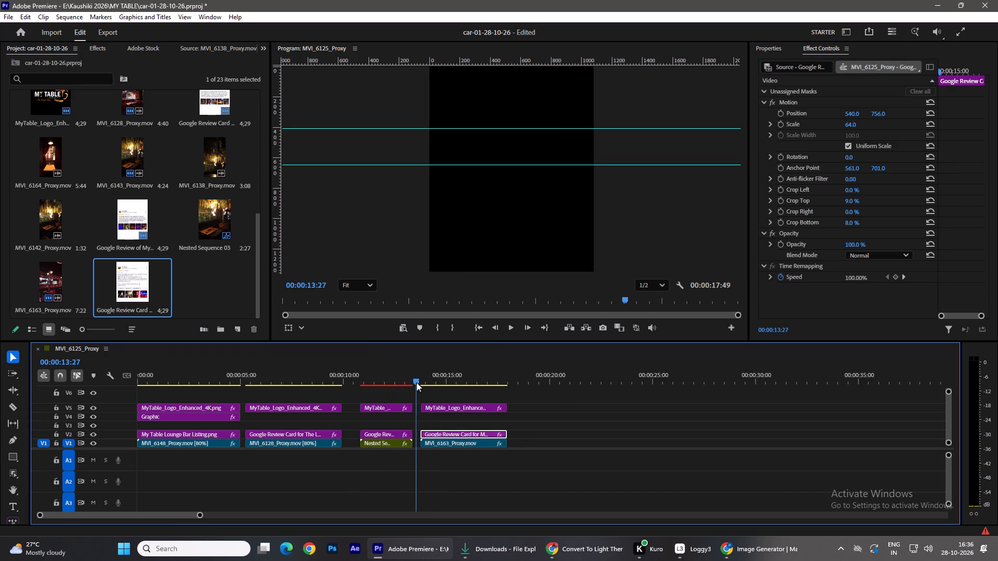
Align the two horizontal guides with the top and bottom edges of the fourth segment's review card.
drag(416, 382, 437, 388)
click(448, 431)
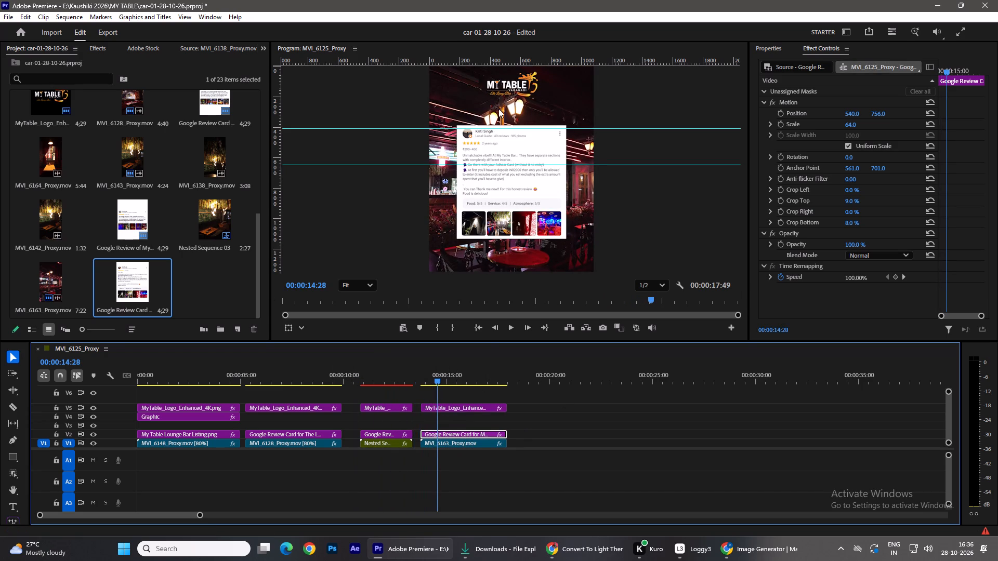
drag(576, 164, 575, 234)
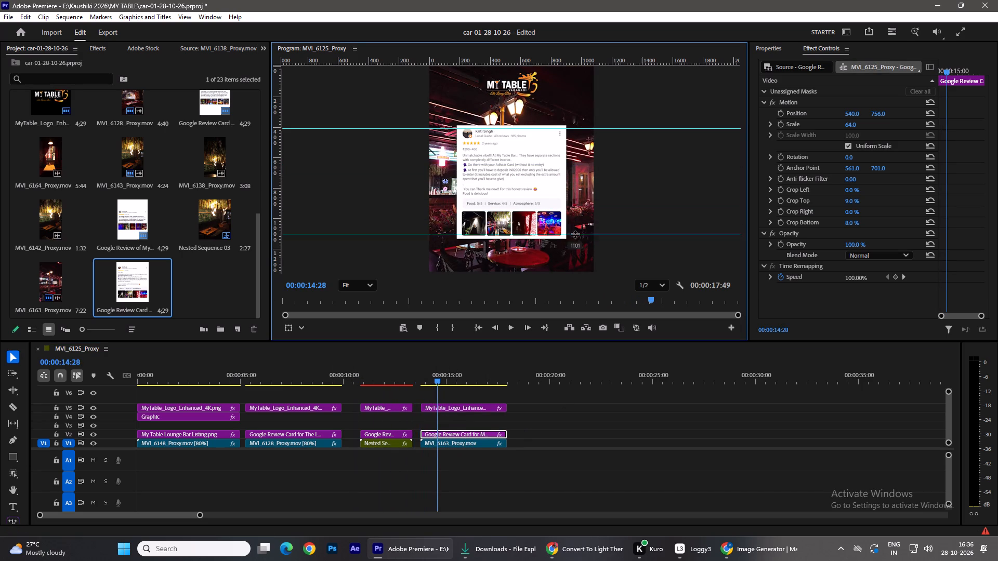
drag(575, 234, 576, 239)
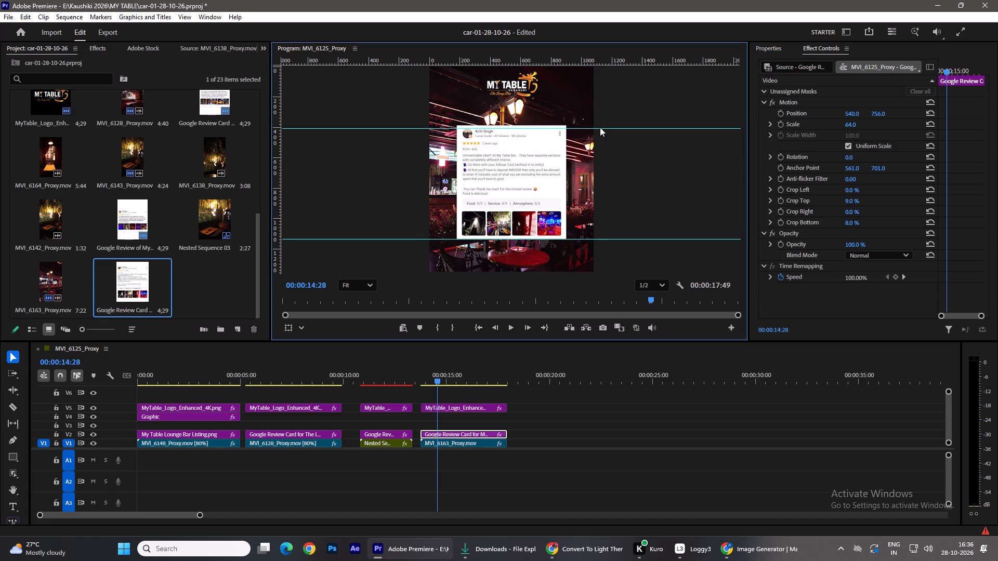
click(603, 128)
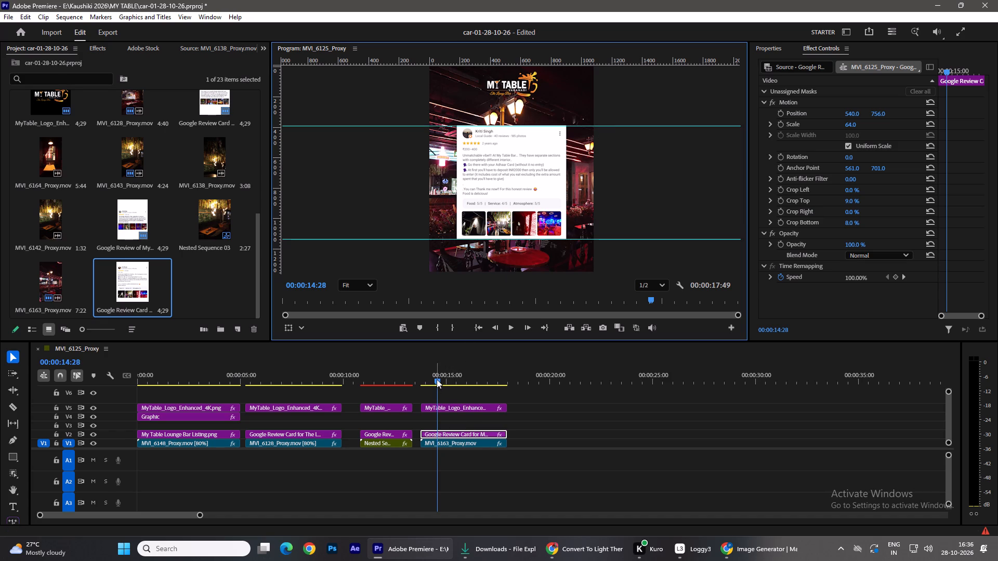
Scrub through the second, third and fourth segments to compare their review card placement against the guides.
drag(437, 379, 266, 384)
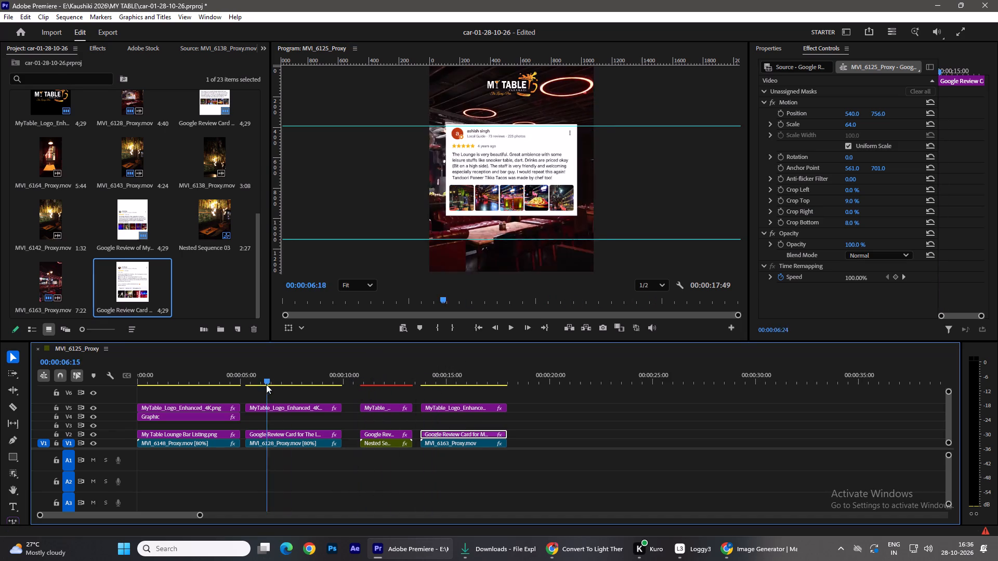
drag(266, 384, 283, 410)
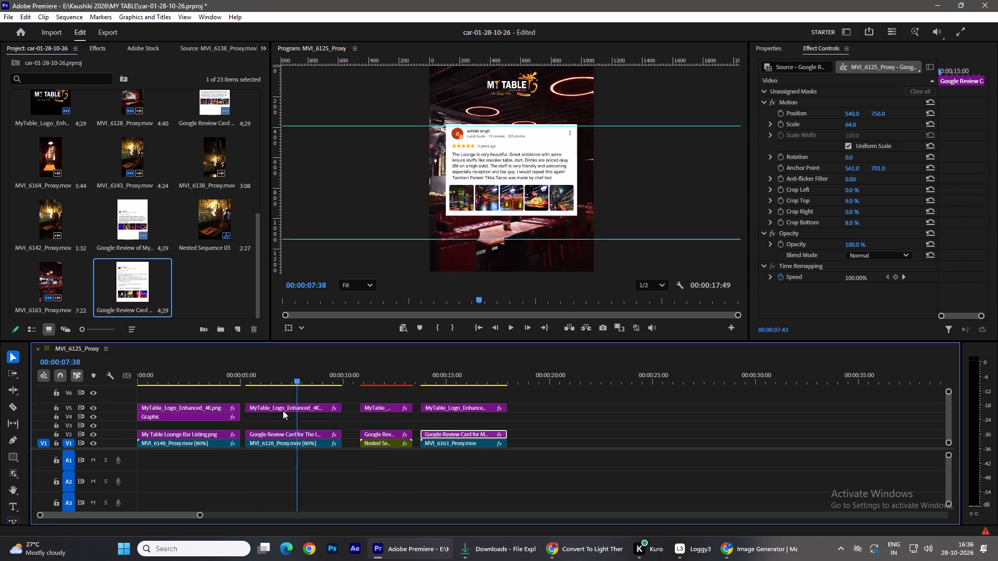
drag(283, 410, 327, 406)
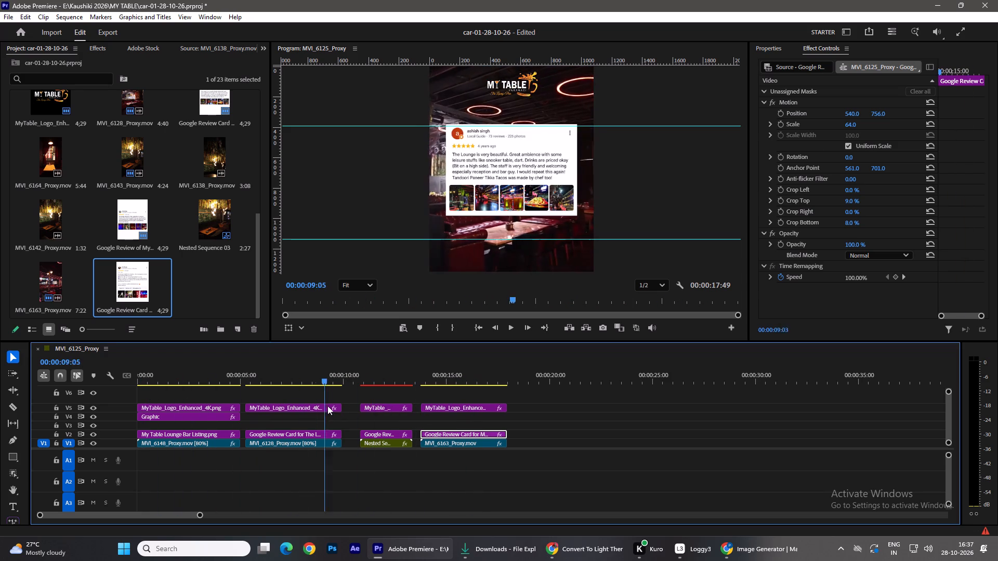
drag(327, 406, 483, 411)
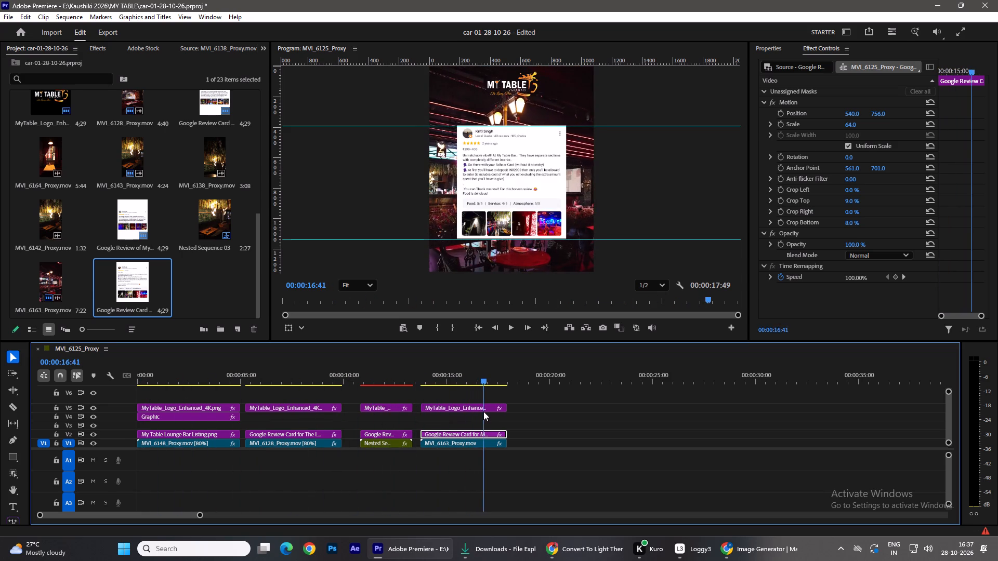
drag(483, 411, 489, 411)
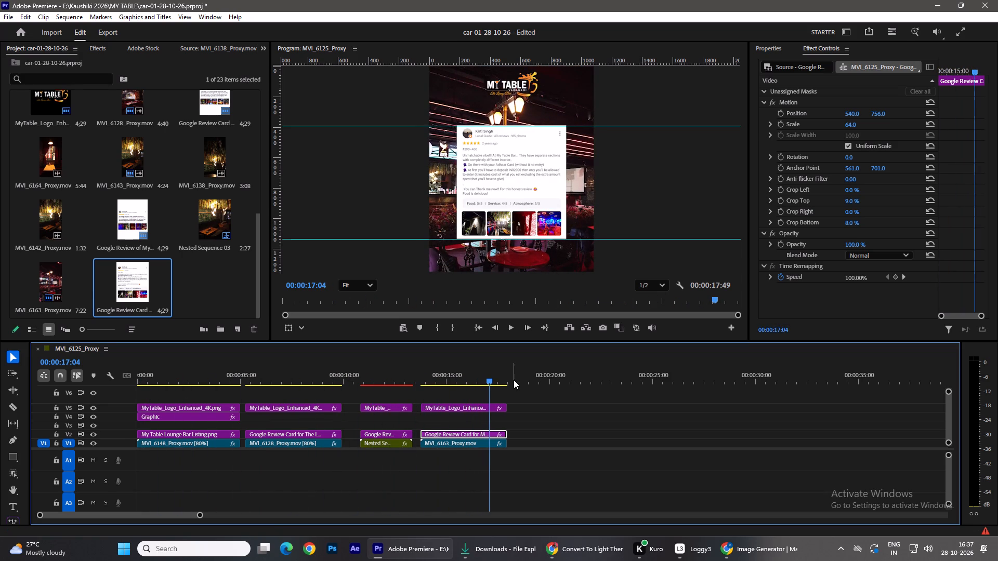
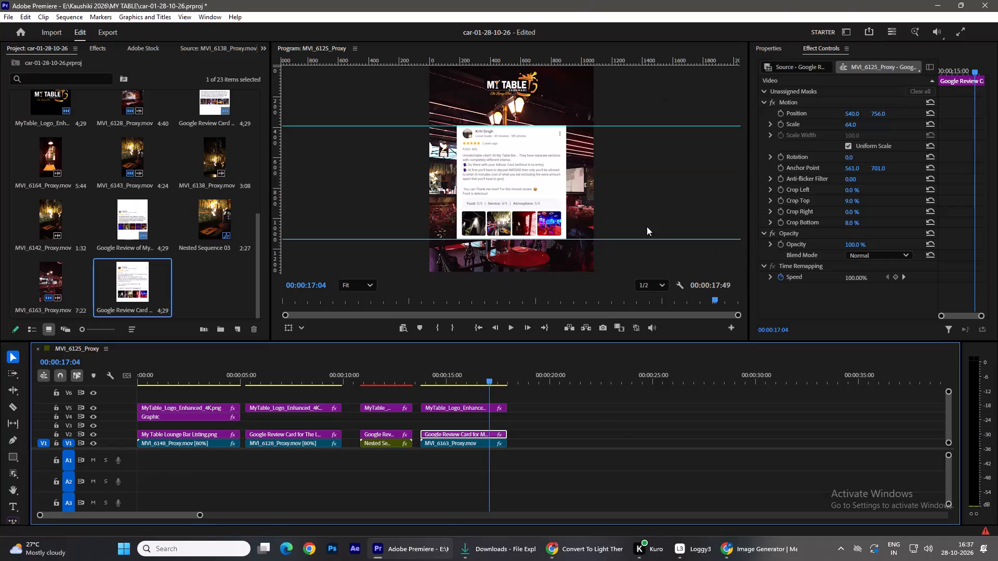
Raise the fourth segment's Google review card on V2 by setting its vertical position to 733.
click(606, 462)
drag(485, 377, 464, 381)
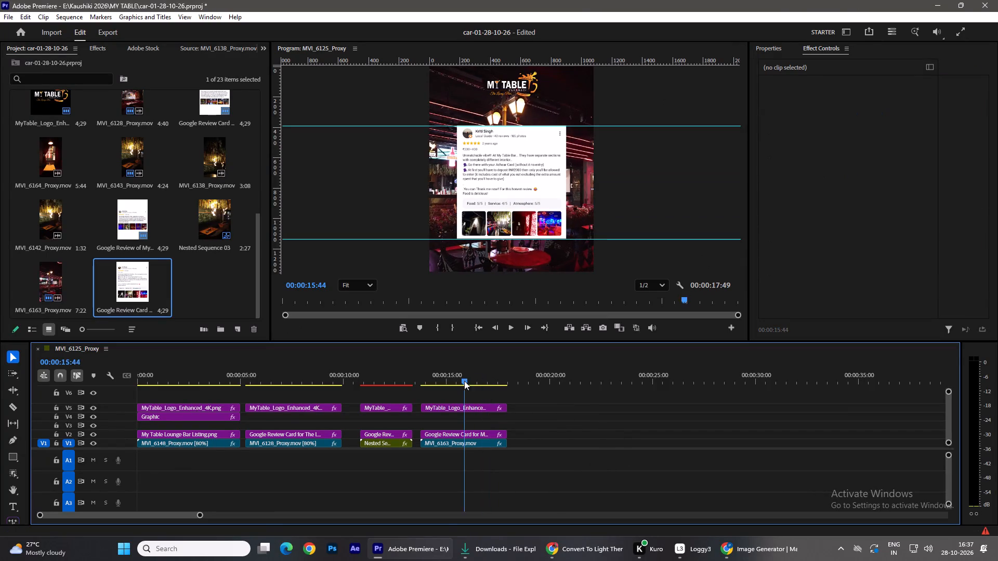
drag(464, 381, 446, 395)
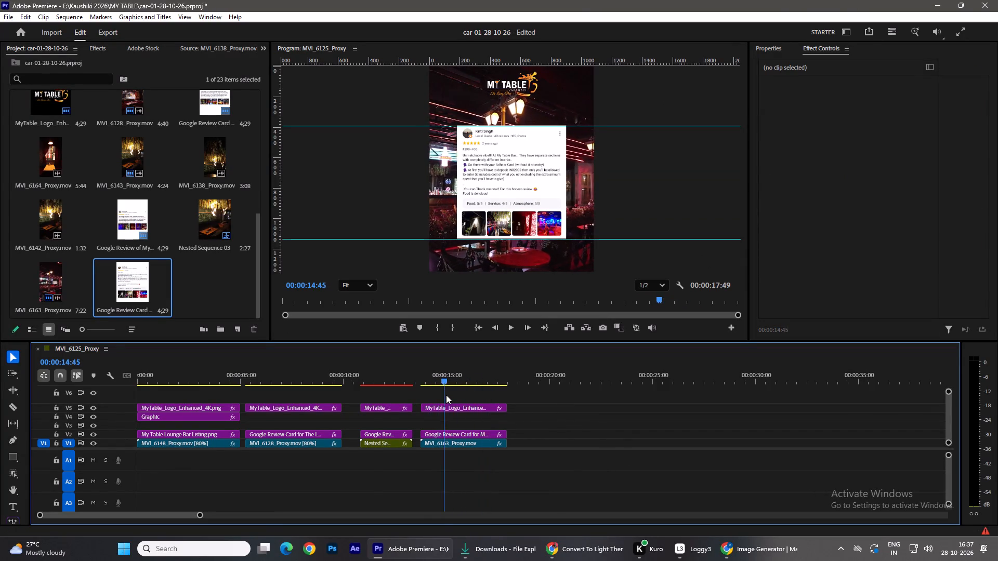
drag(446, 395, 485, 410)
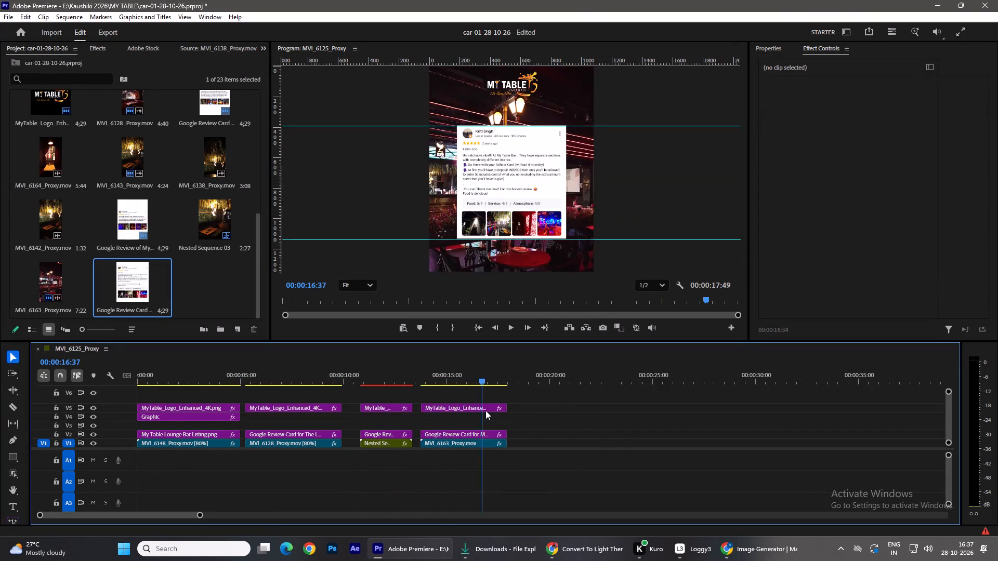
drag(485, 410, 120, 439)
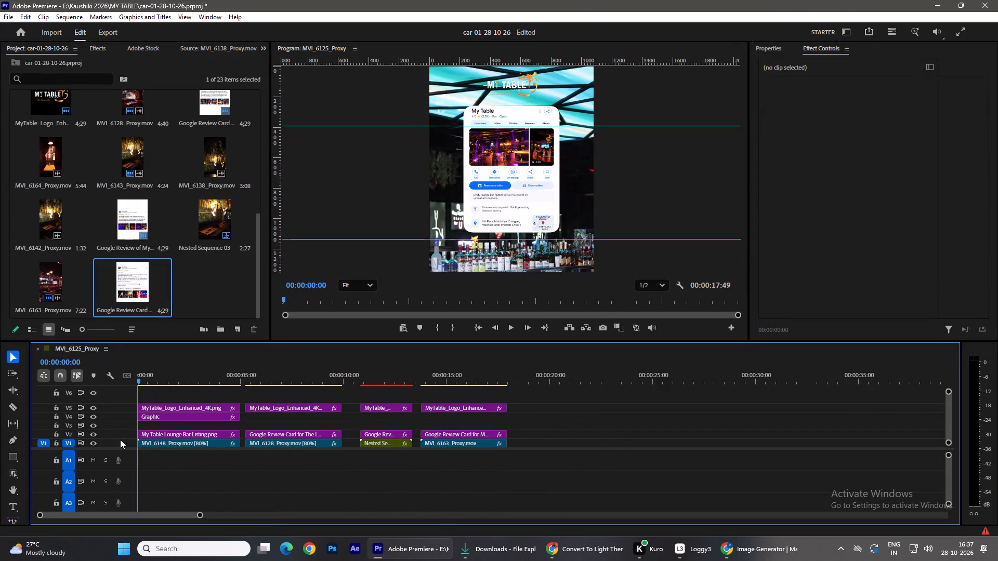
drag(120, 439, 450, 433)
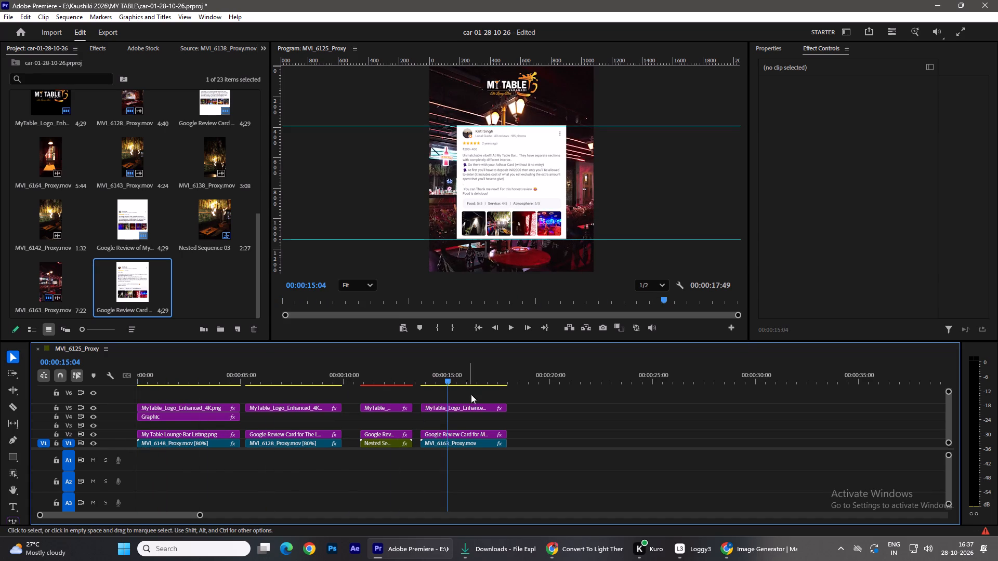
click(475, 405)
click(454, 431)
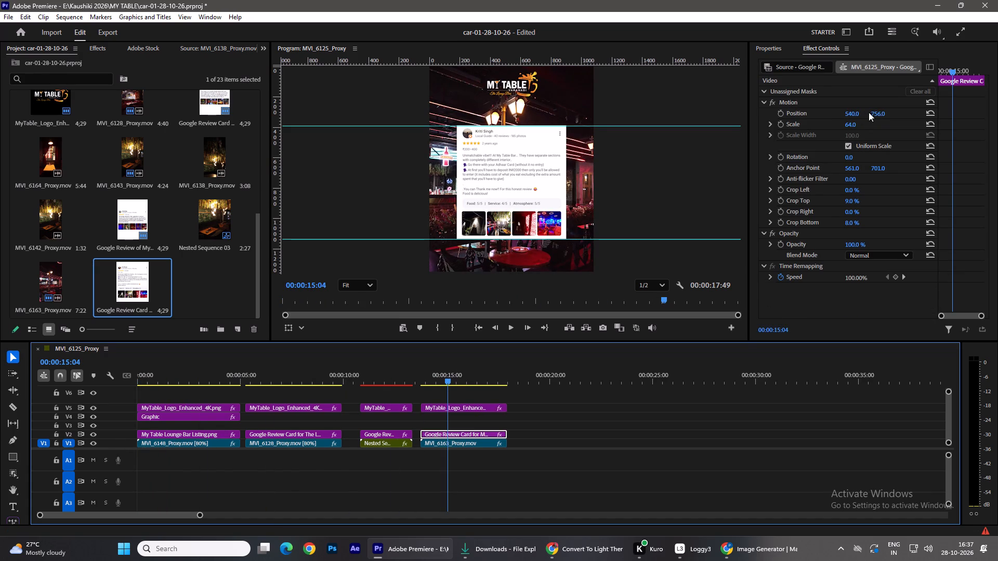
drag(876, 112, 879, 125)
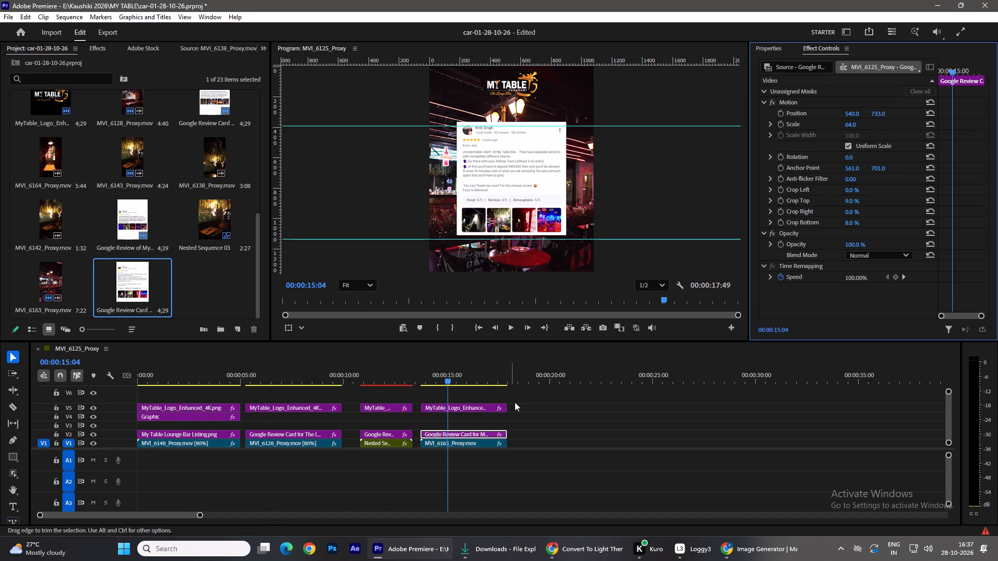
Scrub through the second, third and fourth segments to compare the raised review card's placement with the other cards.
drag(448, 381, 340, 408)
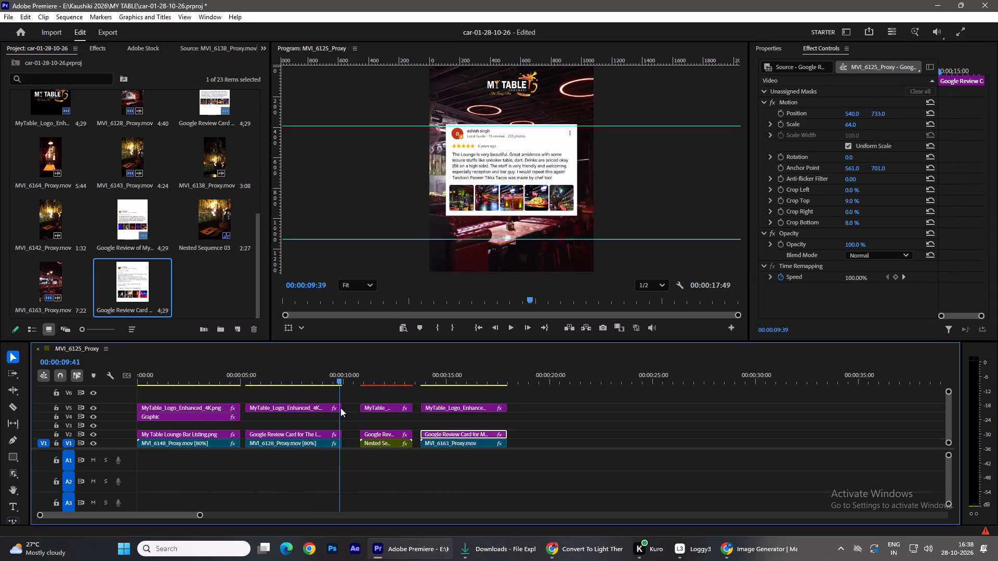
drag(340, 408, 403, 420)
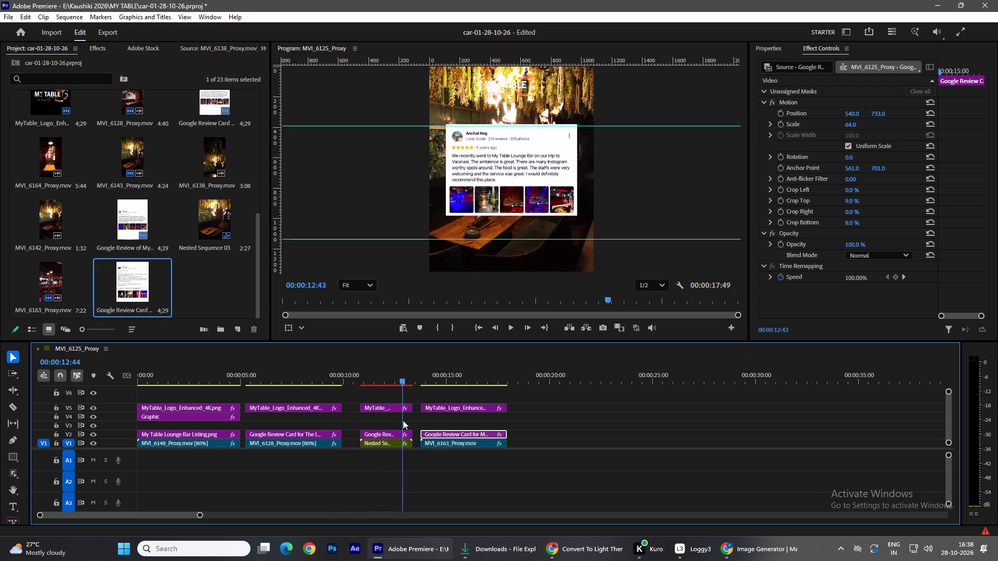
drag(403, 420, 465, 425)
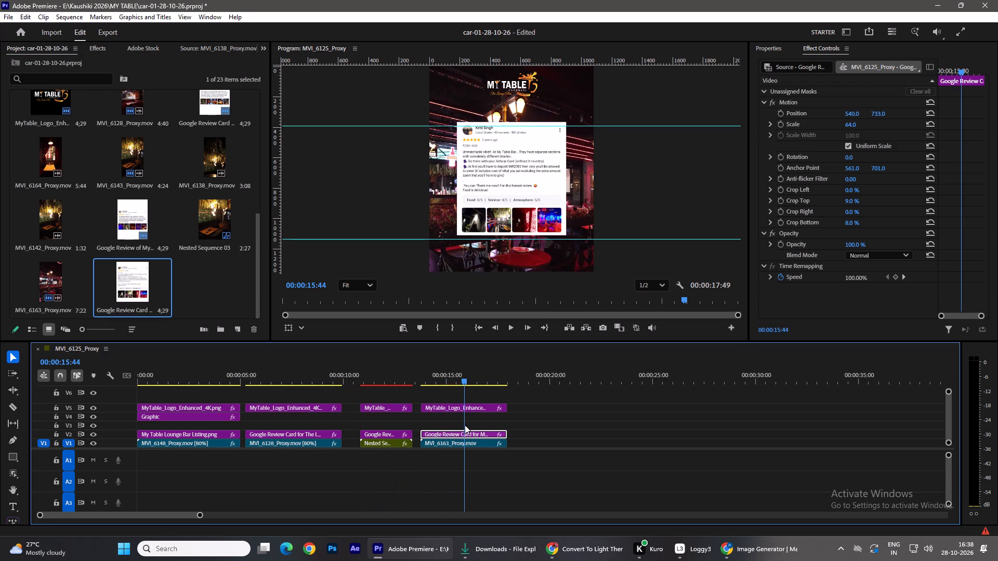
drag(465, 425, 478, 428)
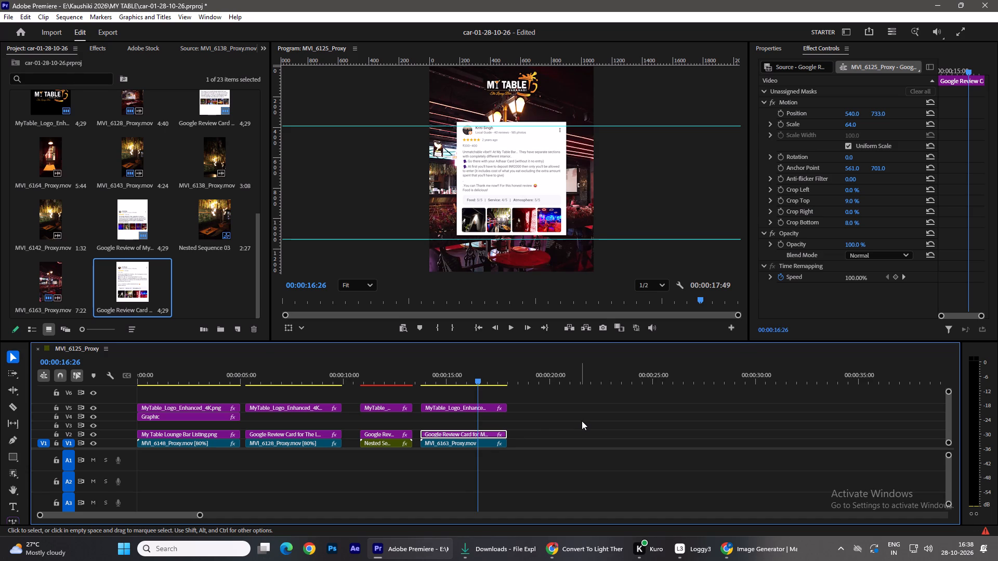
click(566, 413)
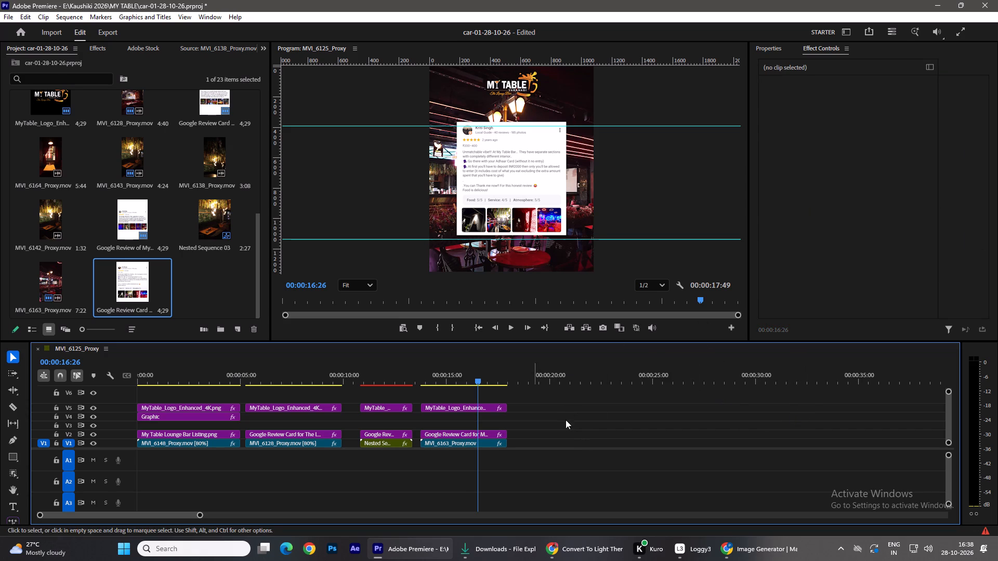
drag(478, 373, 442, 368)
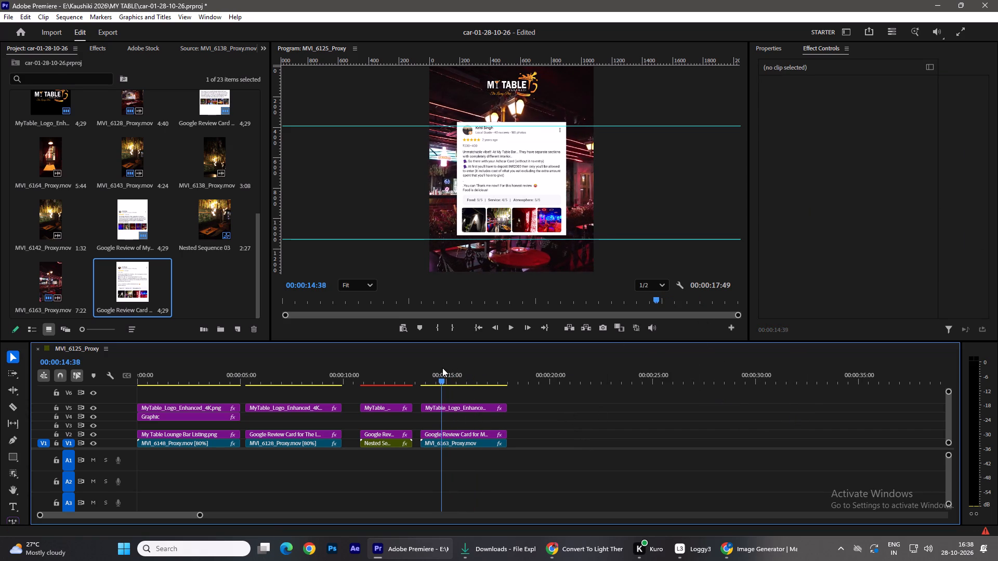
drag(442, 368, 498, 408)
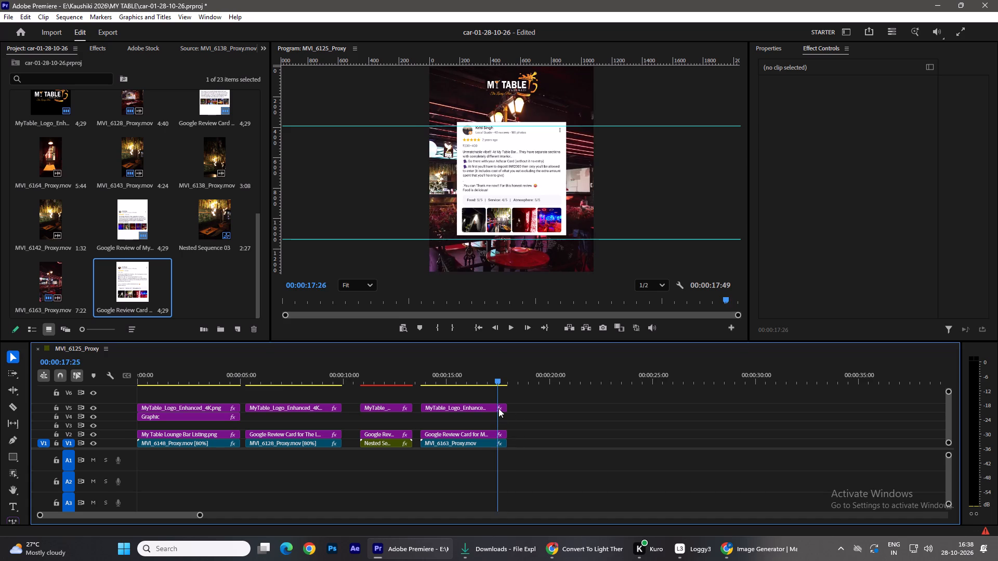
drag(498, 408, 498, 408)
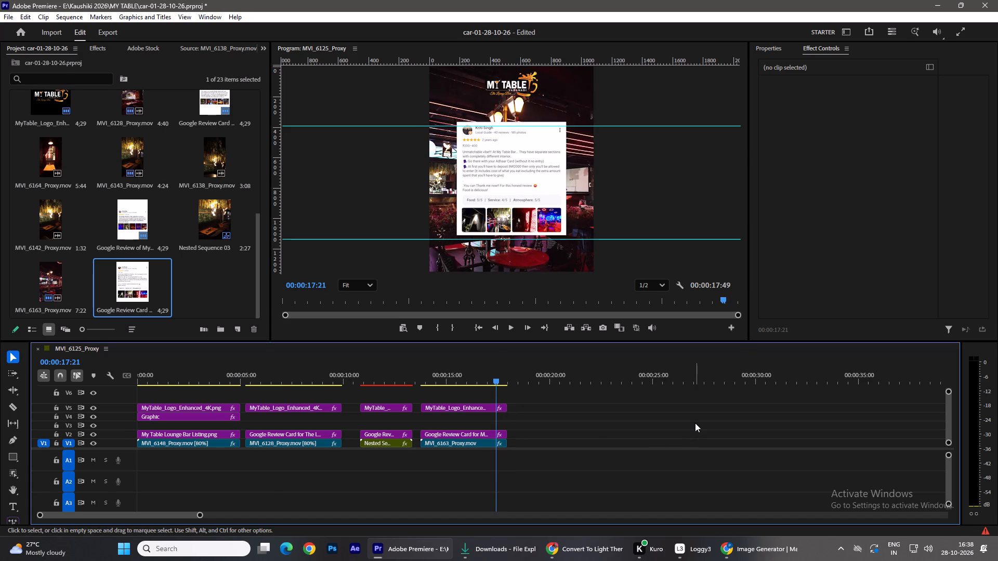
drag(493, 385, 483, 384)
drag(483, 384, 453, 383)
drag(494, 381, 418, 378)
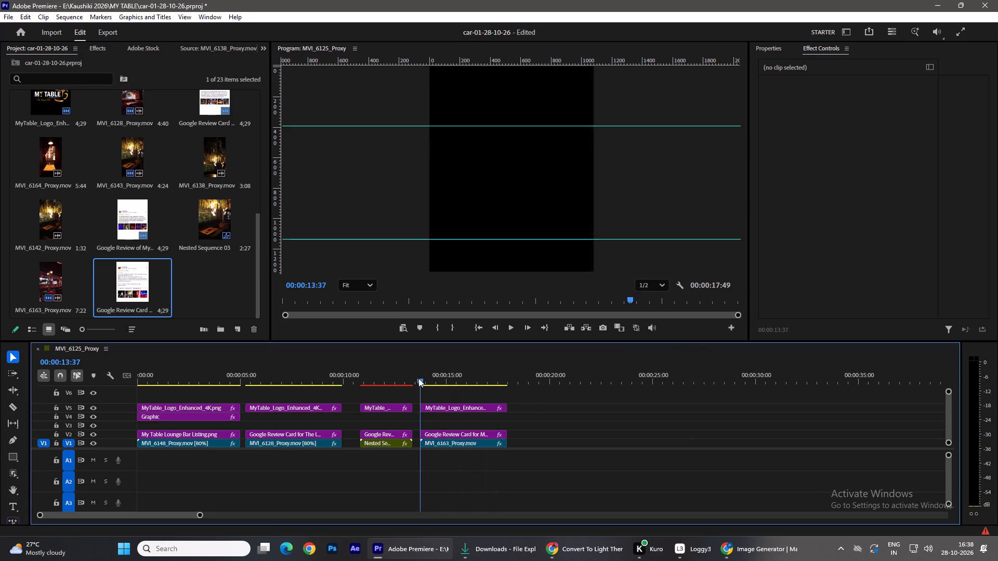
drag(418, 378, 422, 380)
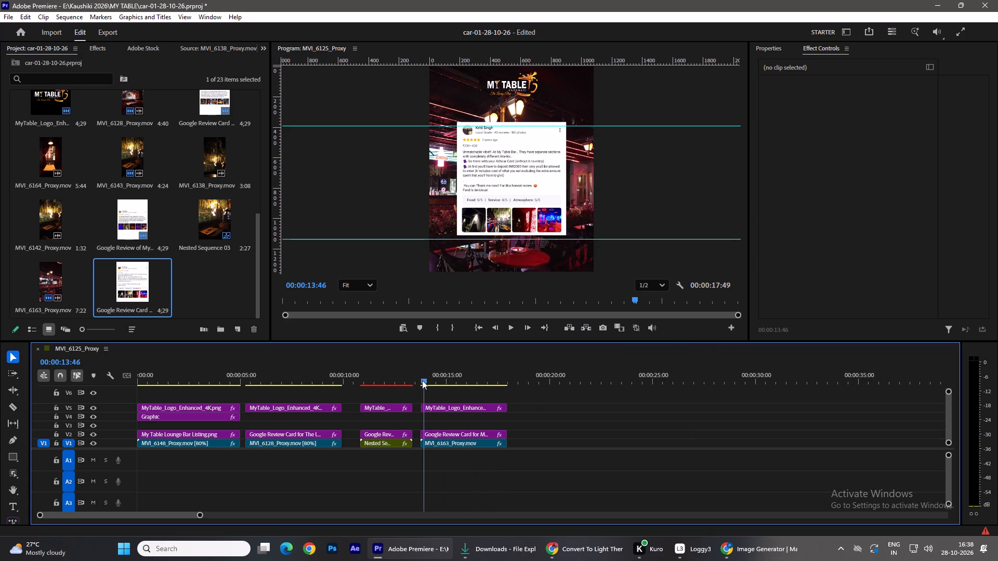
drag(422, 380, 452, 384)
click(549, 431)
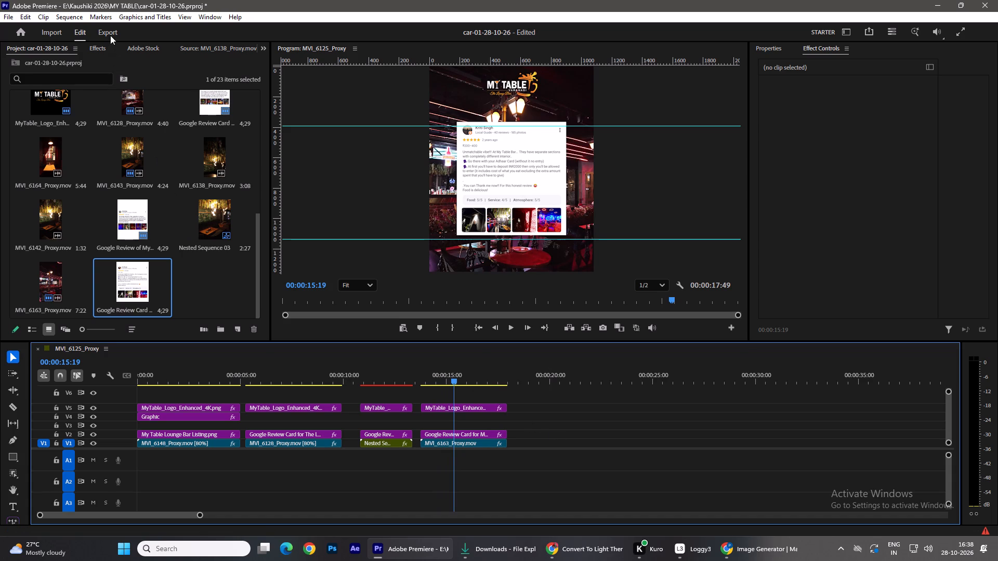
Open the sequence's export settings and set the export range's out point at 00:00:03:10 in the first segment.
click(110, 35)
drag(437, 353, 464, 359)
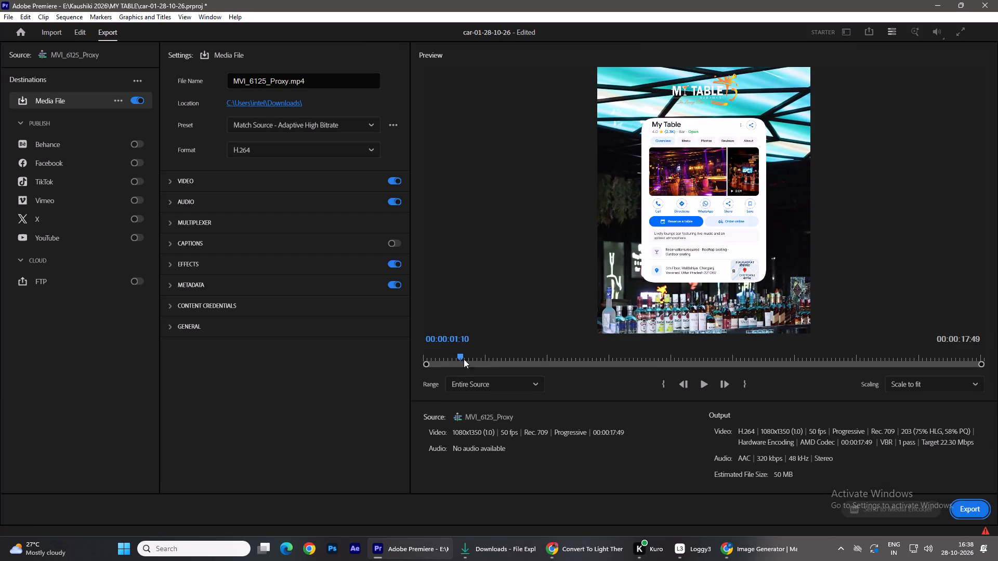
drag(464, 359, 528, 363)
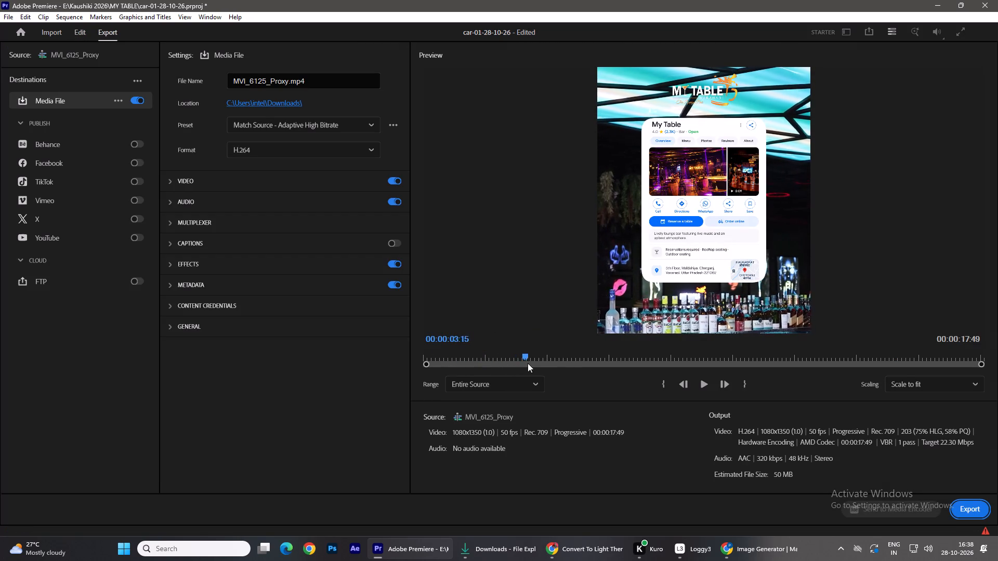
drag(528, 363, 546, 369)
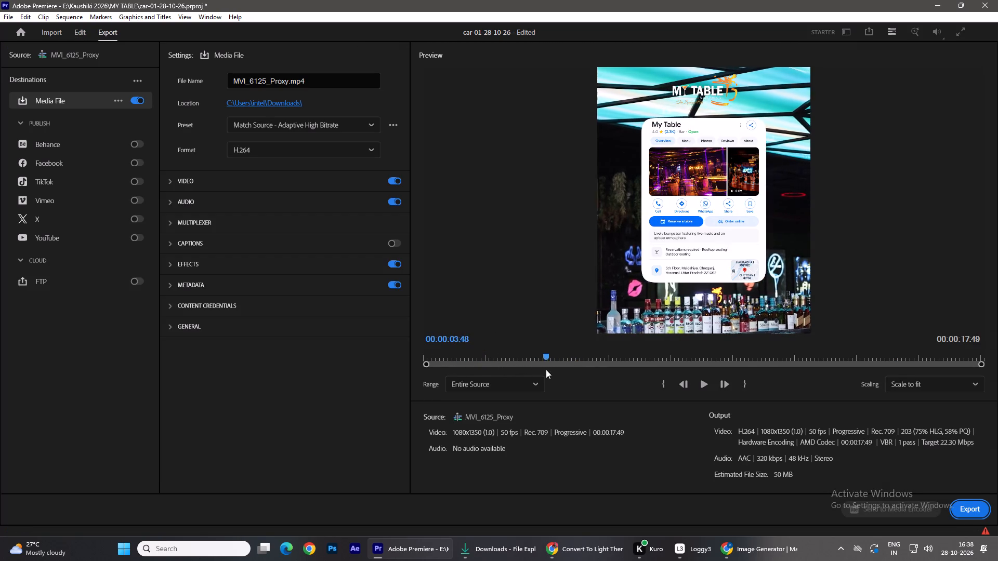
drag(546, 369, 523, 369)
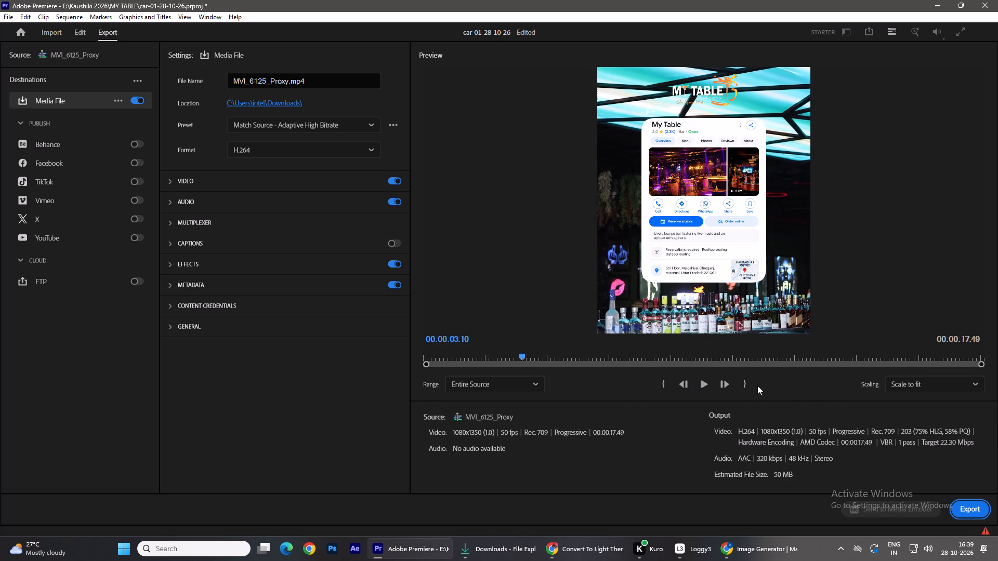
click(746, 387)
click(766, 384)
click(746, 382)
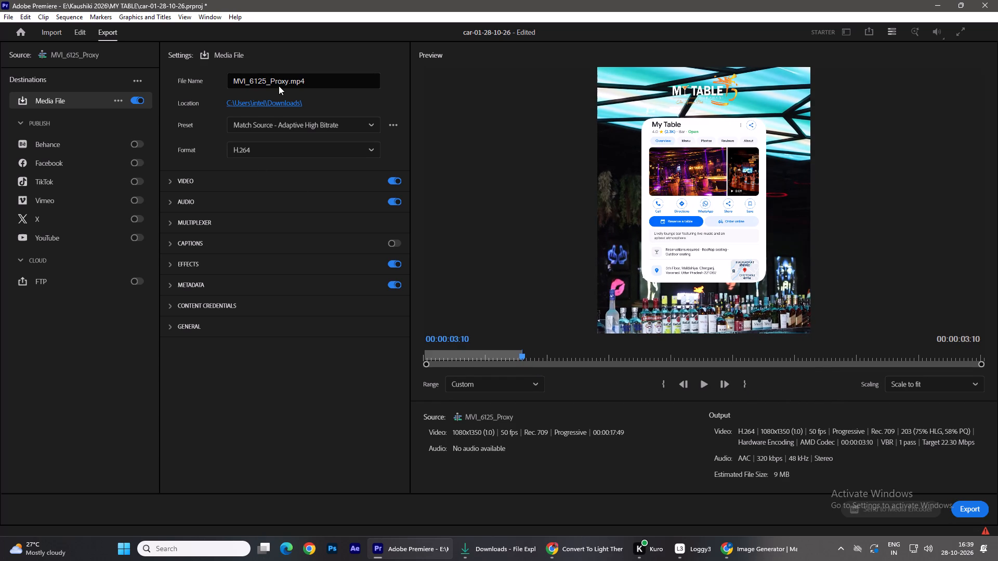
Set the export location to the MY TABLE folder inside Kaushiki 2026 on the E drive.
click(270, 103)
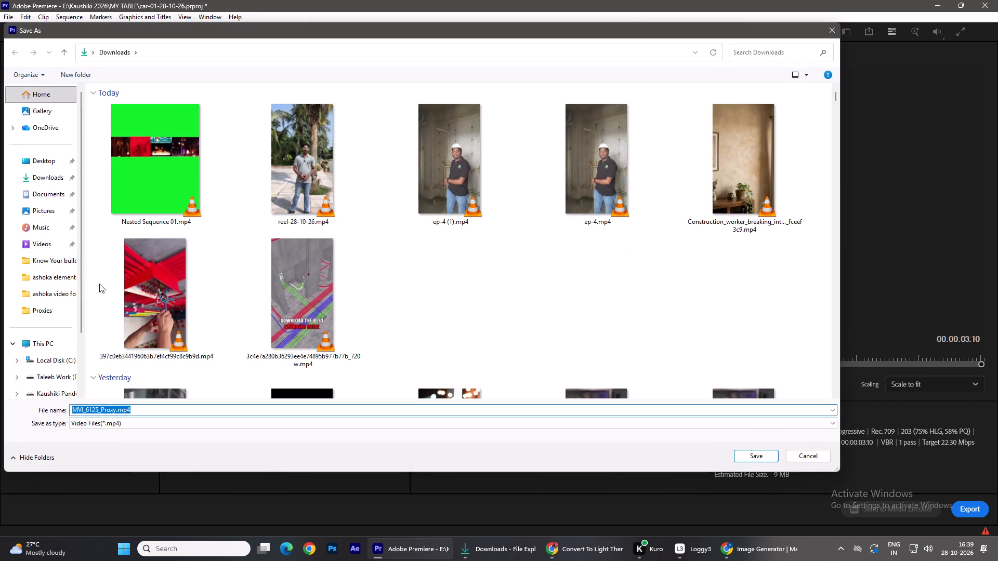
click(48, 314)
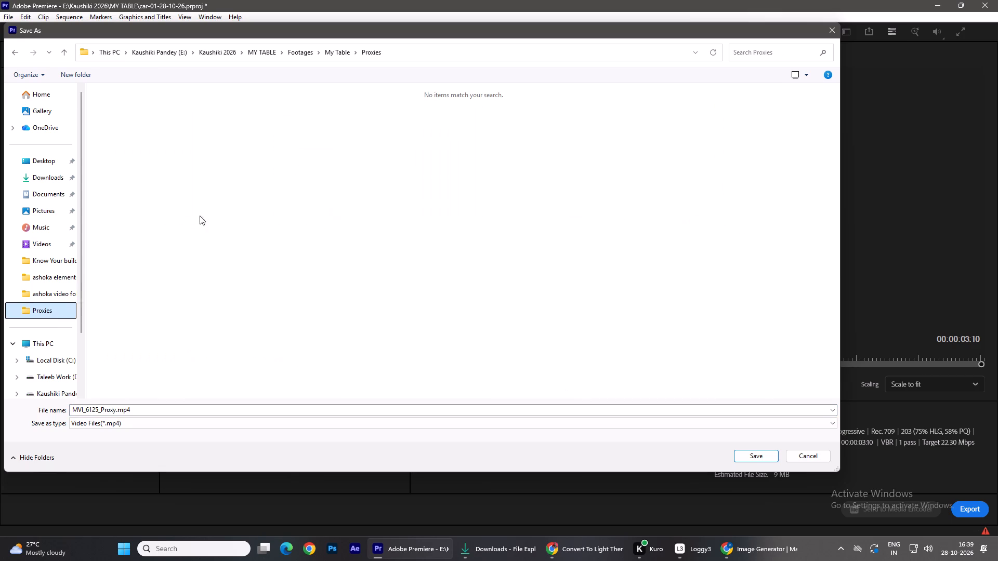
click(259, 52)
click(224, 57)
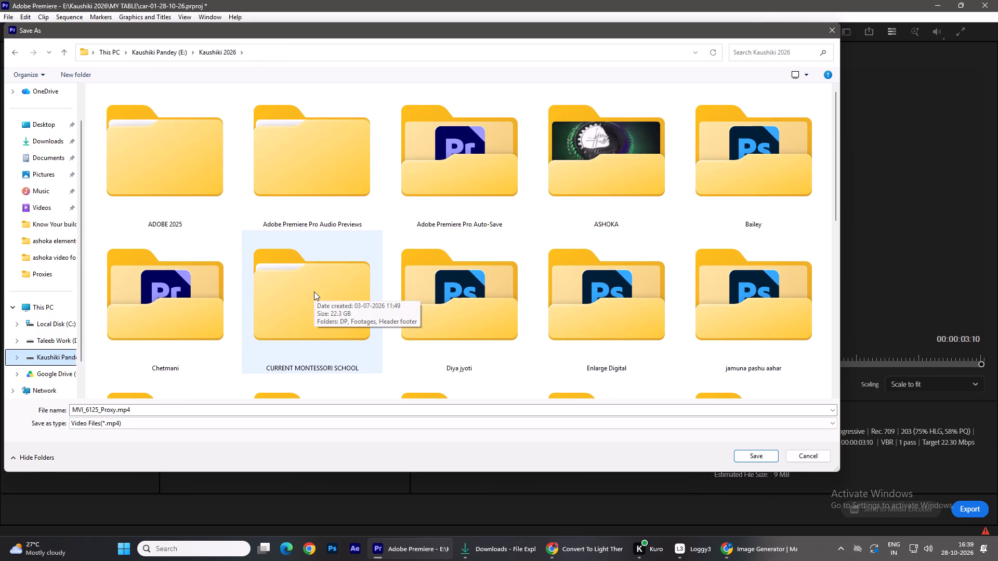
scroll(314, 292, down, 2)
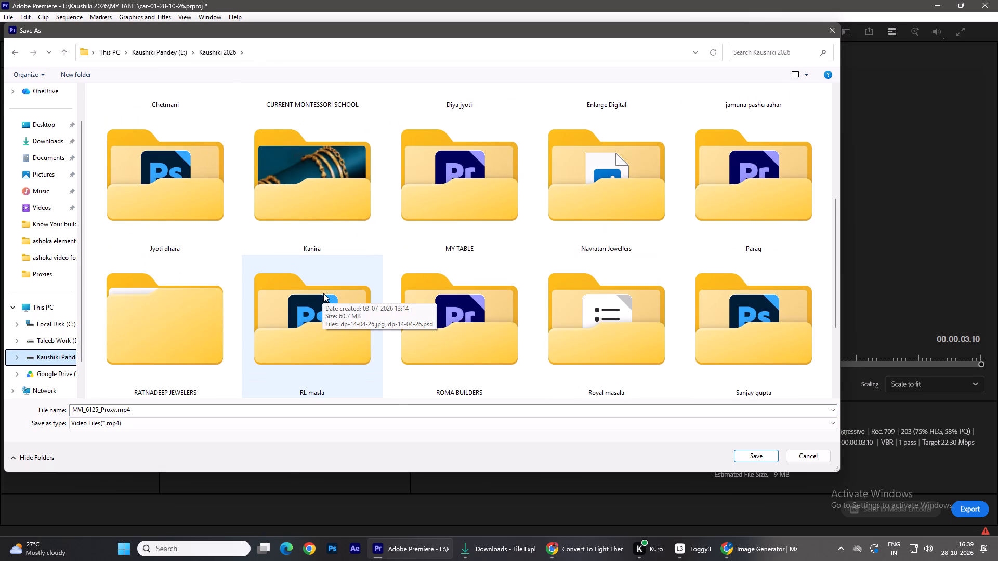
scroll(323, 293, down, 1)
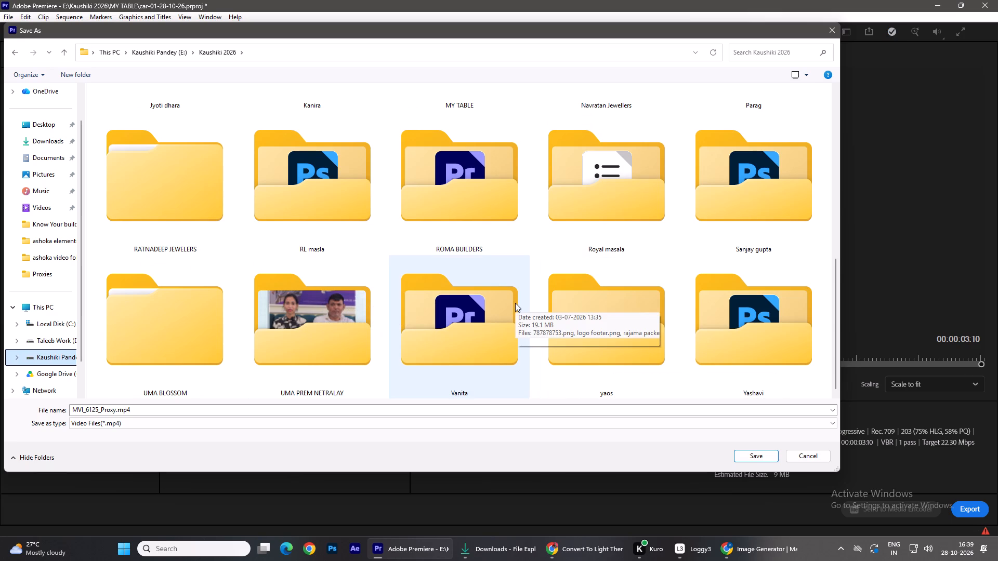
scroll(465, 273, up, 4)
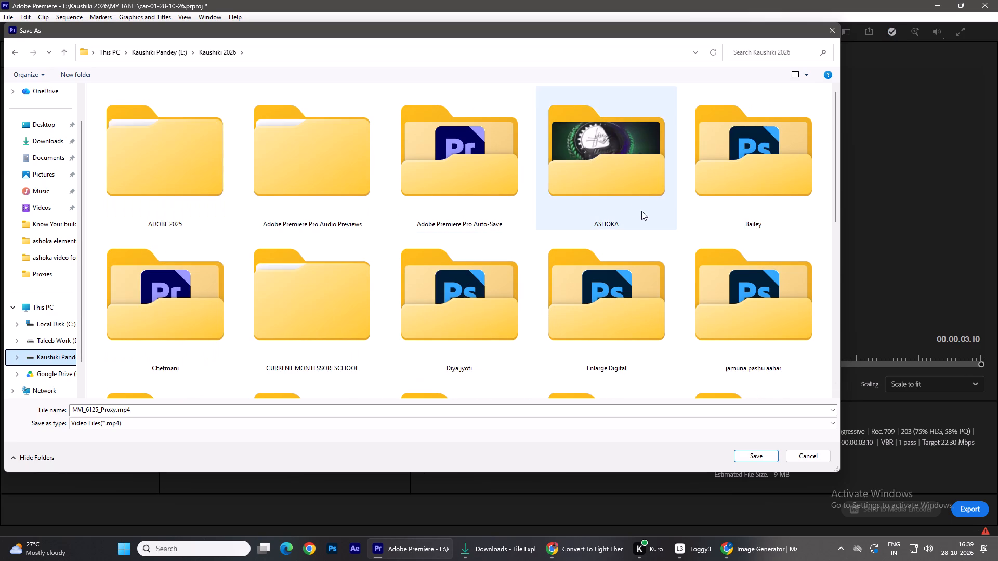
scroll(509, 297, down, 1)
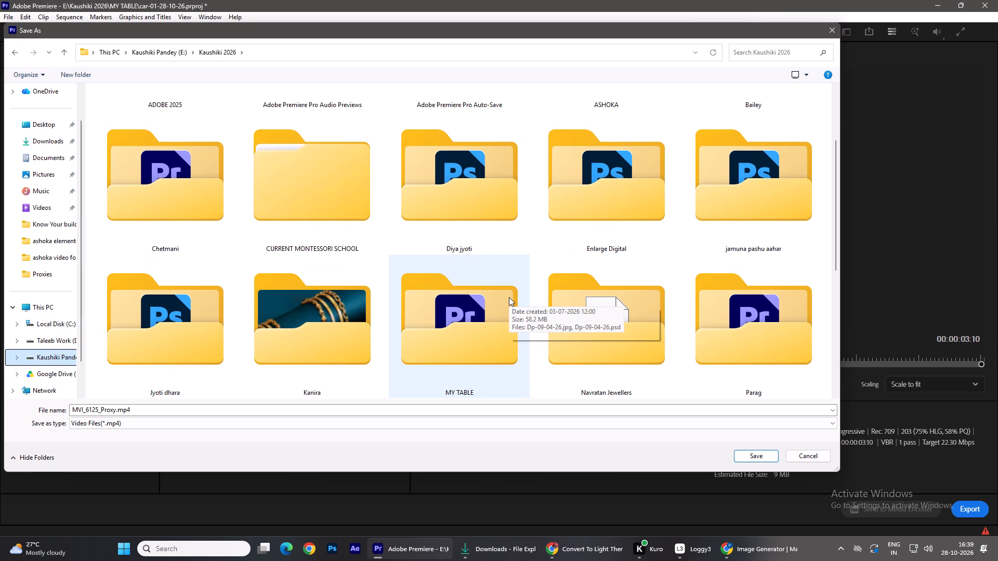
scroll(498, 280, down, 2)
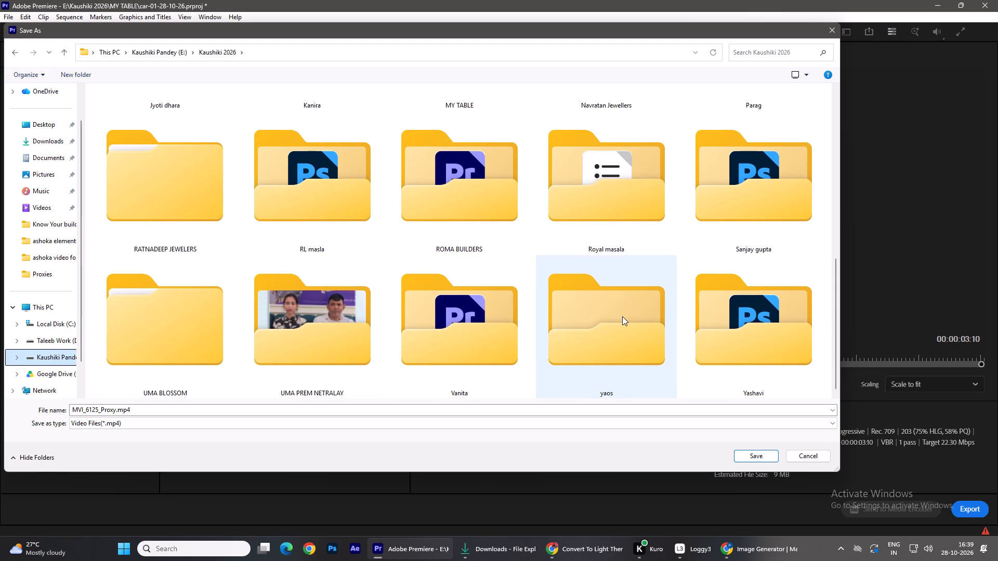
scroll(622, 316, down, 4)
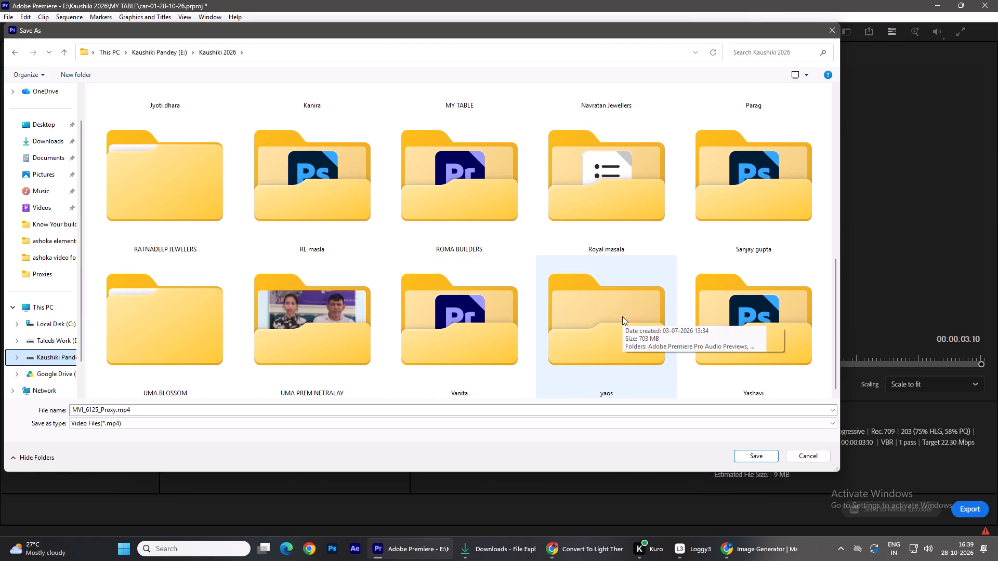
scroll(601, 292, up, 1)
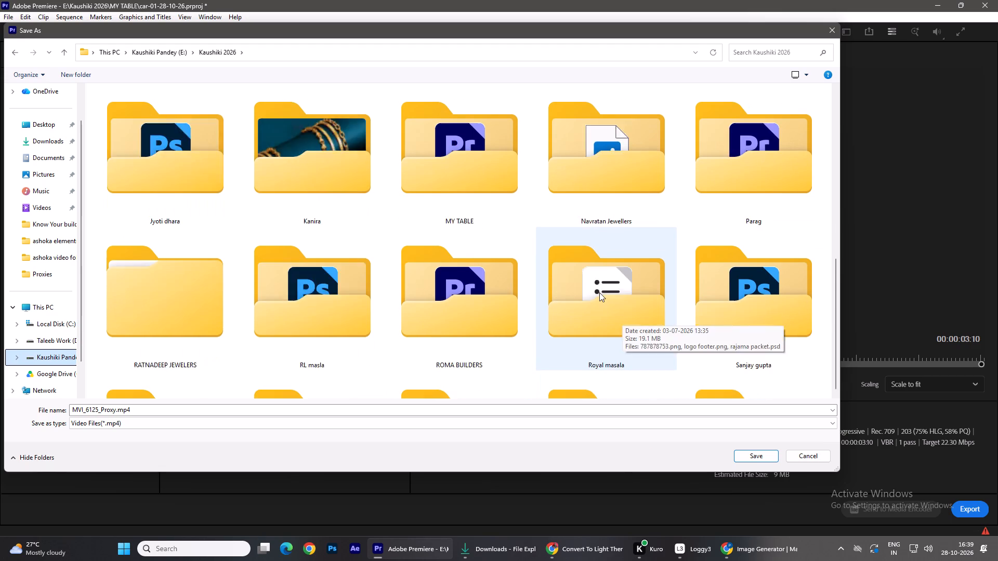
scroll(599, 292, up, 2)
scroll(492, 342, up, 3)
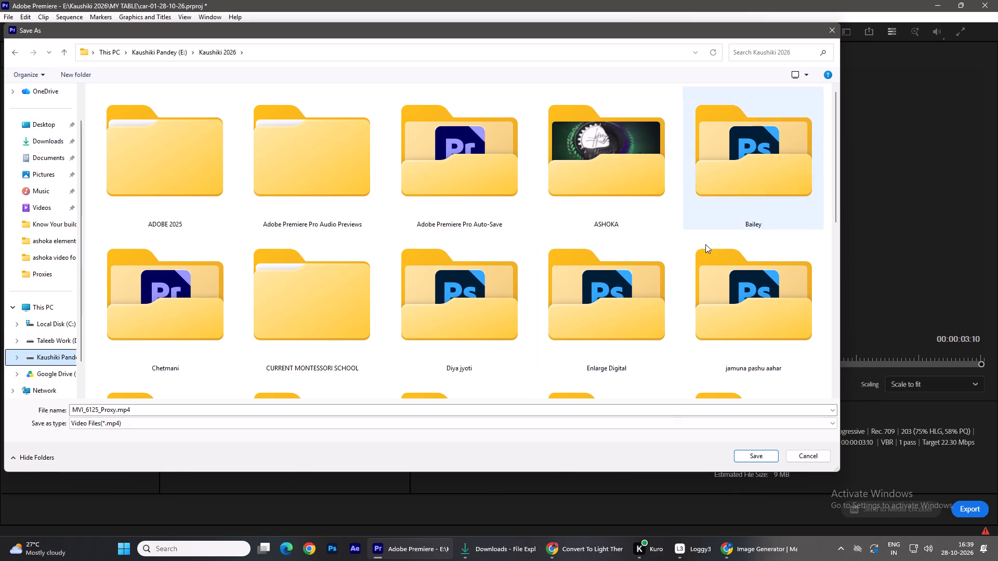
scroll(625, 310, down, 1)
double_click(501, 347)
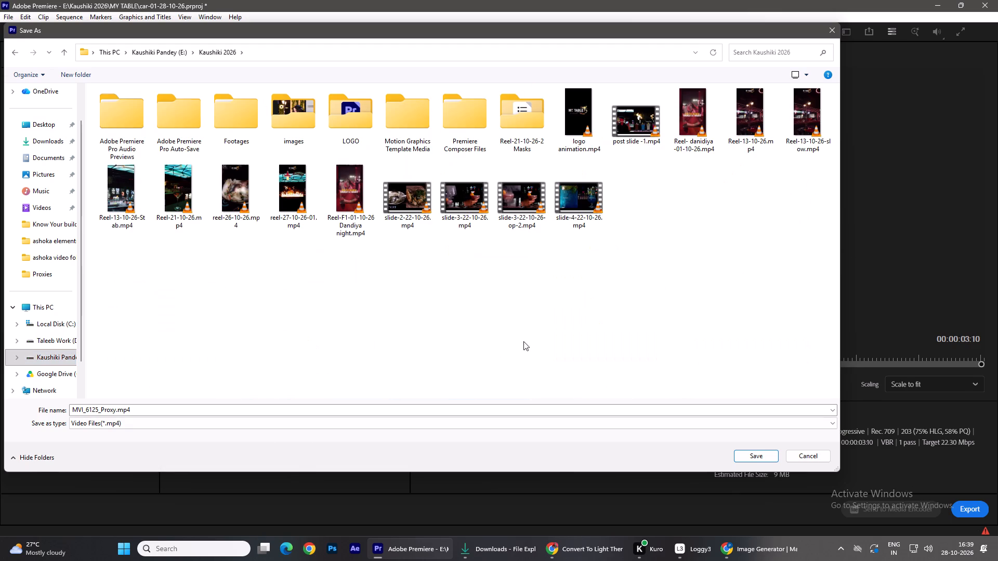
click(756, 455)
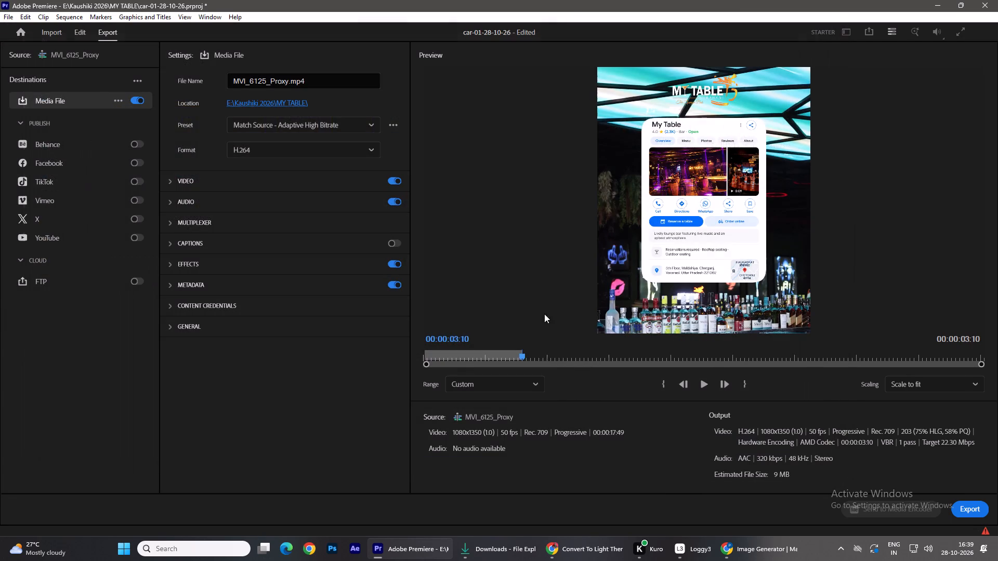
Name the first segment's output file Car-28-10-26-01 and export it as H.264.
triple_click(322, 78)
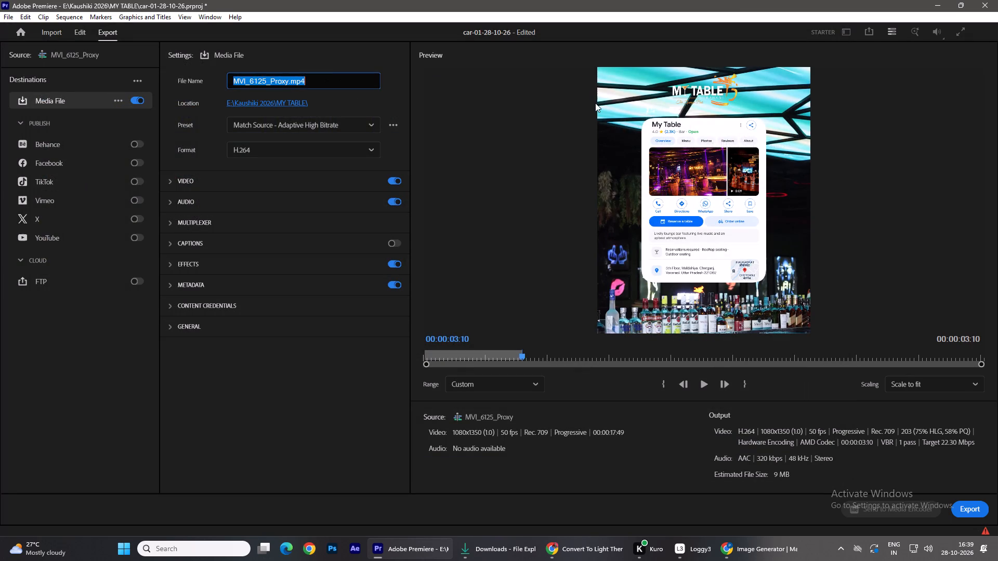
key(BackSpace)
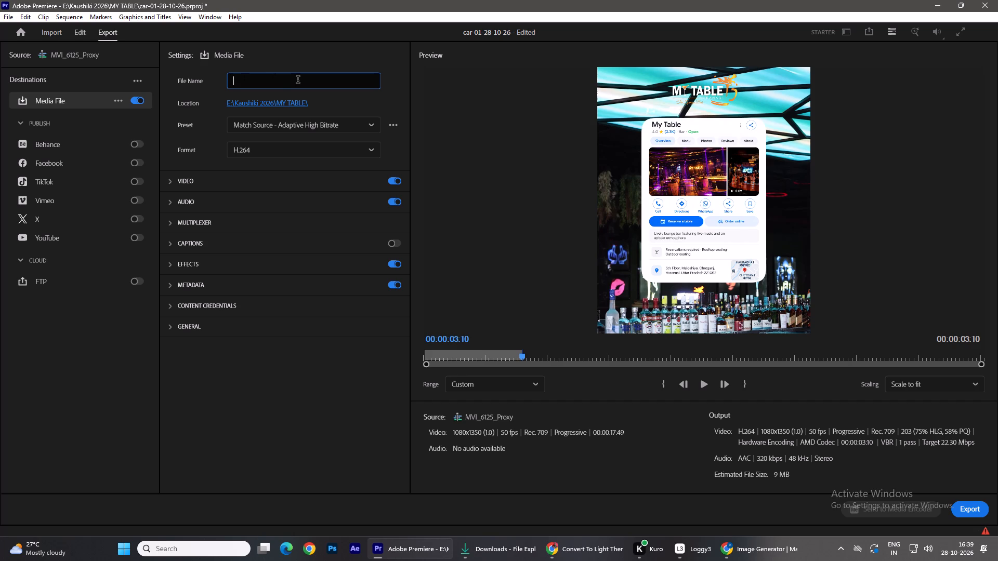
key(BackSpace)
text(Car)
key(minus)
text(28-10-26-01)
click(472, 146)
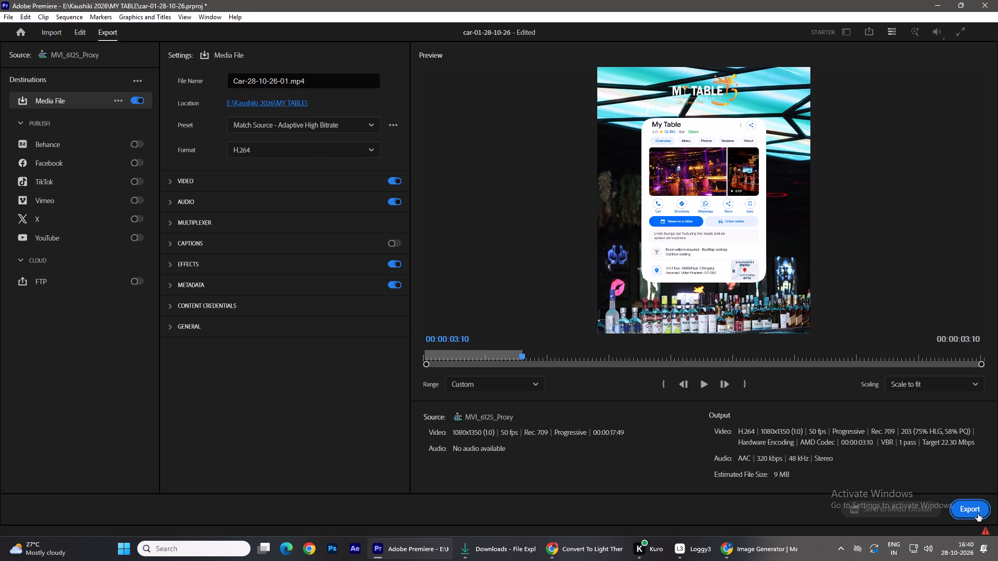
click(978, 514)
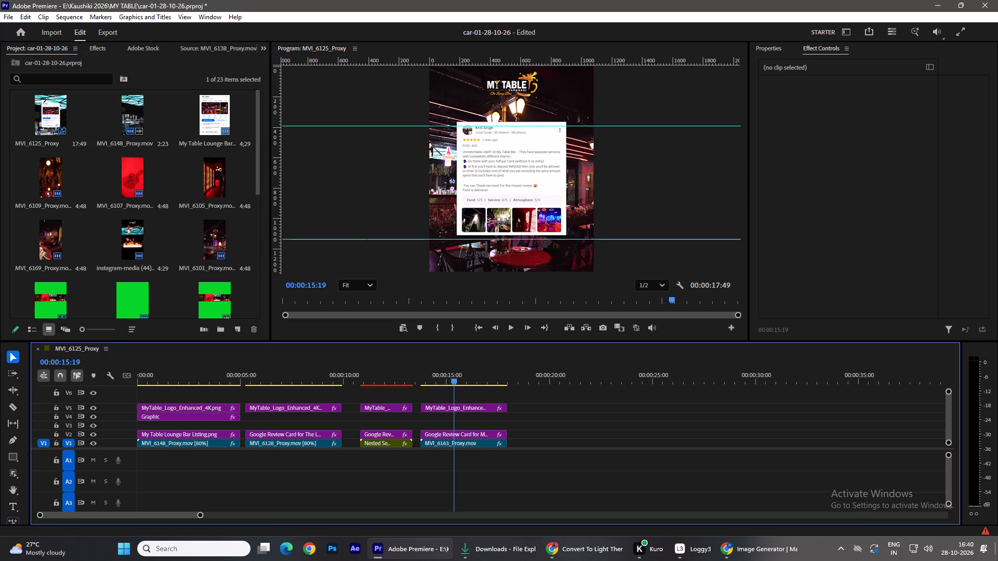
Reopen the sequence's export settings and set the export range to the second segment, from 00:00:05:18 to 00:00:09:20.
click(104, 29)
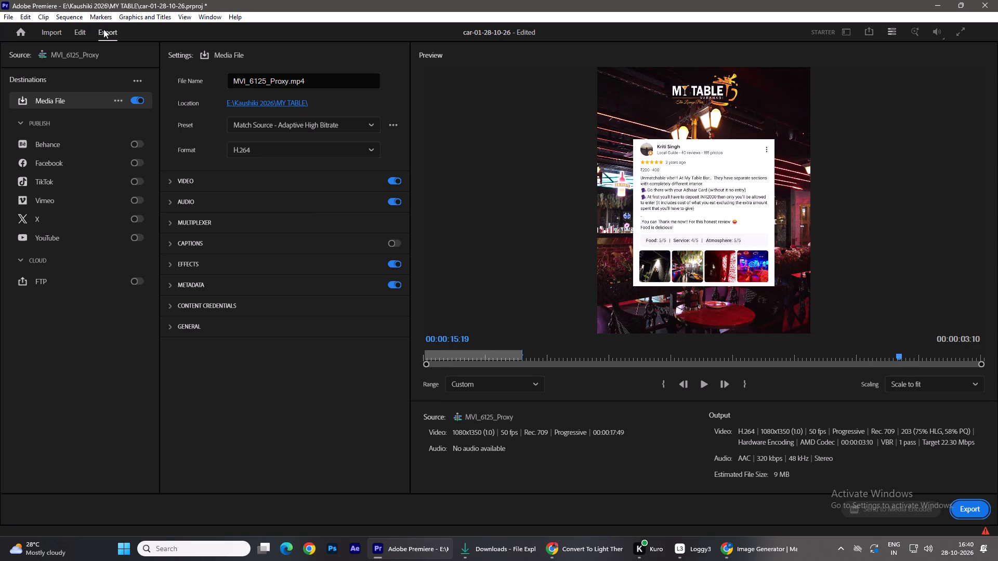
drag(545, 359, 534, 360)
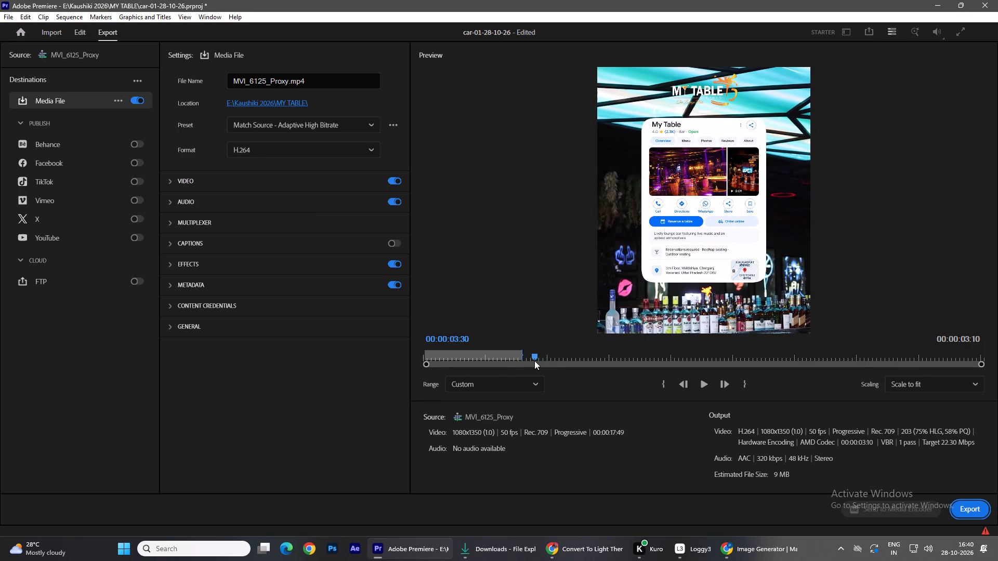
drag(534, 360, 592, 363)
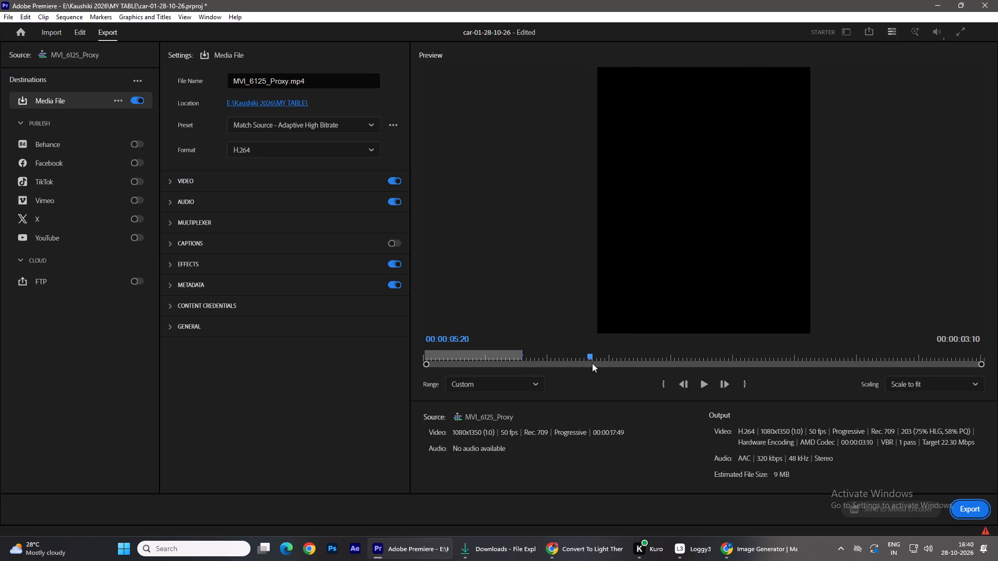
drag(592, 363, 590, 368)
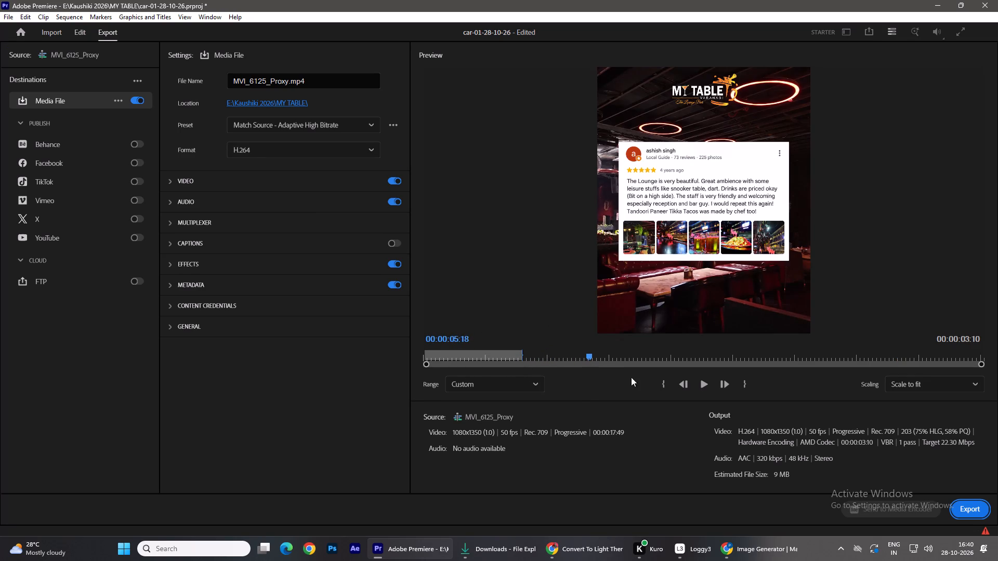
click(666, 385)
drag(589, 357, 671, 358)
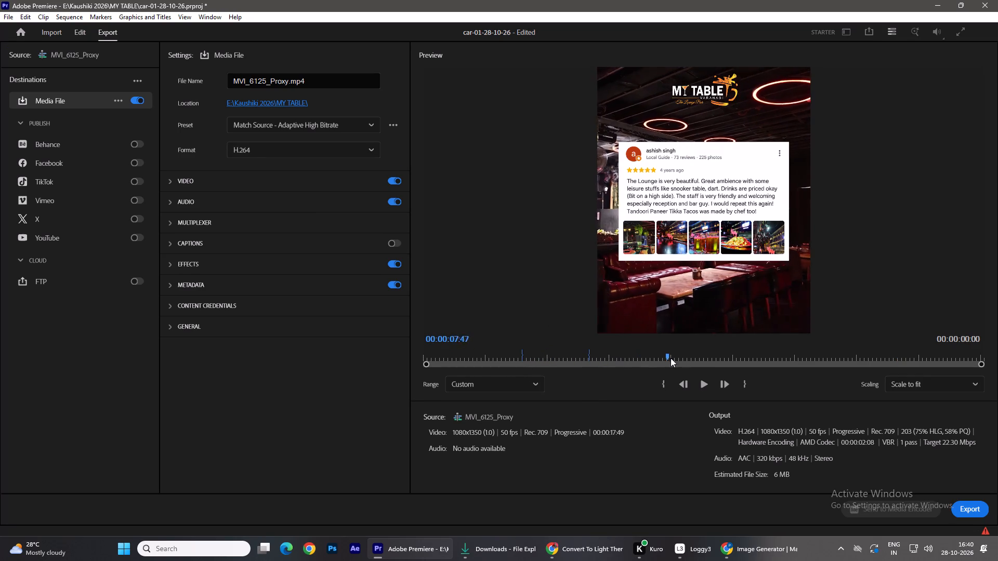
drag(671, 358, 725, 359)
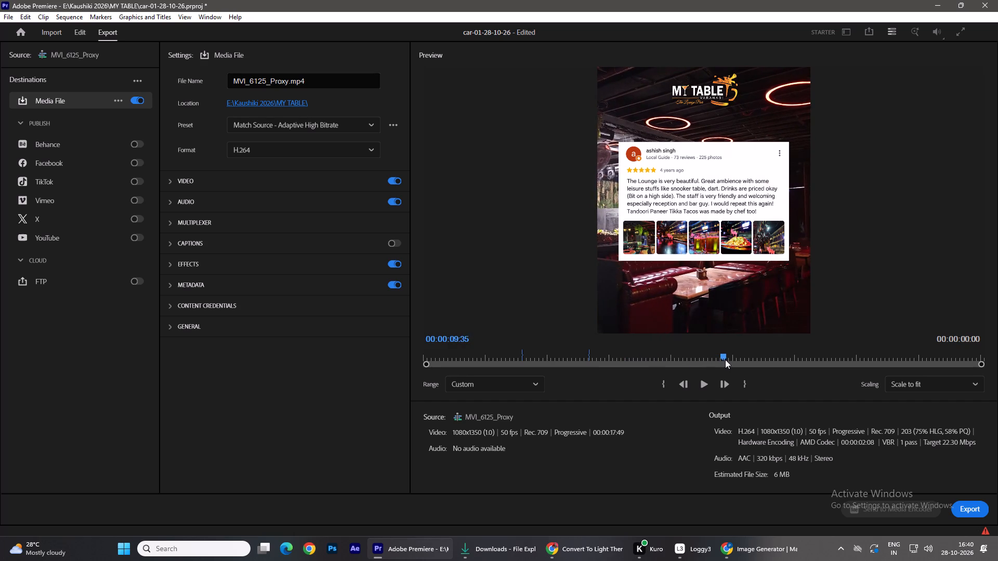
drag(725, 359, 714, 364)
click(747, 386)
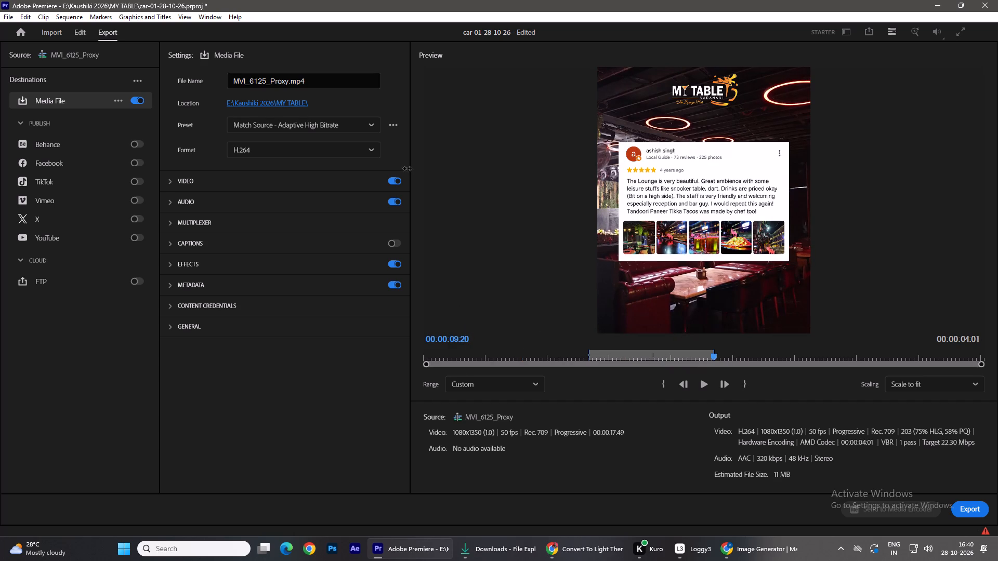
Name the second segment's output file car-2-28-10-26 and export it as H.264.
triple_click(286, 83)
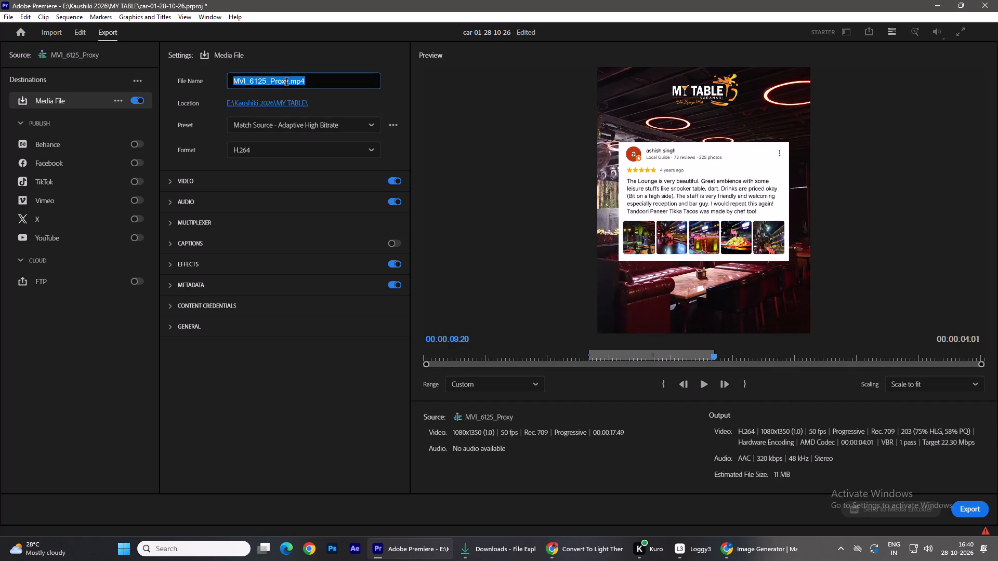
key(BackSpace)
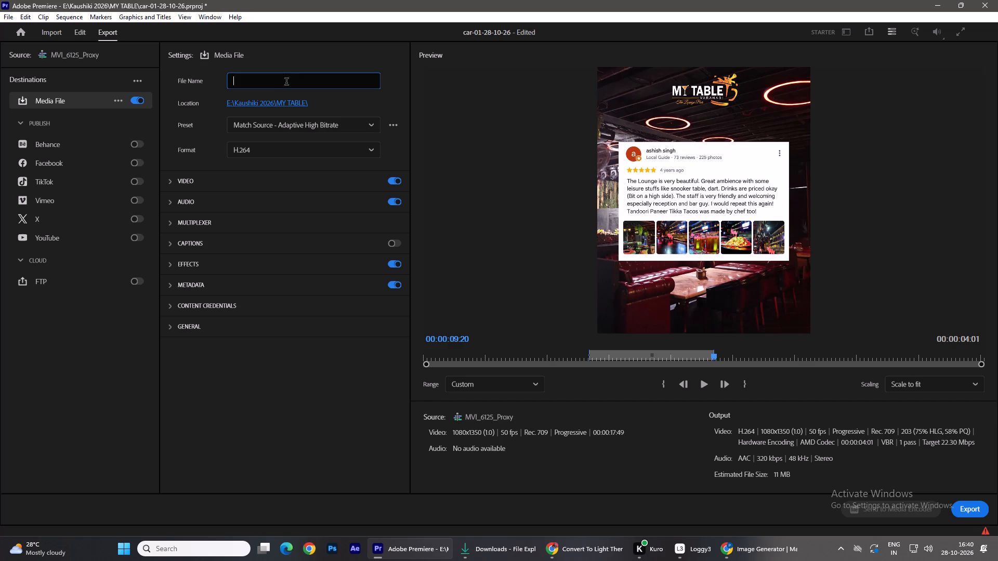
text(car-1-)
text(28-)
key(1)
text(0-26)
click(251, 81)
key(BackSpace)
key(2)
click(508, 163)
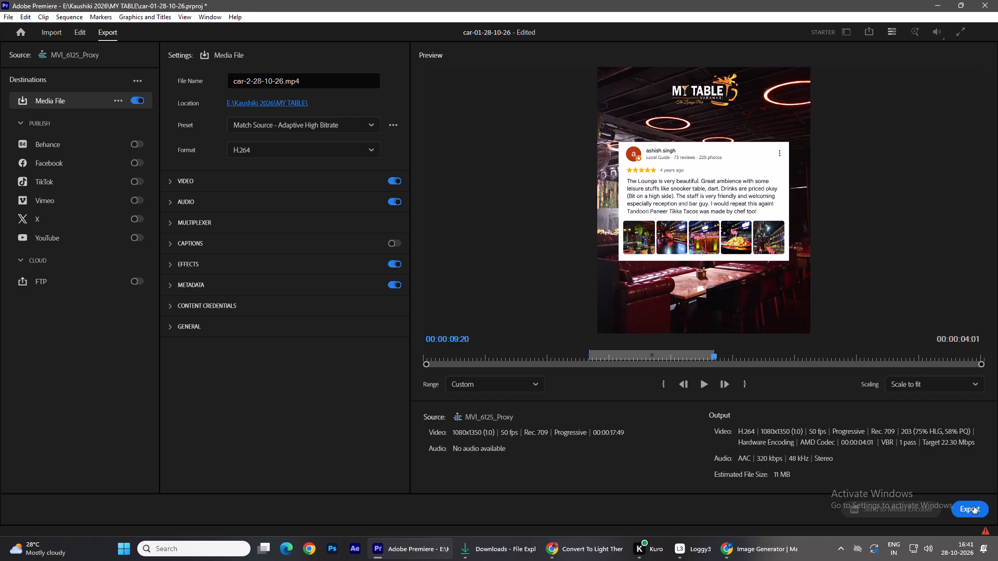
click(978, 512)
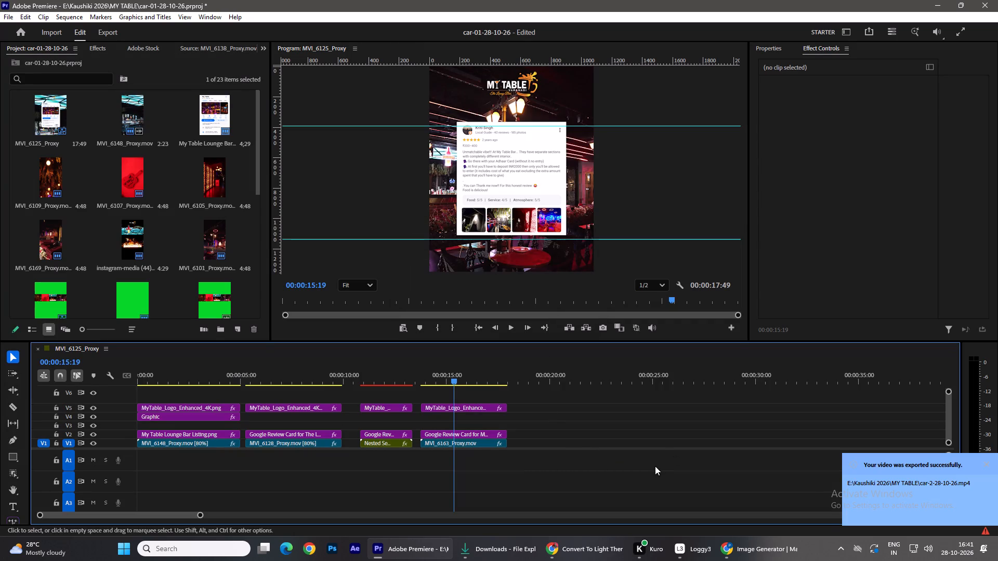
Reopen the sequence's export settings and set the export range to the third segment, from 00:00:10:47 to 00:00:13:10.
click(109, 33)
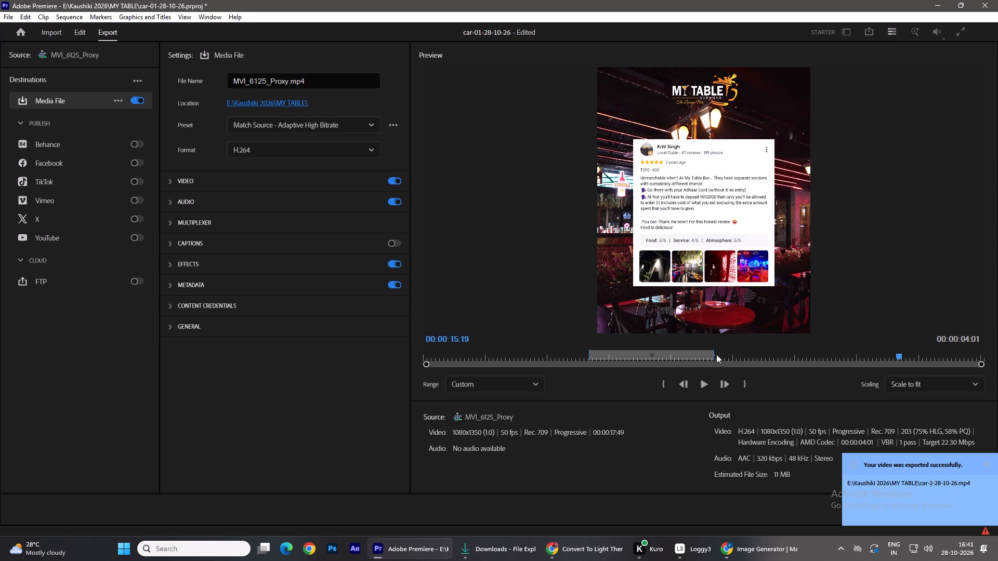
drag(734, 356, 606, 354)
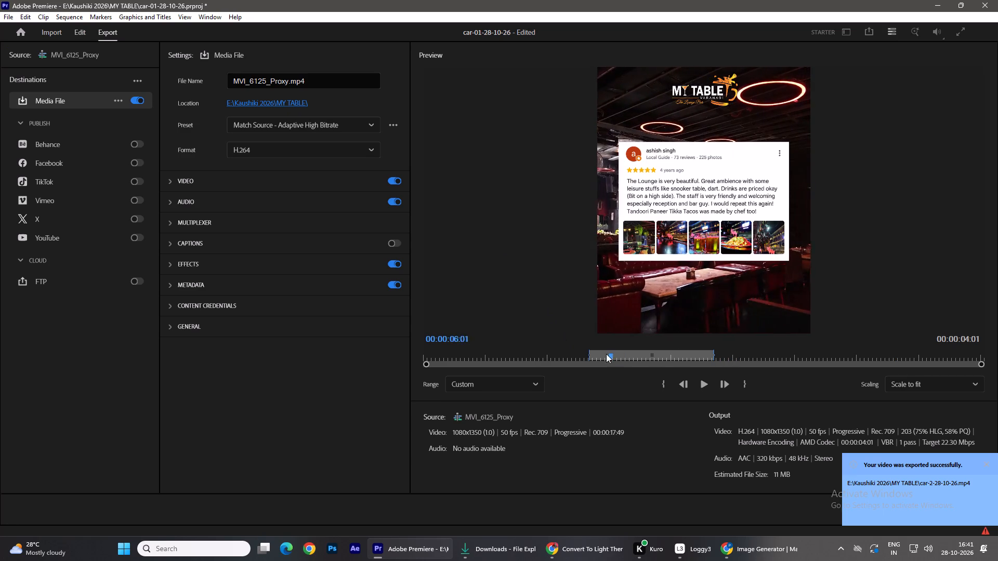
drag(606, 354, 769, 359)
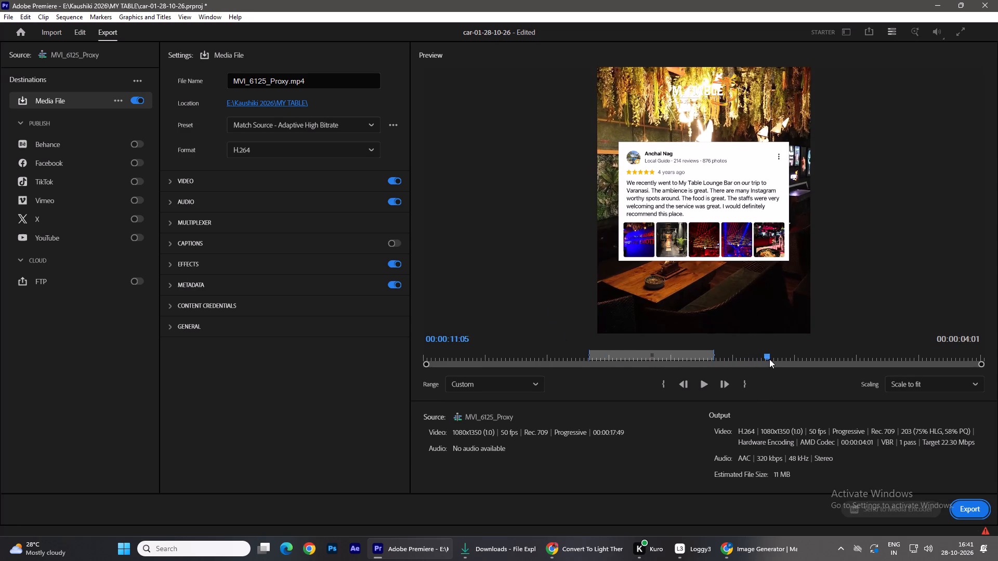
drag(769, 359, 763, 361)
click(660, 383)
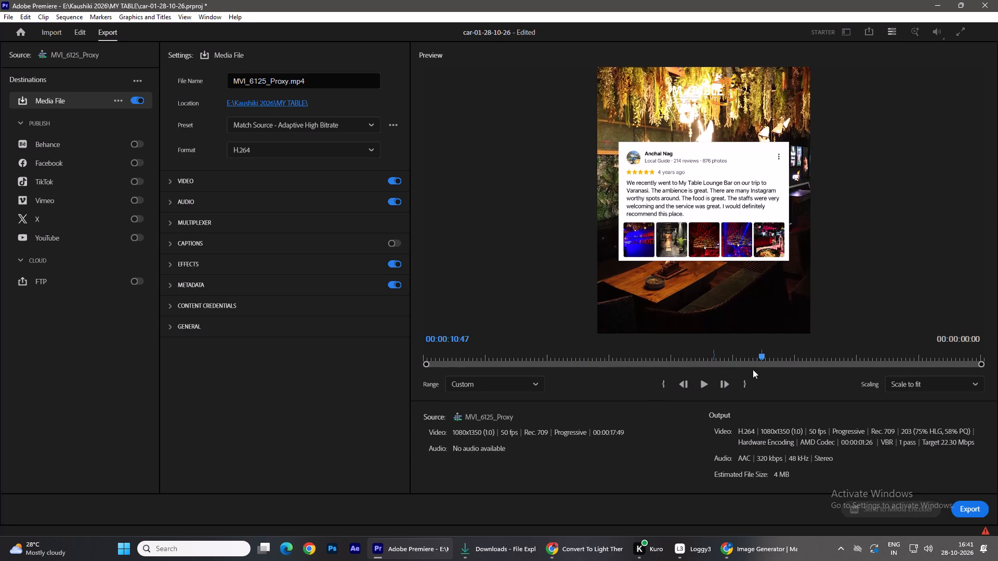
drag(759, 358, 836, 360)
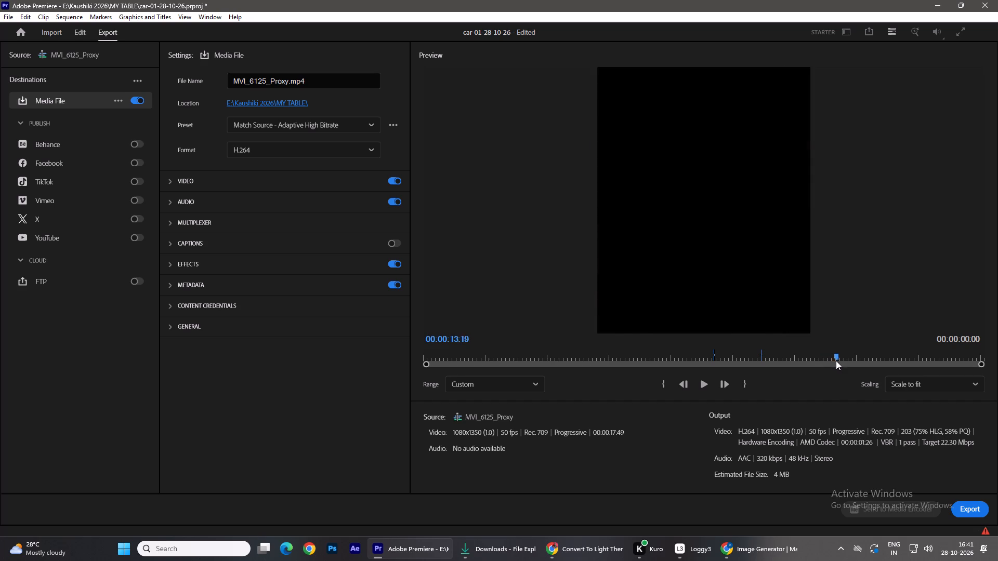
drag(836, 360, 830, 362)
click(748, 379)
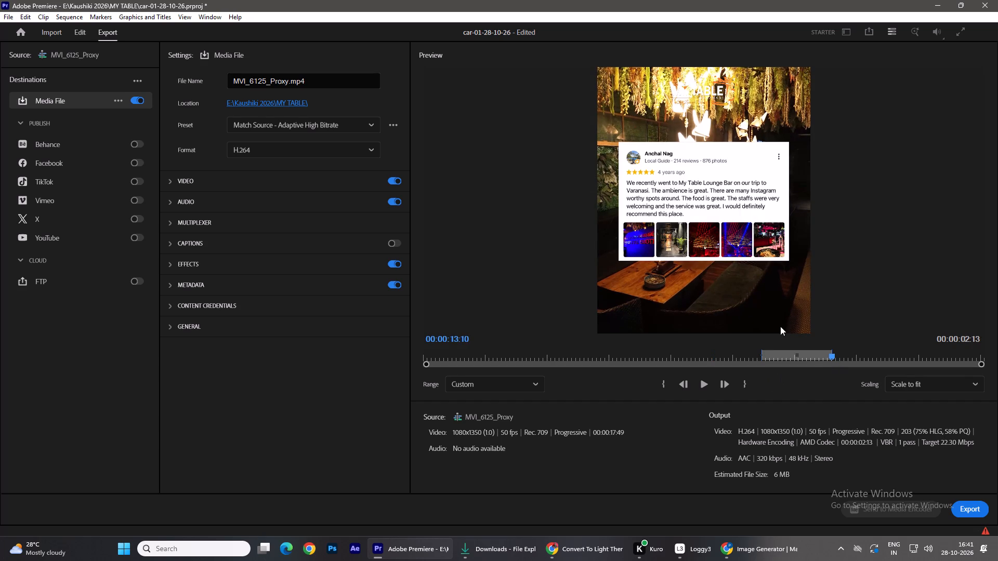
Name the third segment's output file "car-3-28-10- 26" and export it as H.264.
triple_click(271, 76)
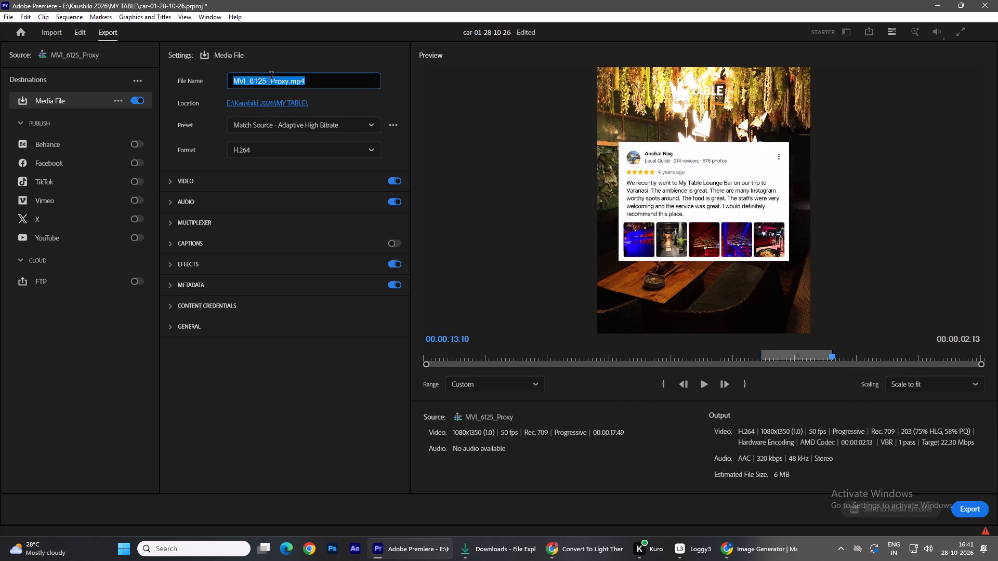
text(car-)
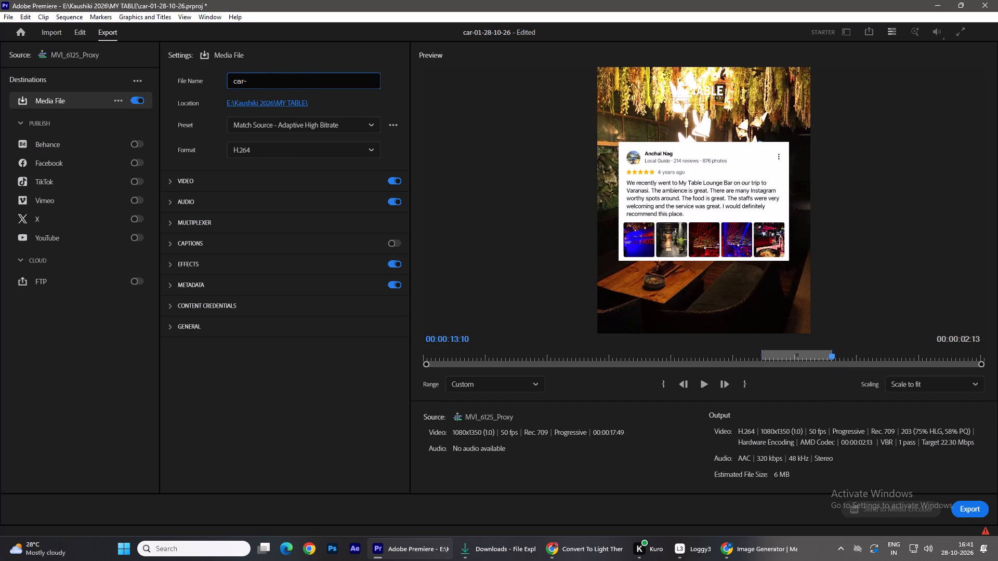
text(3-28-10- 26)
click(453, 169)
click(974, 515)
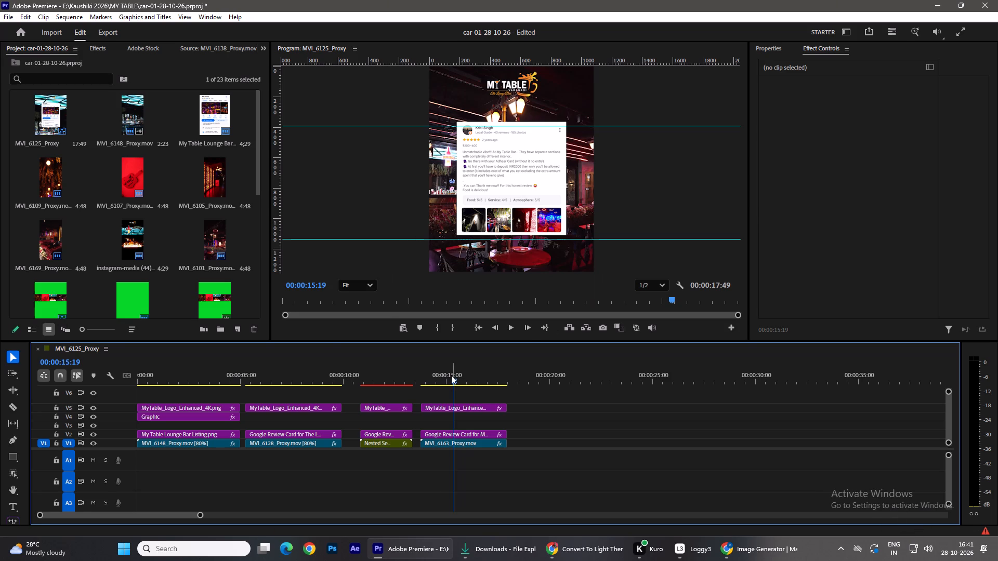
Review the fourth segment, reopen the export settings and set the export range from 00:00:13:44 to 00:00:17:29.
drag(451, 375, 476, 389)
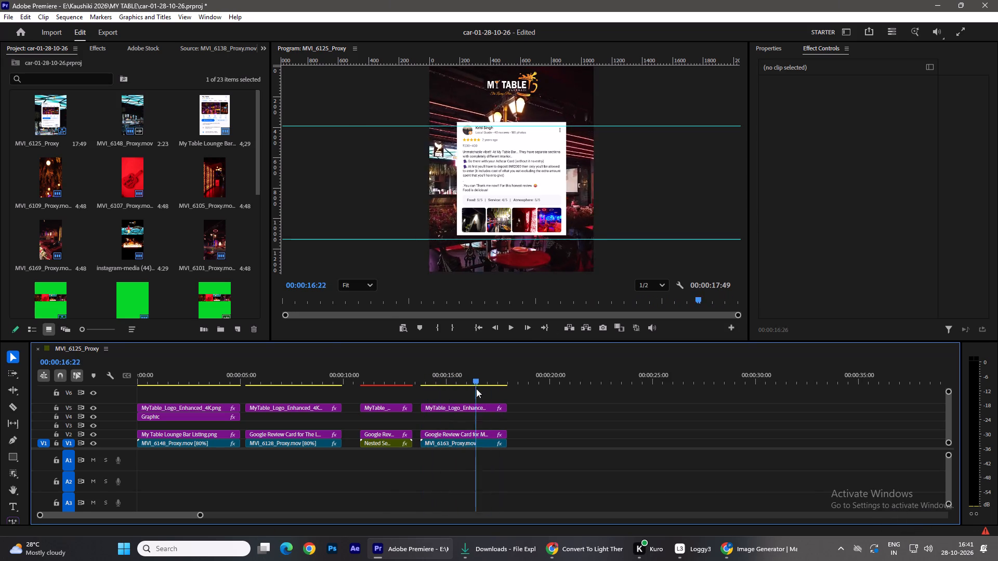
drag(476, 389, 457, 394)
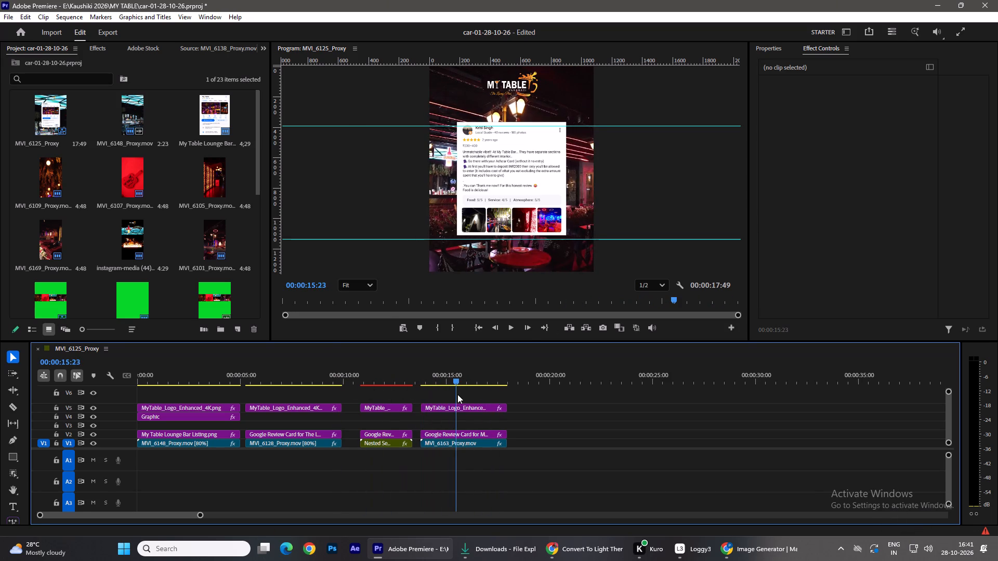
drag(457, 394, 504, 408)
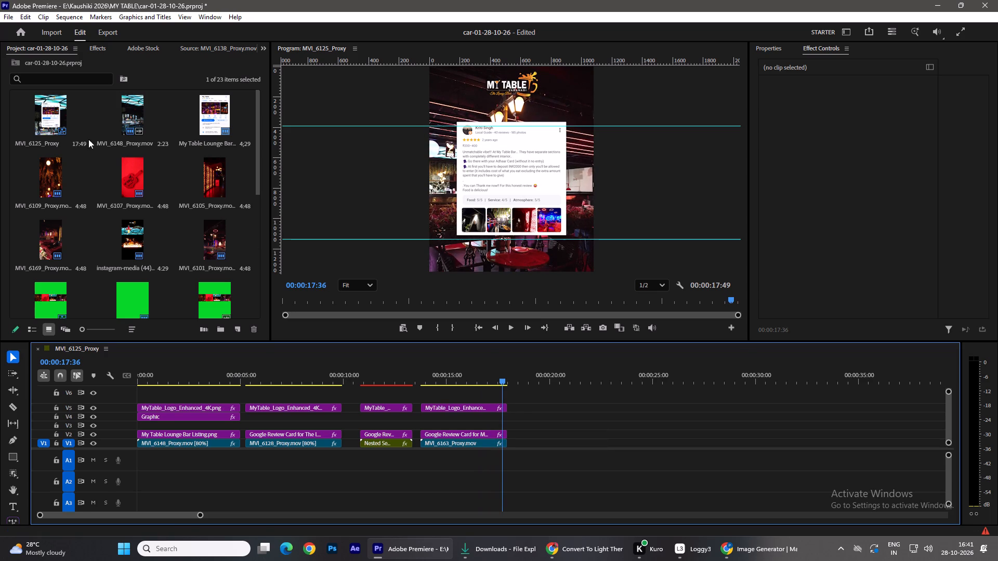
click(116, 31)
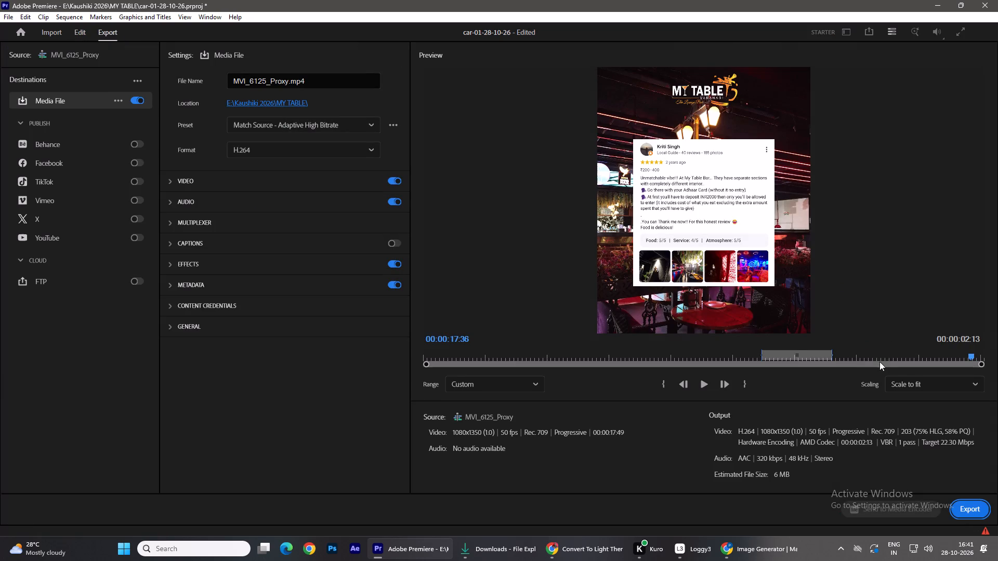
drag(968, 356, 921, 353)
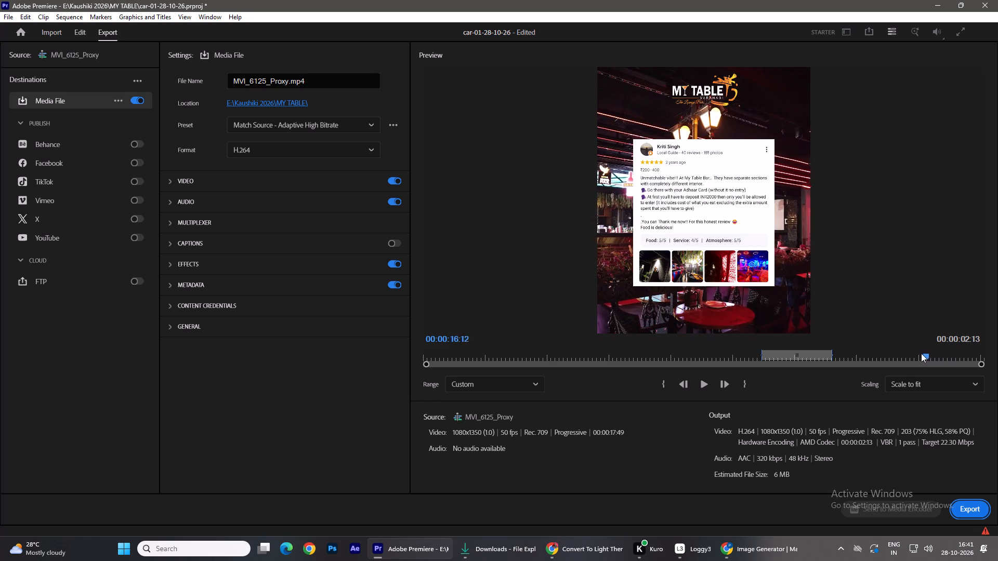
drag(921, 353, 887, 355)
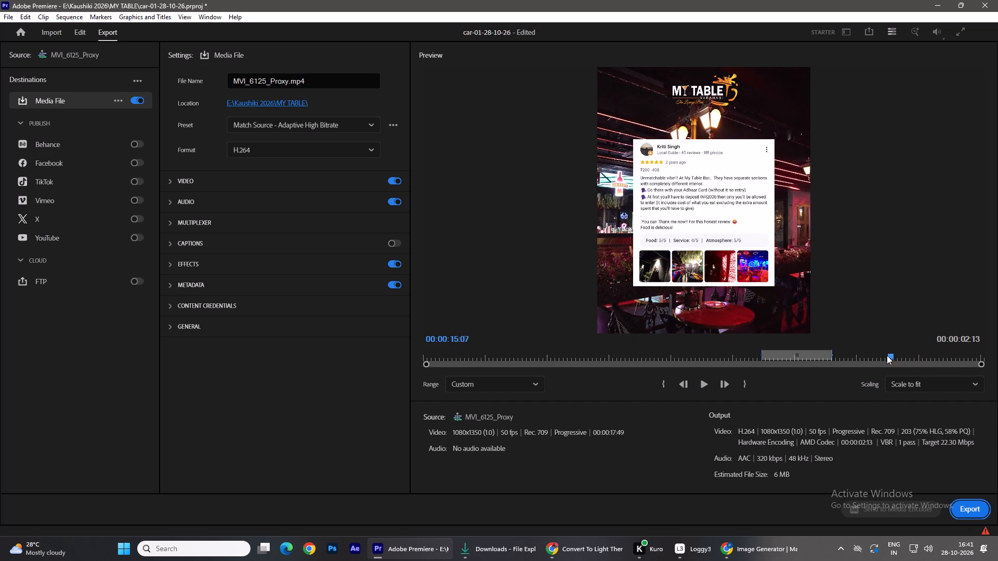
drag(887, 355, 796, 365)
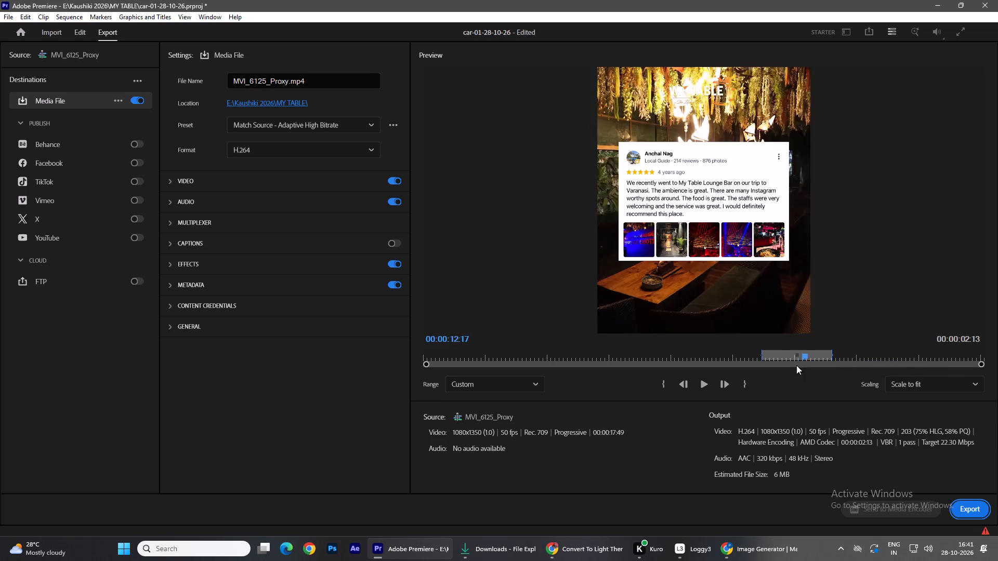
drag(796, 365, 850, 362)
click(660, 388)
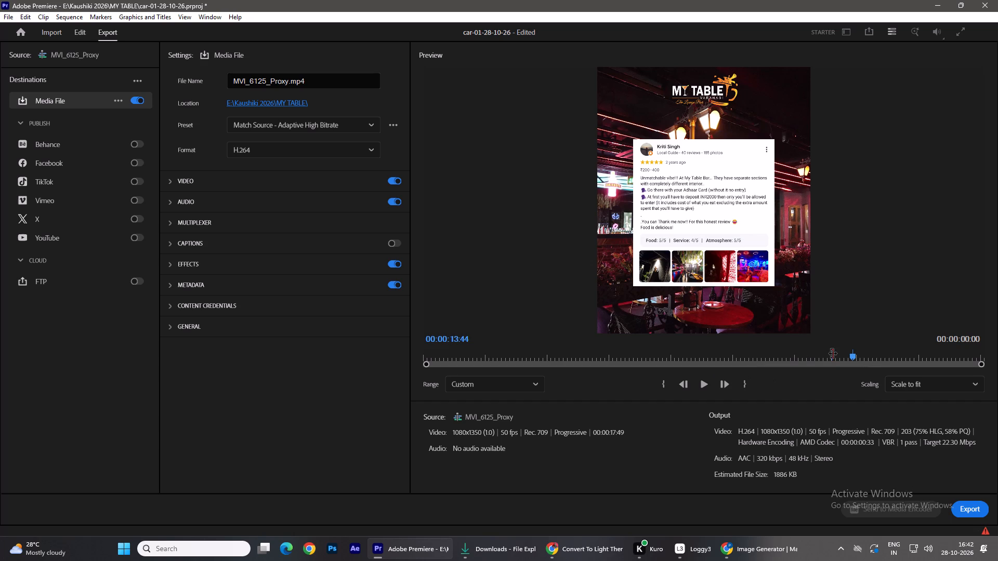
drag(855, 355, 969, 359)
click(744, 385)
click(761, 386)
click(743, 386)
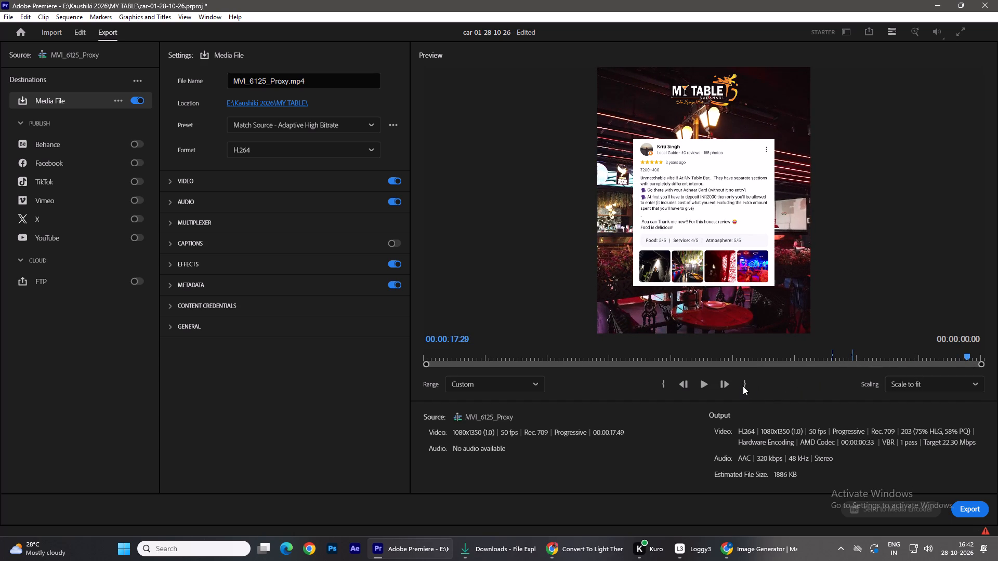
click(764, 386)
click(747, 386)
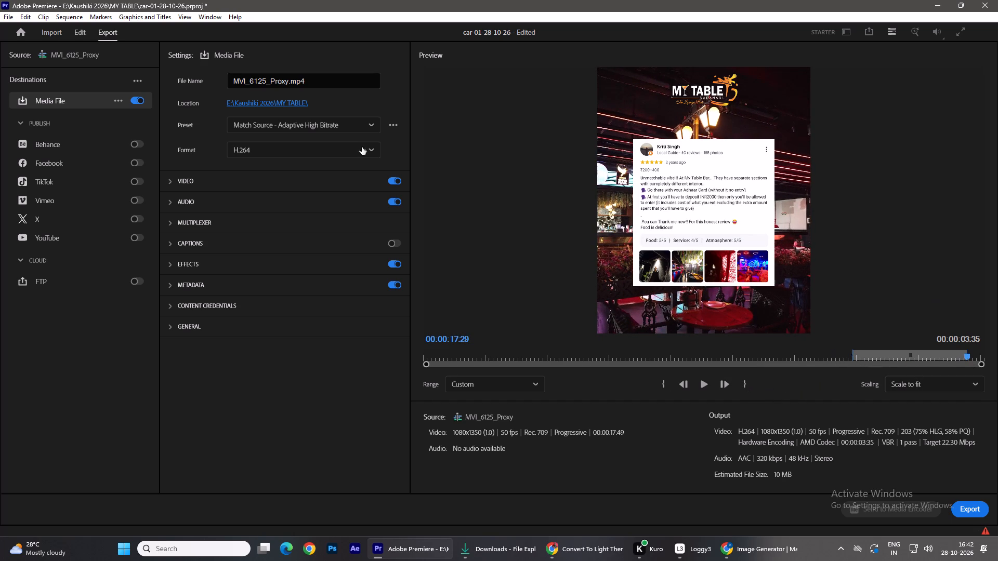
Name the fourth segment's output file car-4-28-10-26 and export it as H.264.
double_click(324, 85)
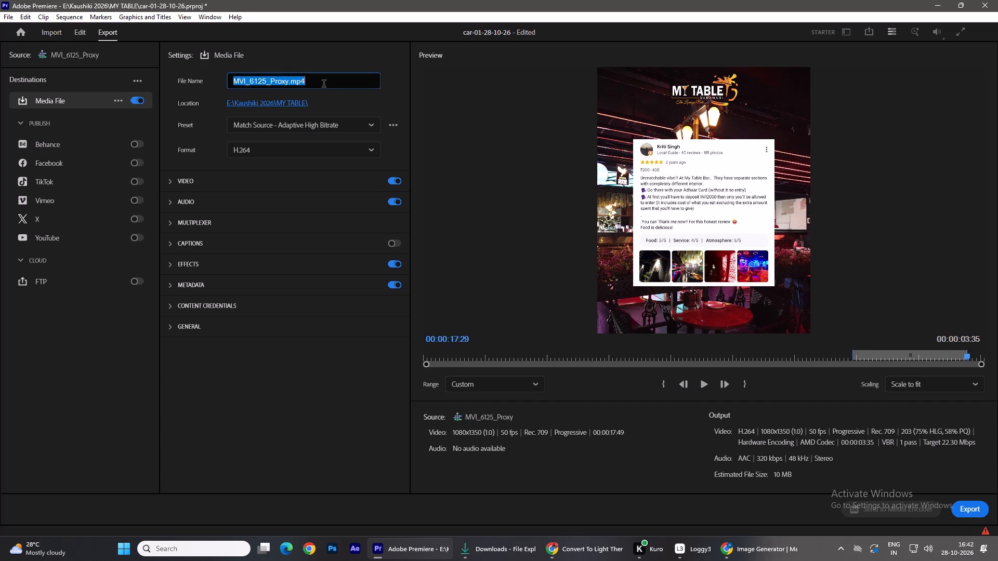
text(car-4-)
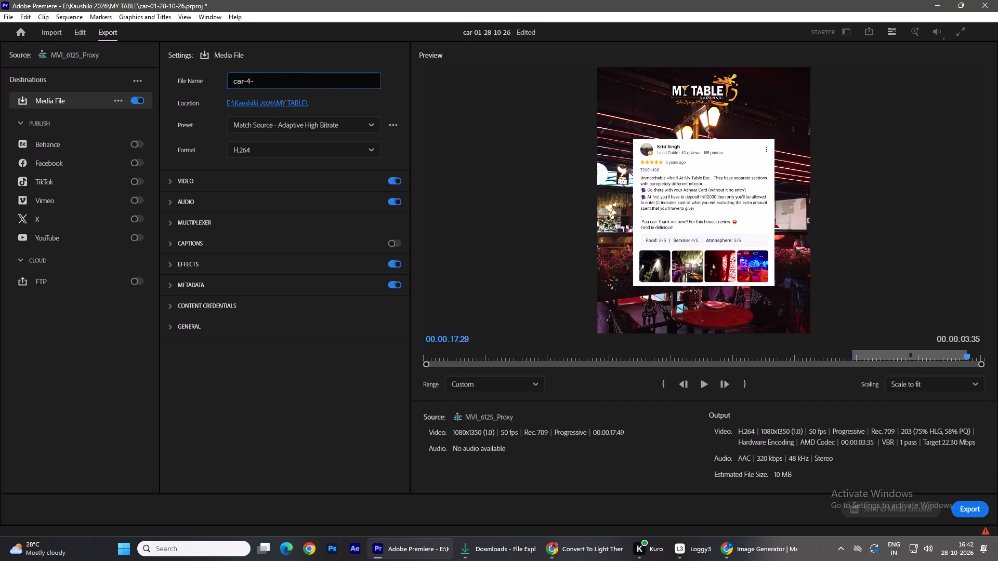
text(28-10-26)
click(511, 187)
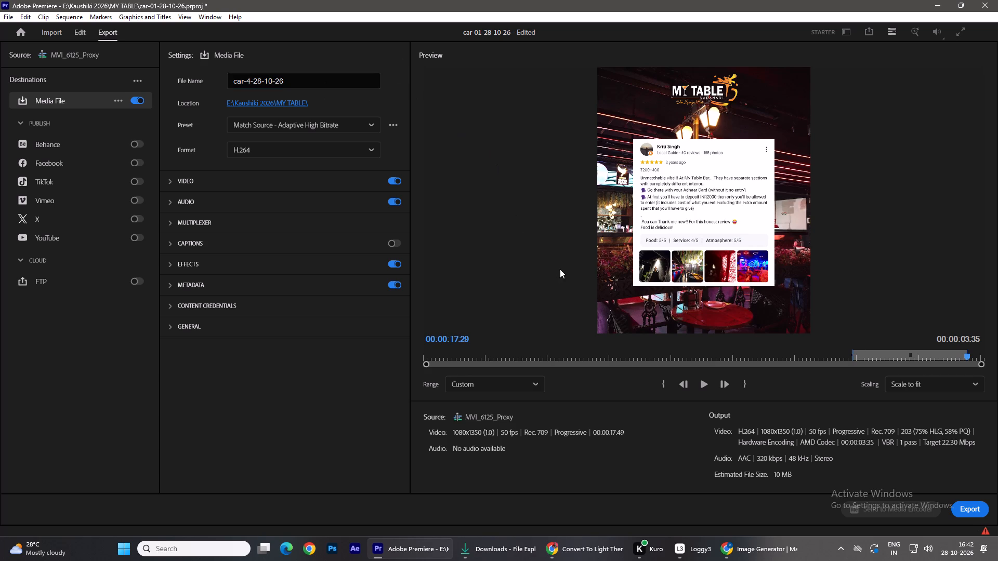
click(970, 504)
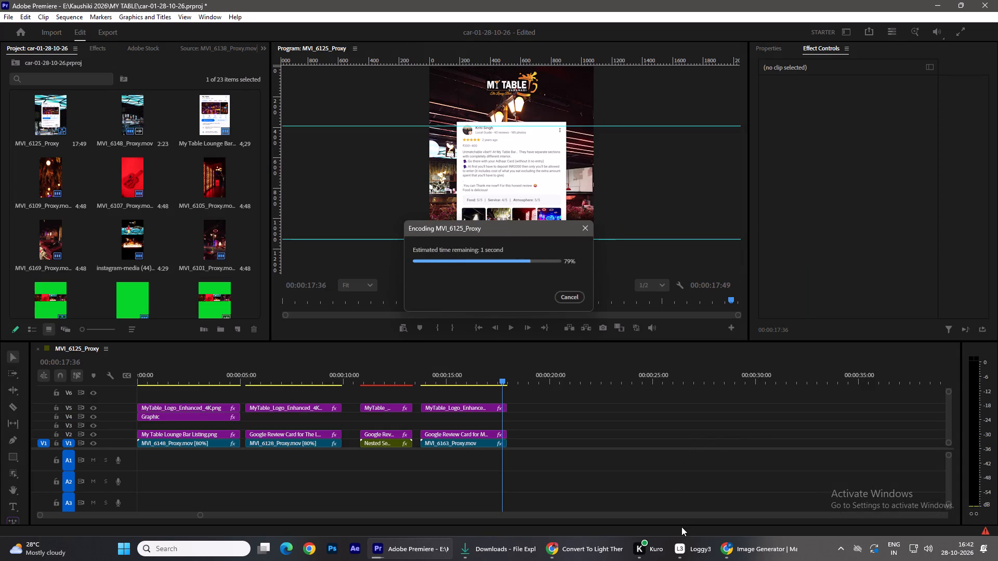